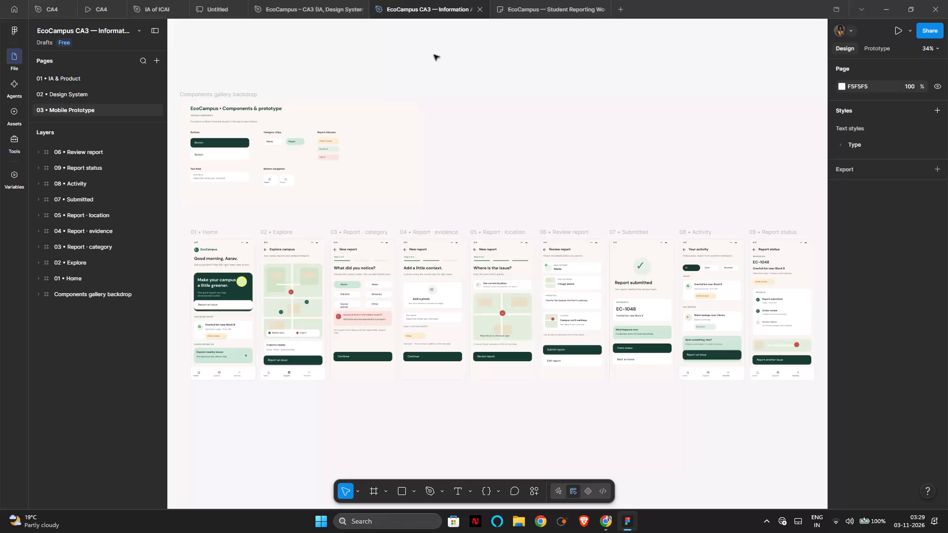
Dismiss the pop-up dialog and close the open EcoCampus — Student Reporting Workflow board.
scroll(513, 183, down, 2)
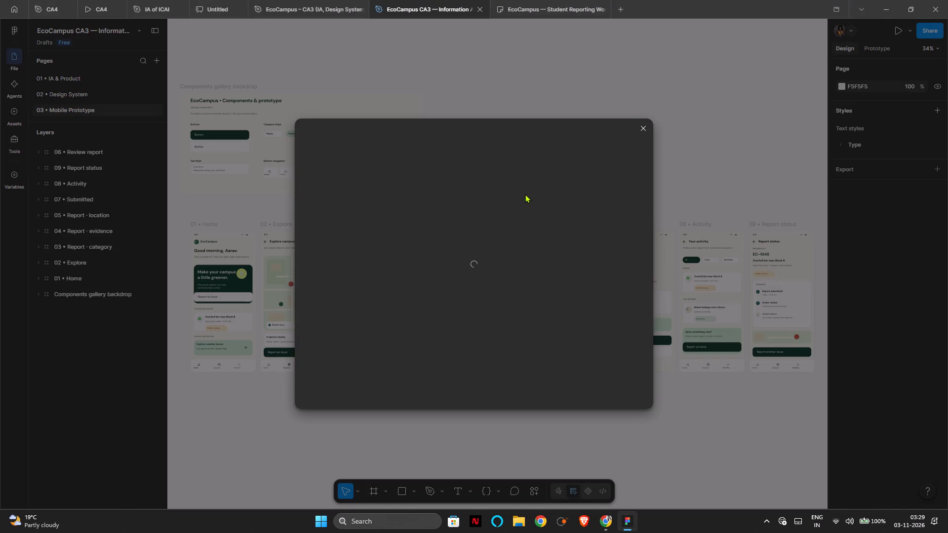
click(644, 134)
click(517, 8)
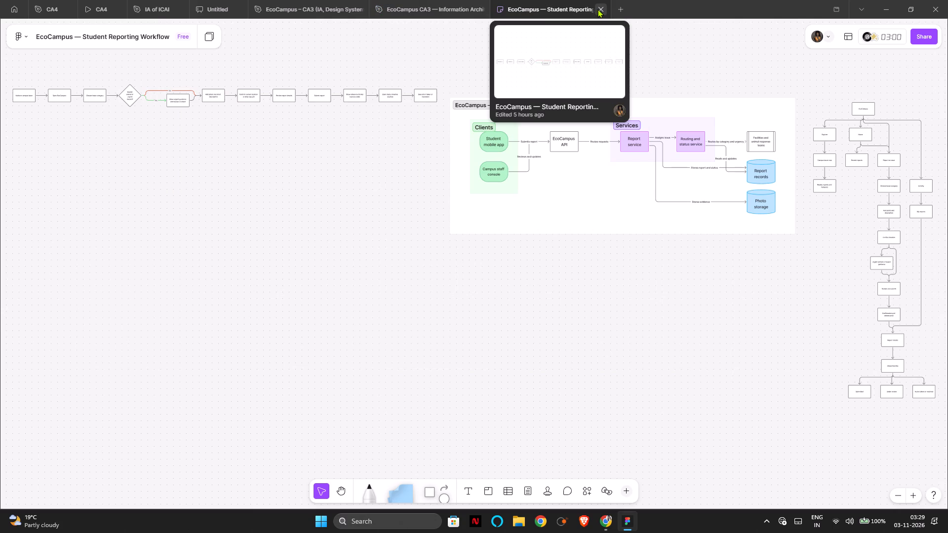
click(597, 9)
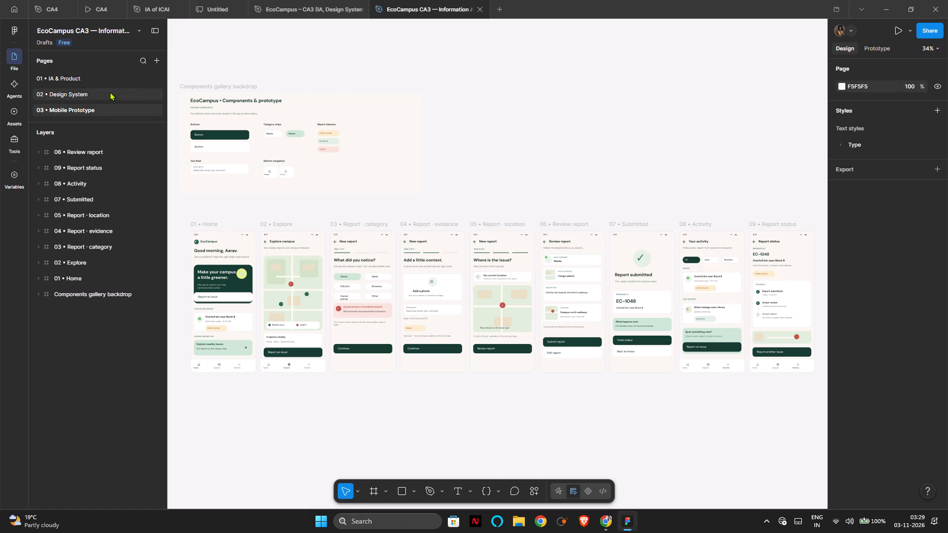
Compare the Design System page of EcoCampus CA3 — Information Architecture with the Hi-Fi UI & Prototype page of EcoCampus – CA3 (IA, Design System).
click(110, 92)
right_click(408, 0)
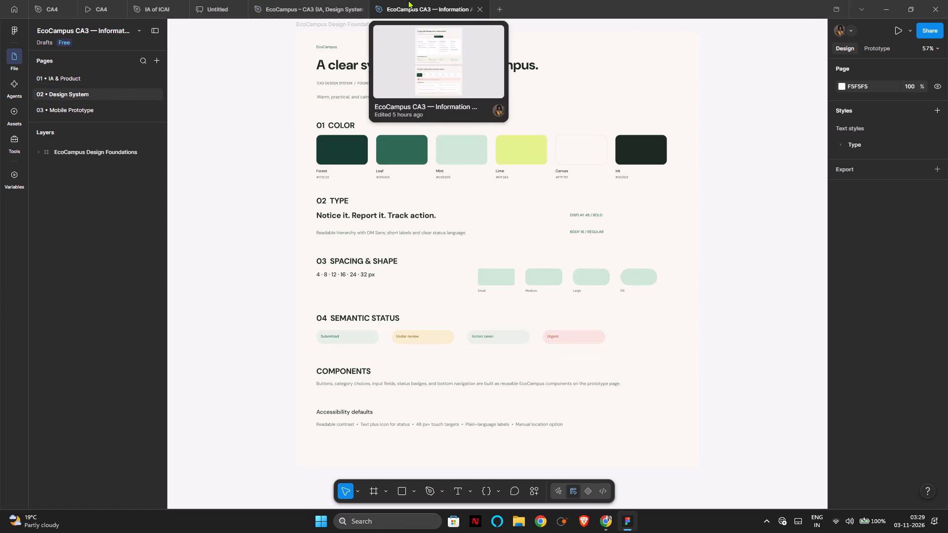
click(288, 0)
scroll(384, 181, down, 3)
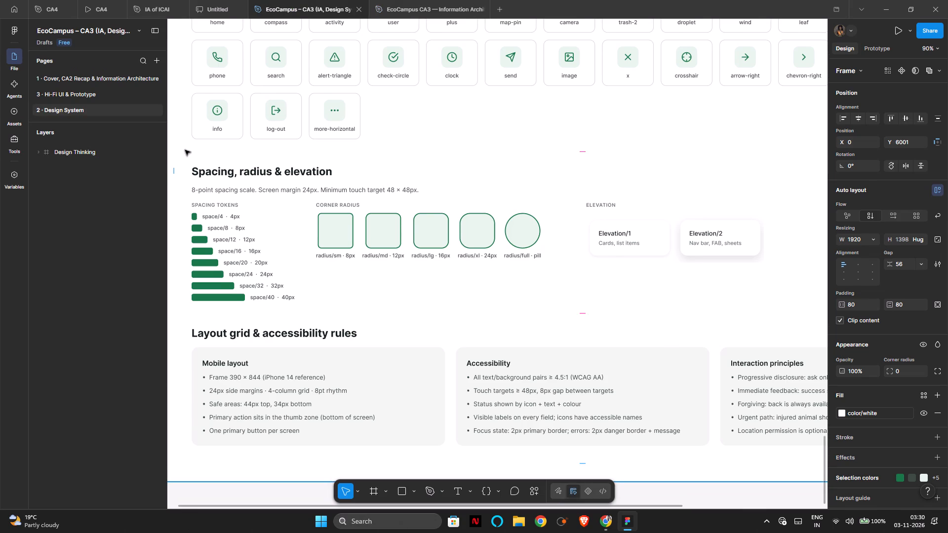
click(64, 97)
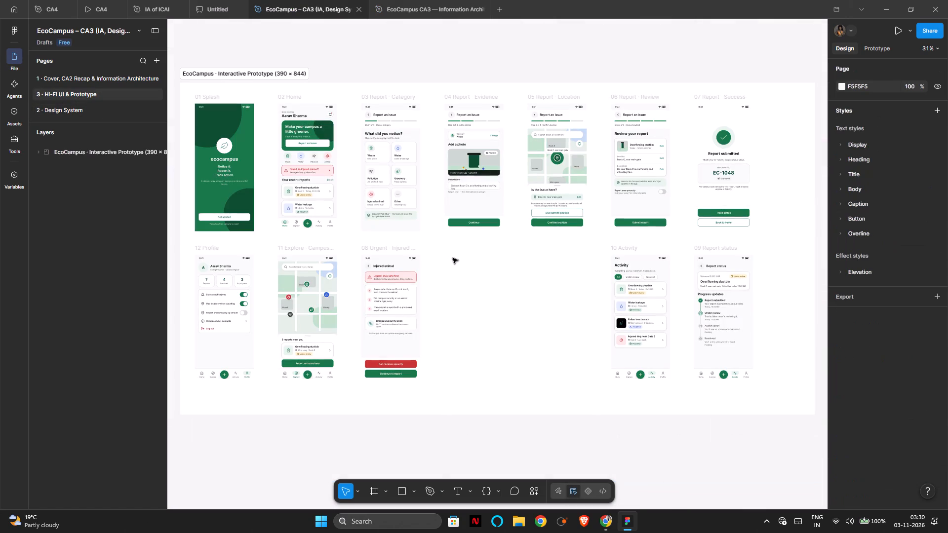
scroll(454, 258, down, 7)
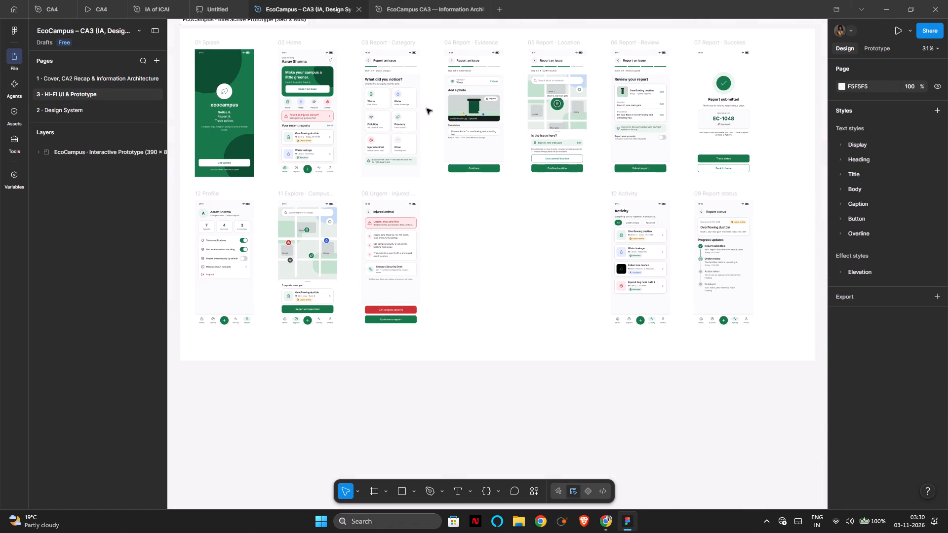
click(430, 13)
click(8, 0)
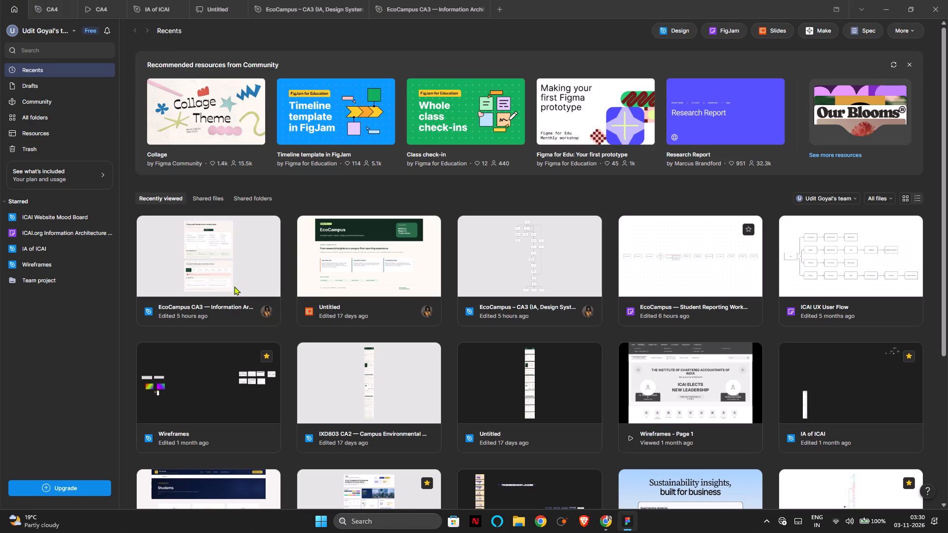
double_click(537, 280)
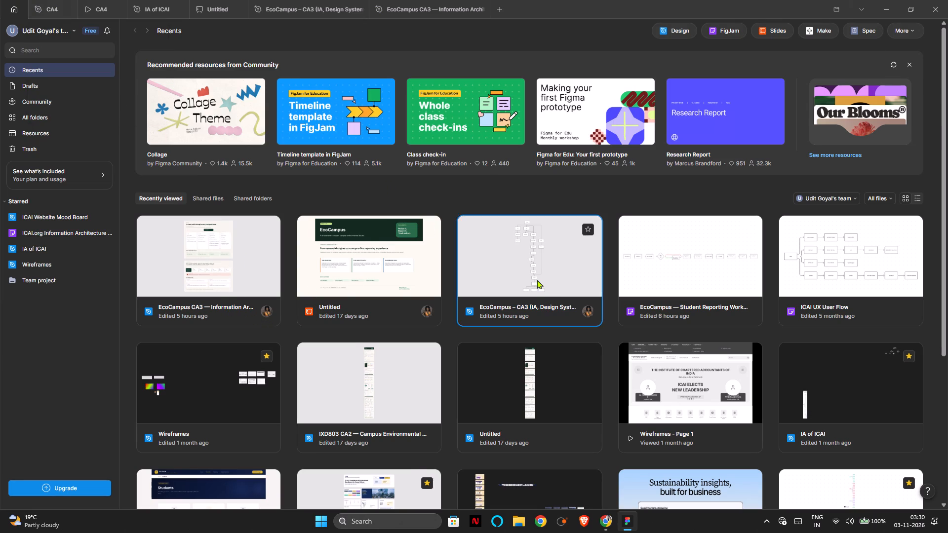
scroll(447, 293, up, 4)
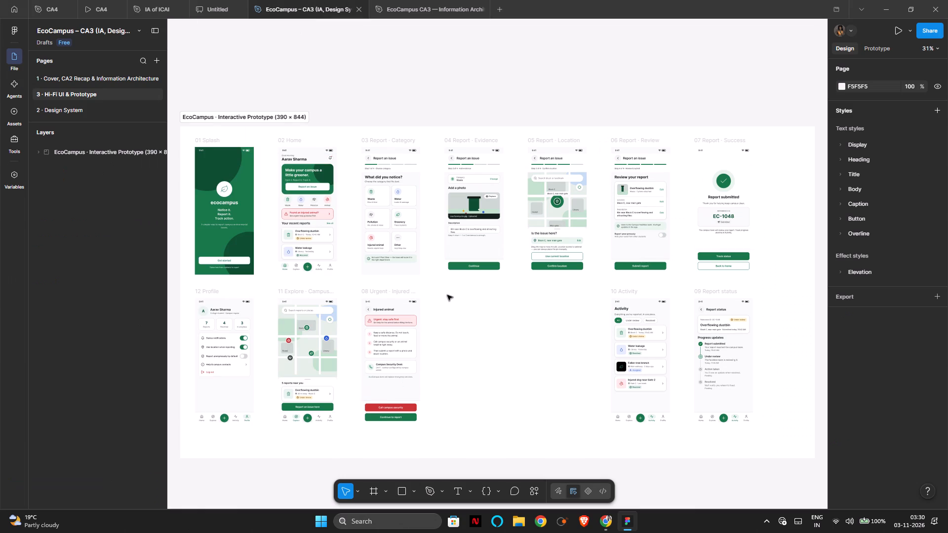
click(0, 0)
click(0, 0)
Move the file EcoCampus CA3 — Information Architecture, Design System & Prototype from the recent files to trash.
click(8, 2)
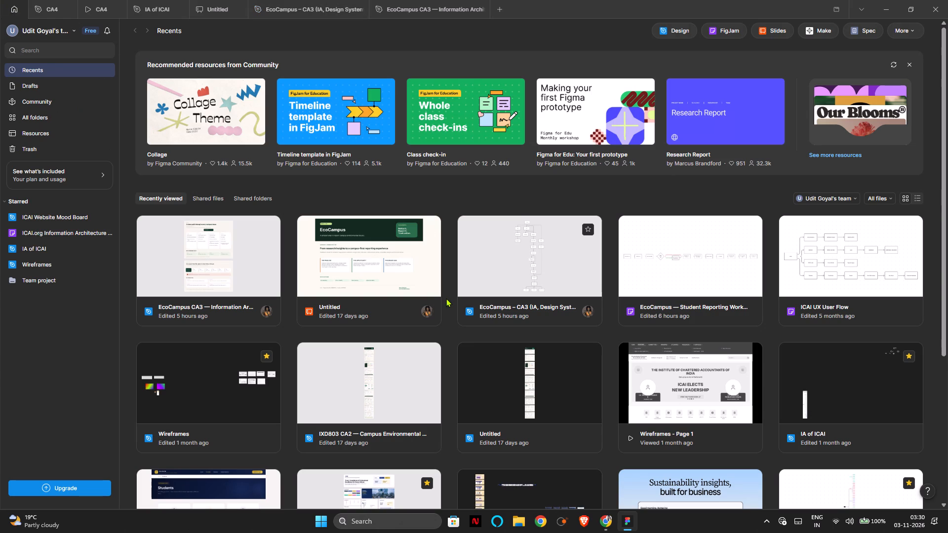
right_click(209, 280)
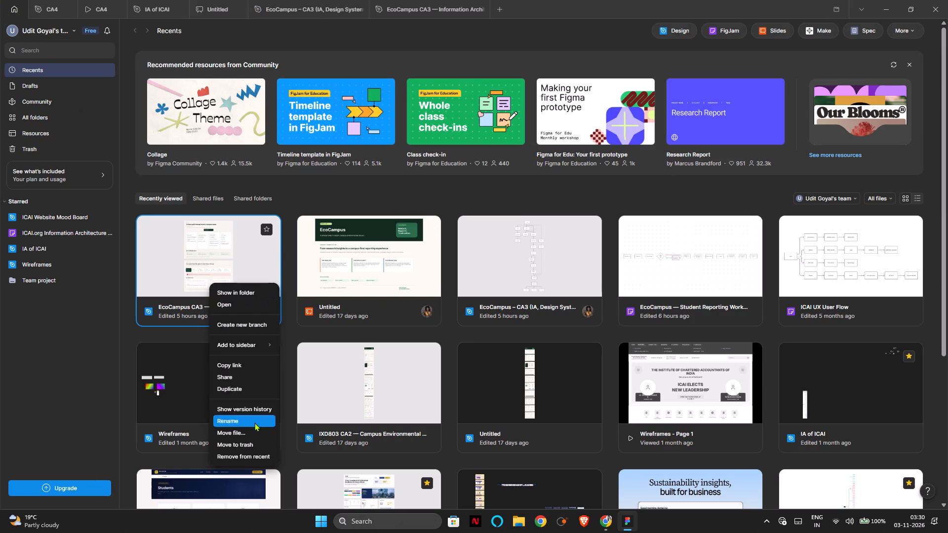
click(244, 447)
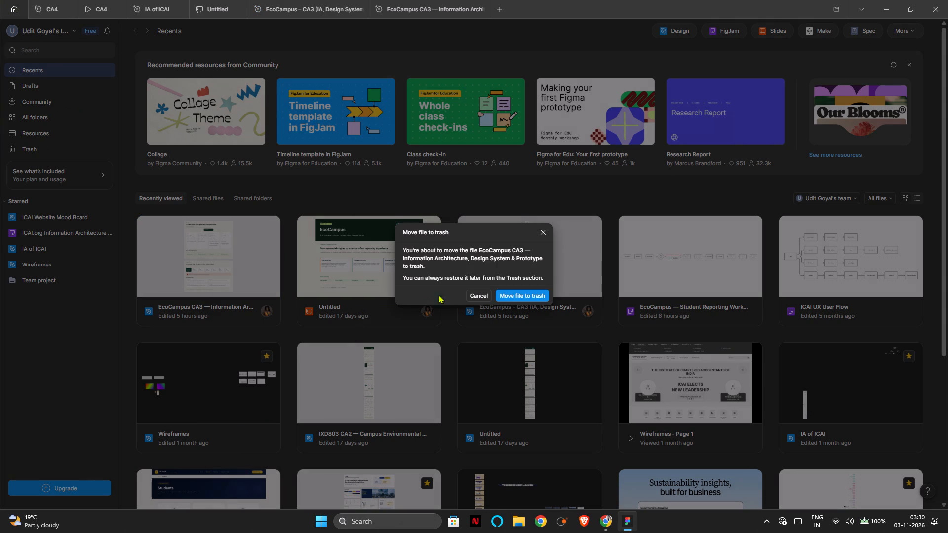
click(507, 292)
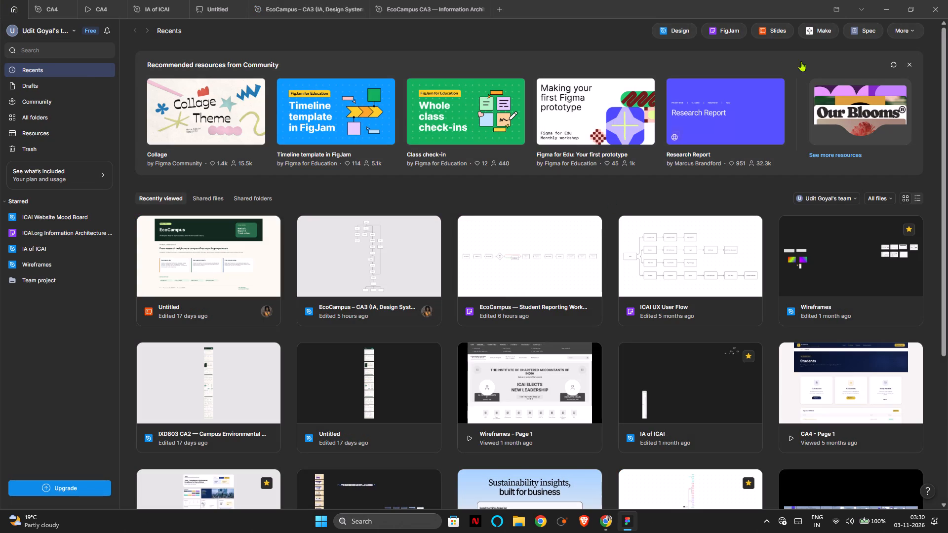
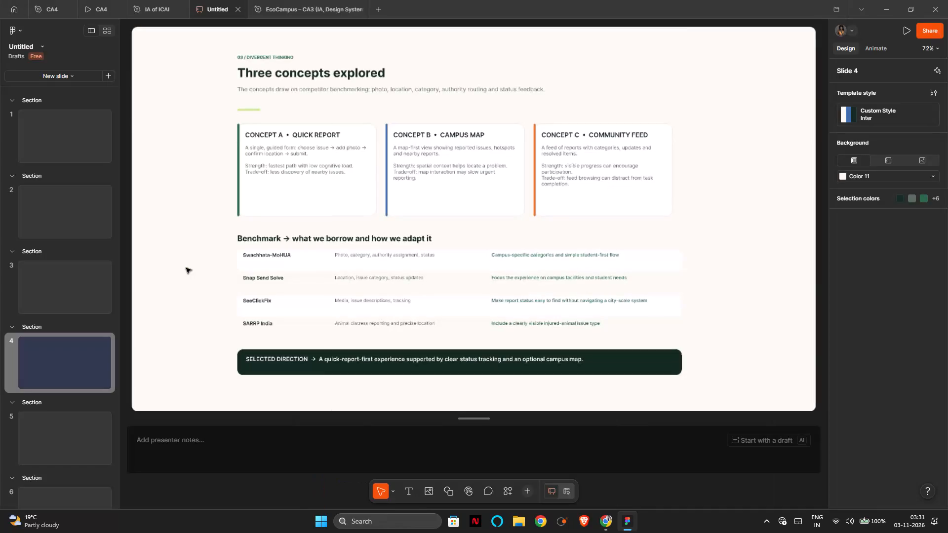
Check the Untitled slide deck, and review the Design System and Hi-Fi UI & Prototype pages of EcoCampus – CA3 (IA, Design System).
scroll(83, 264, down, 5)
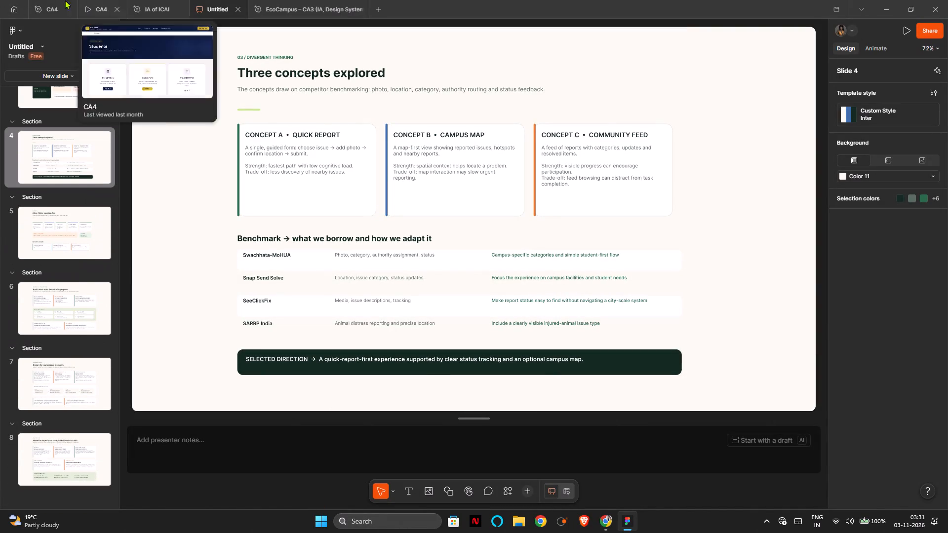
click(35, 0)
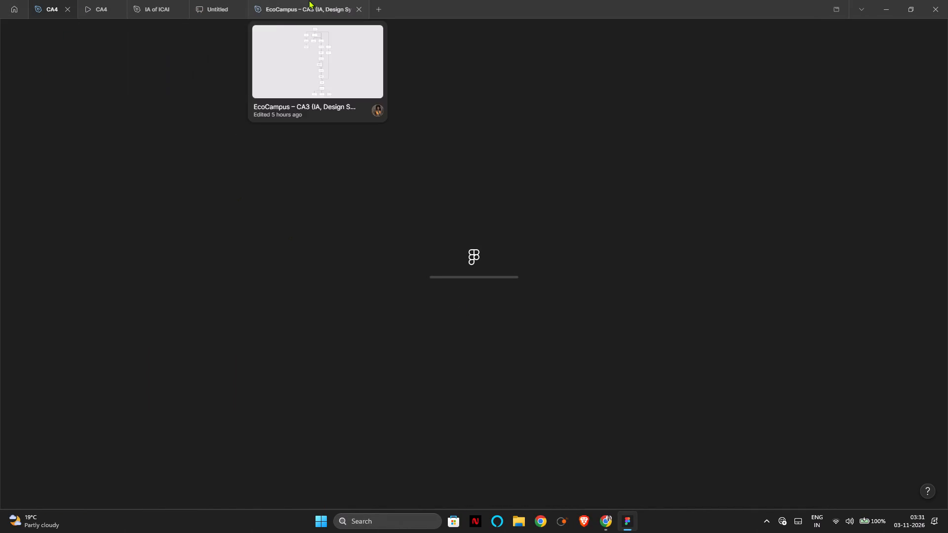
click(309, 0)
click(97, 105)
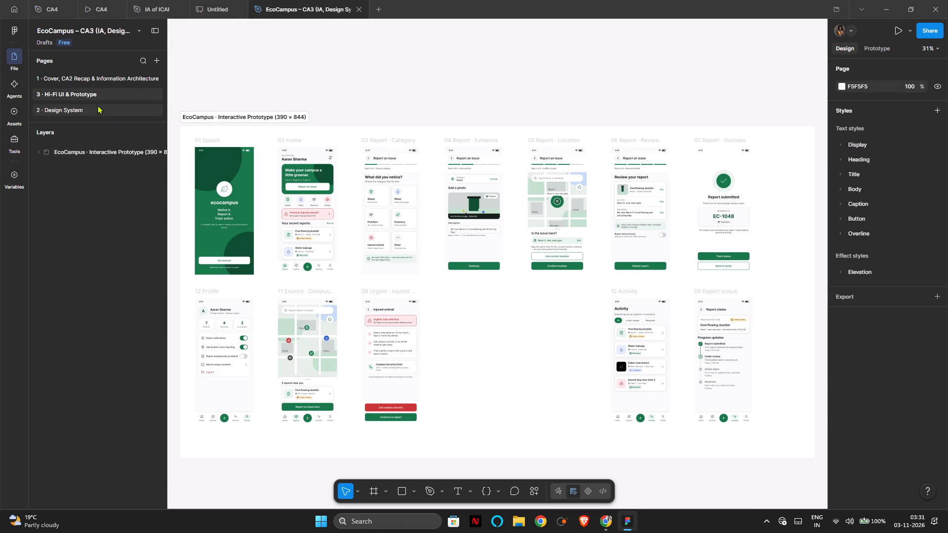
click(92, 98)
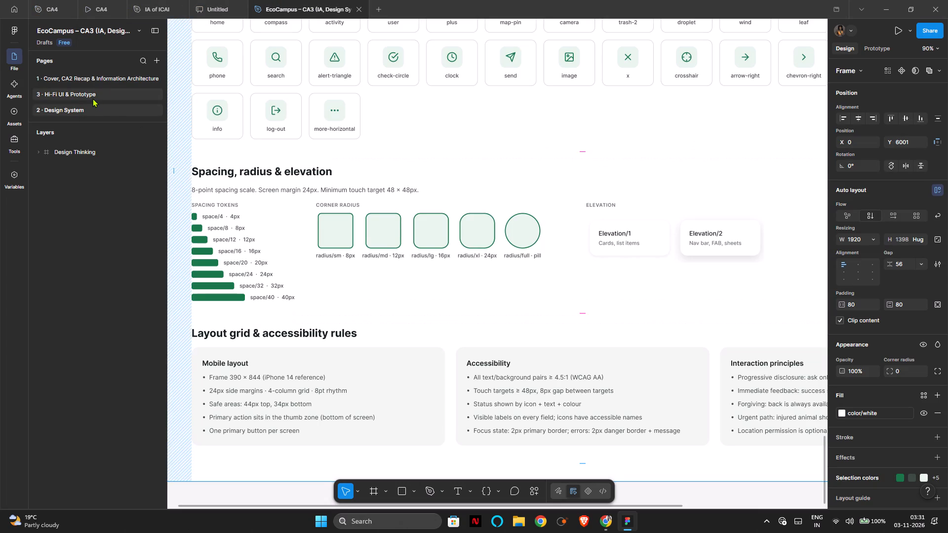
scroll(462, 306, down, 1)
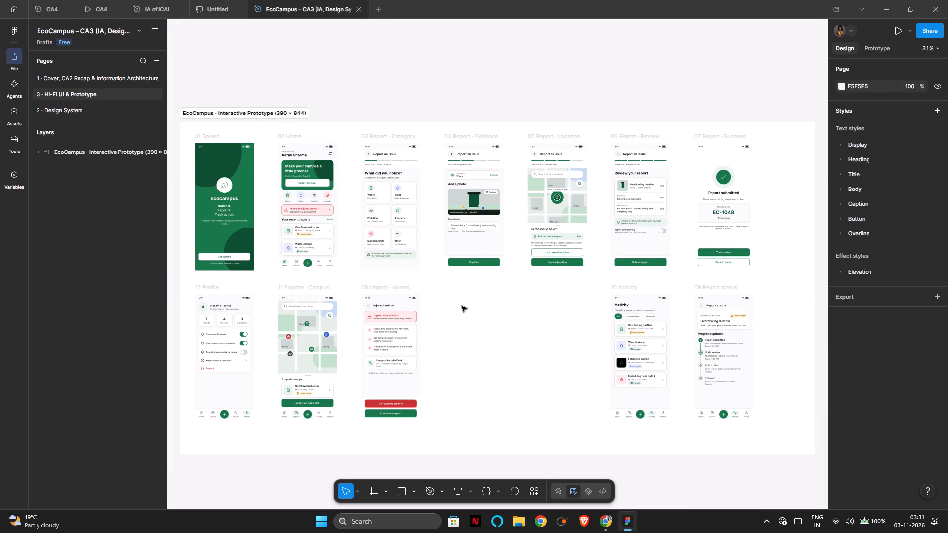
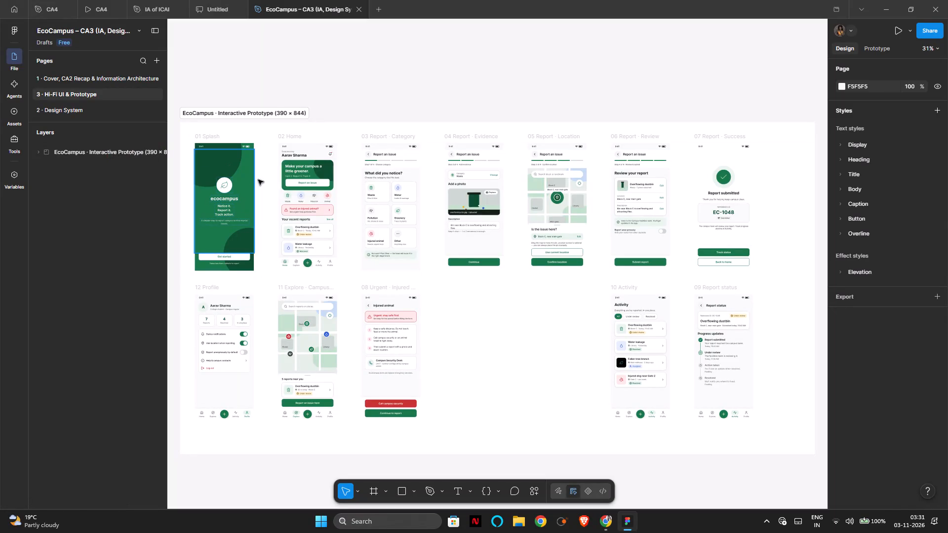
Inspect the prototype interactions of the Brand section in the 01 Splash screen, then the page's general prototype settings.
click(874, 42)
click(871, 45)
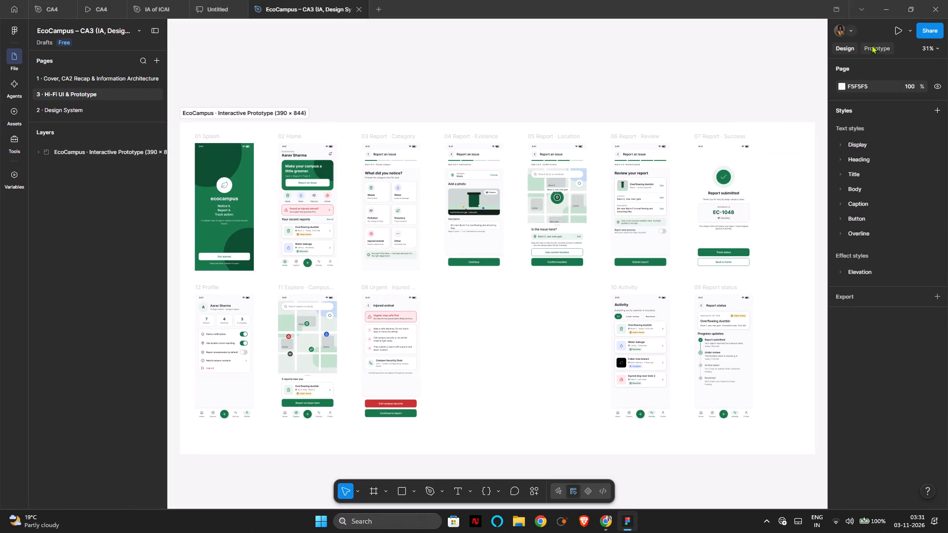
click(223, 219)
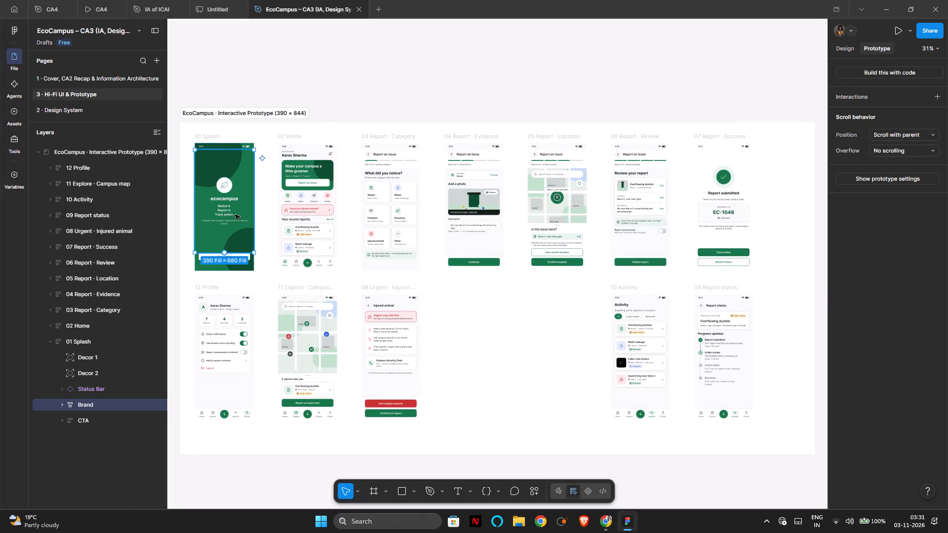
scroll(588, 294, up, 4)
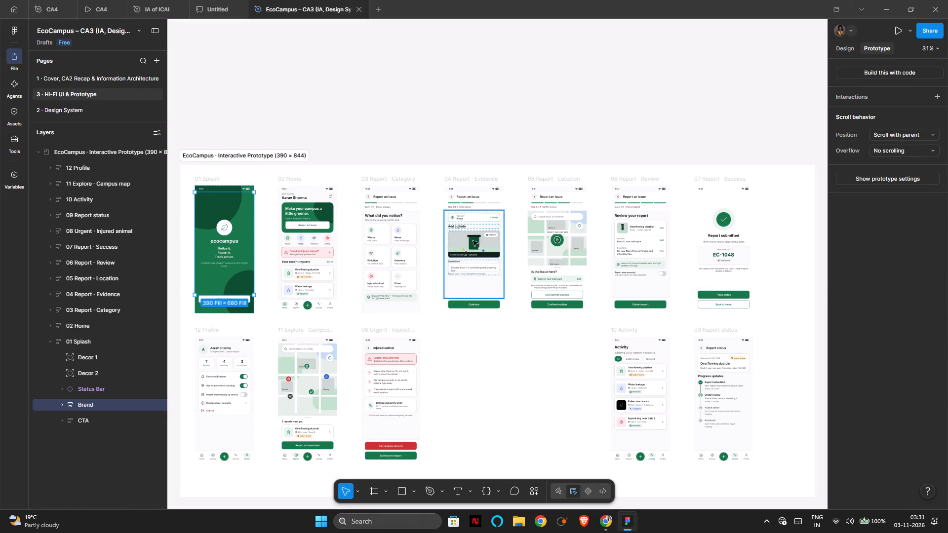
click(611, 102)
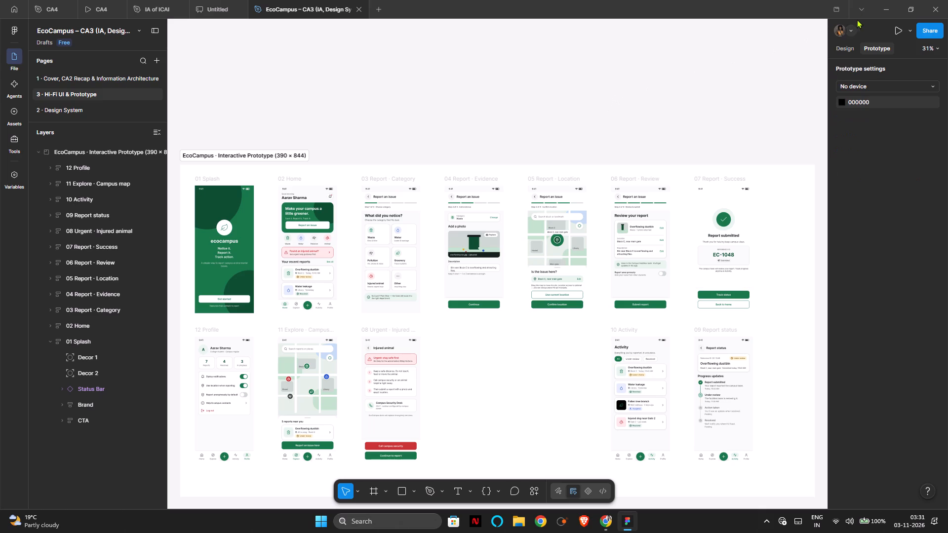
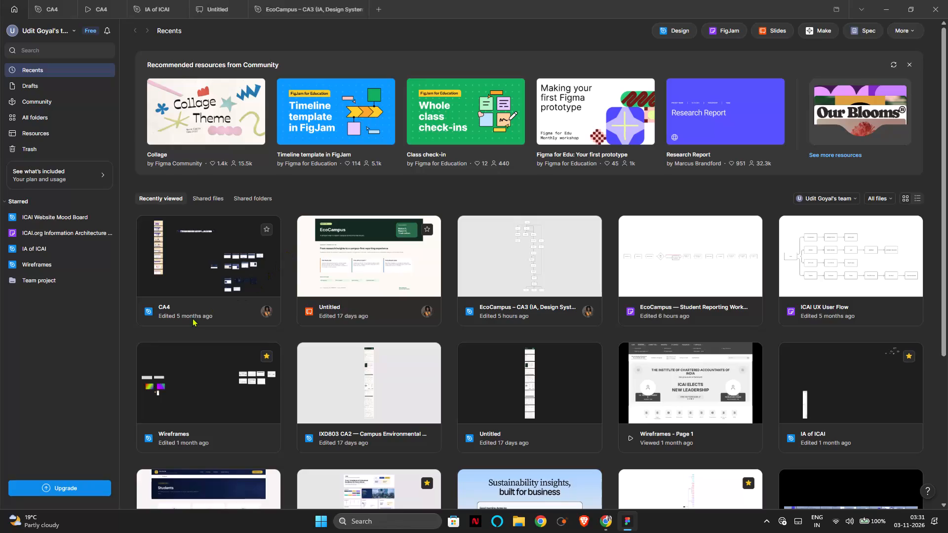
Review the Professional plan upgrade checkout for a single user with monthly billing, then leave without purchasing.
click(74, 495)
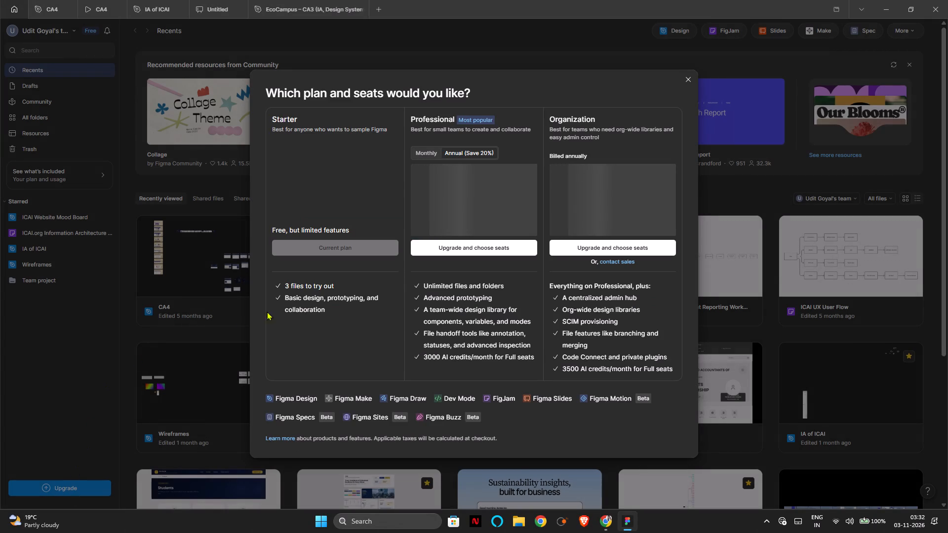
click(501, 250)
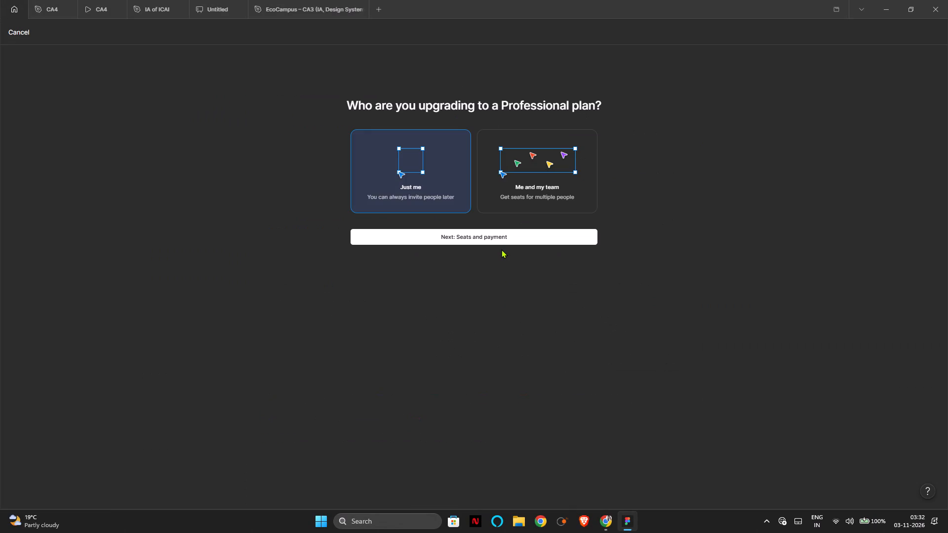
click(499, 233)
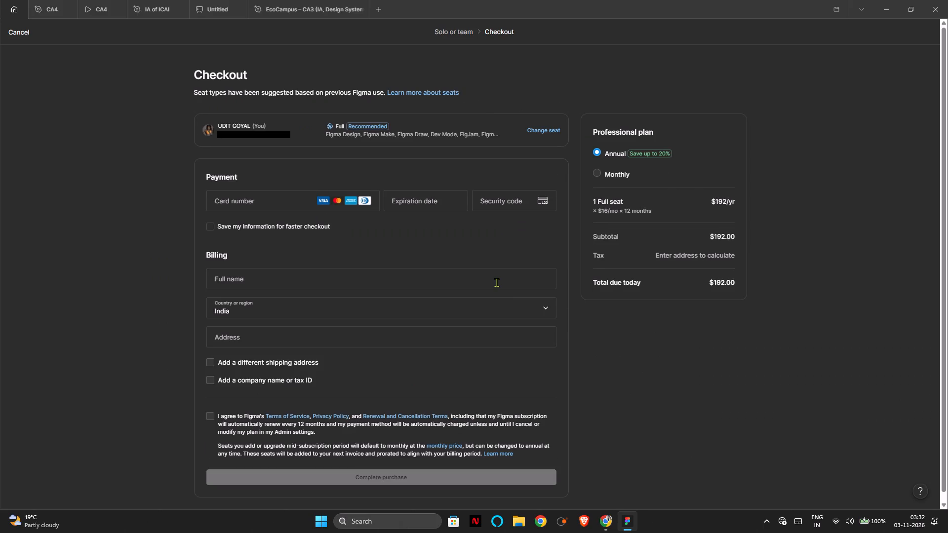
click(606, 173)
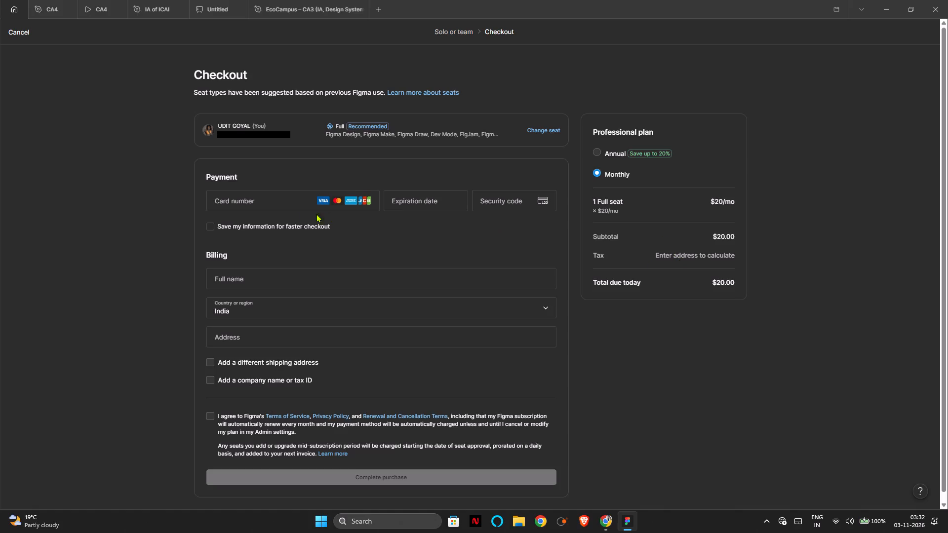
click(9, 5)
click(466, 28)
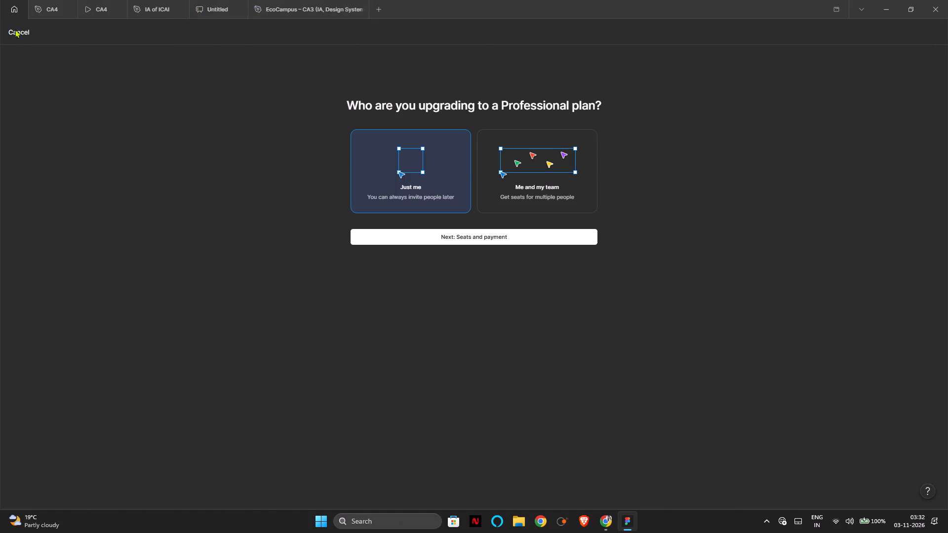
click(15, 36)
click(15, 24)
triple_click(15, 29)
click(903, 5)
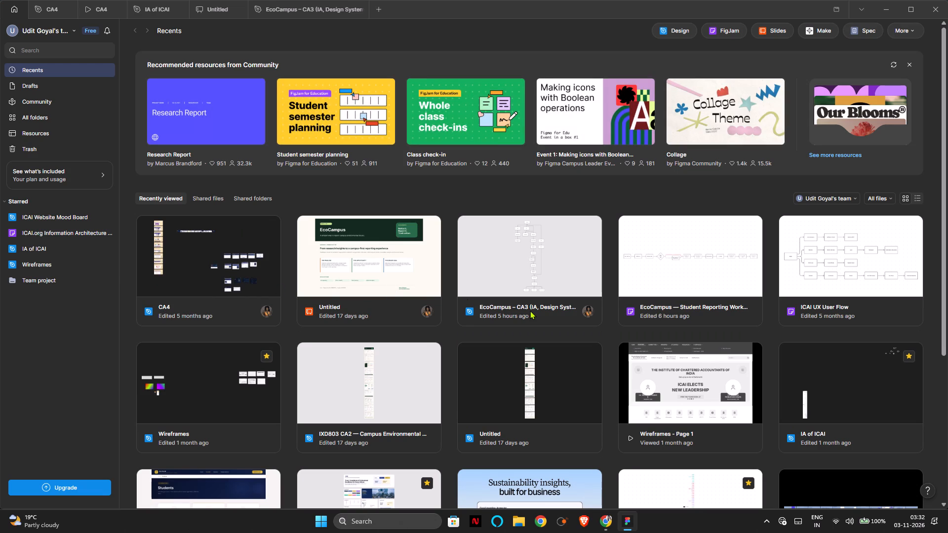
Check the EcoCampus – CA3 file, then look through slides 4 to 6 of the untitled EcoCampus slide deck.
double_click(497, 281)
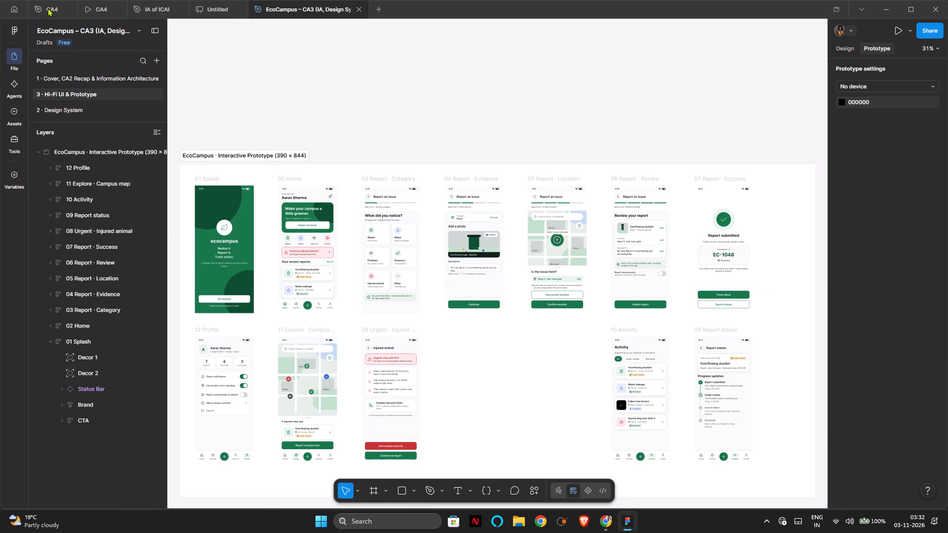
click(19, 0)
click(5, 13)
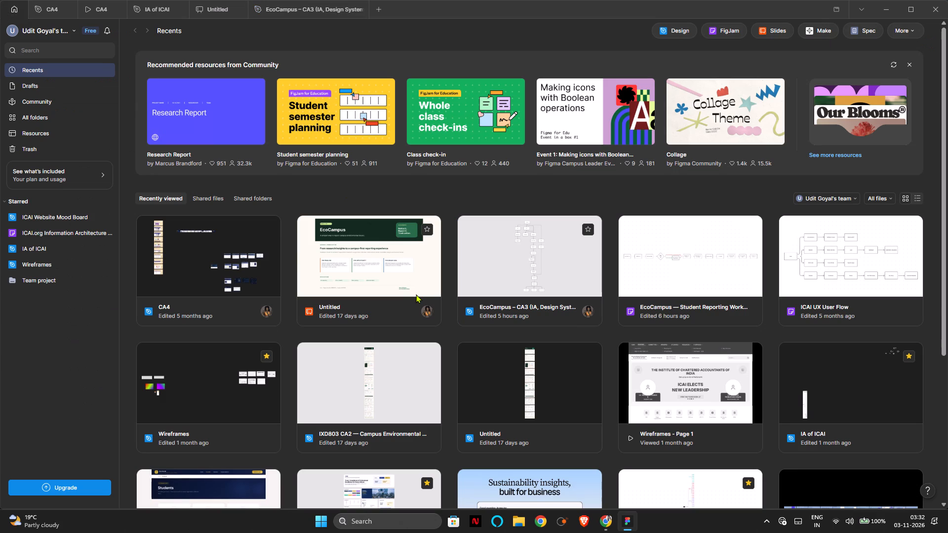
double_click(416, 293)
scroll(271, 192, up, 4)
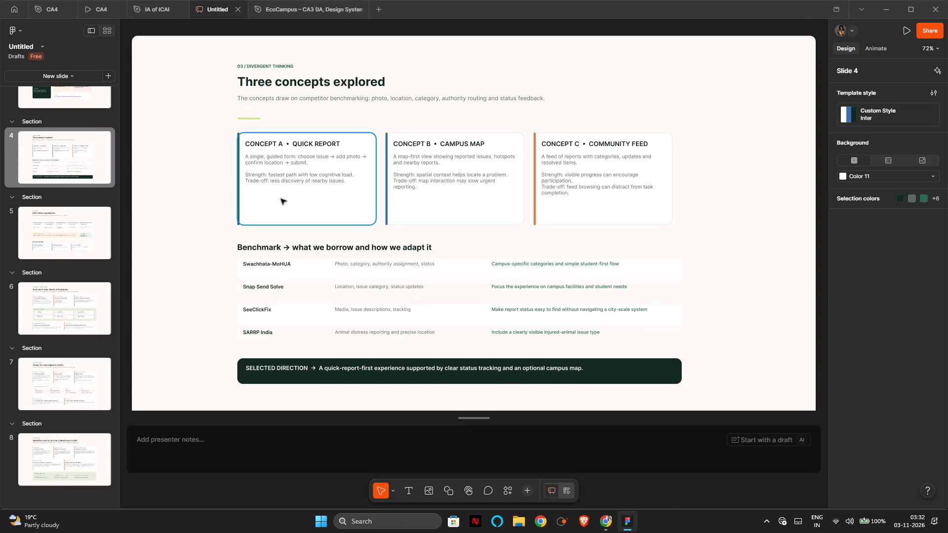
scroll(281, 199, up, 2)
scroll(282, 207, down, 8)
click(79, 211)
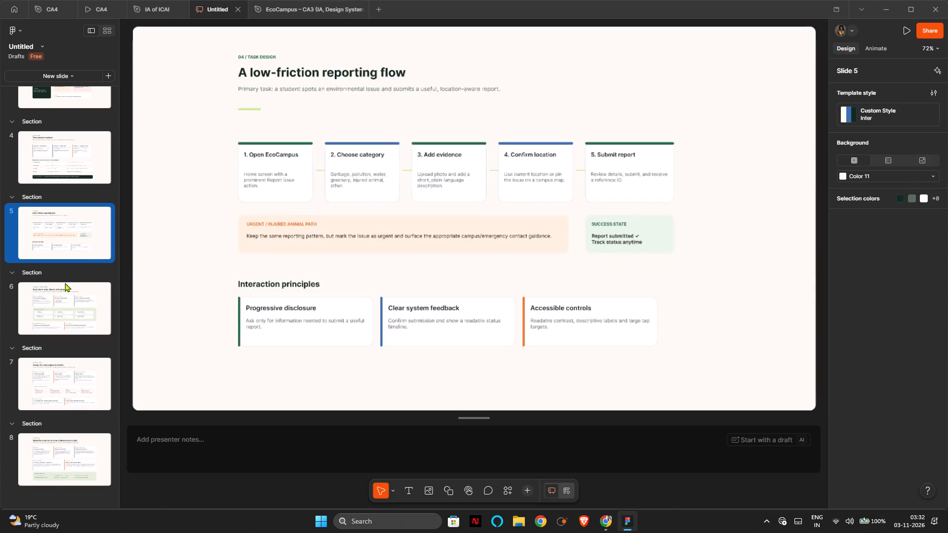
click(63, 287)
scroll(63, 152, up, 5)
click(9, 0)
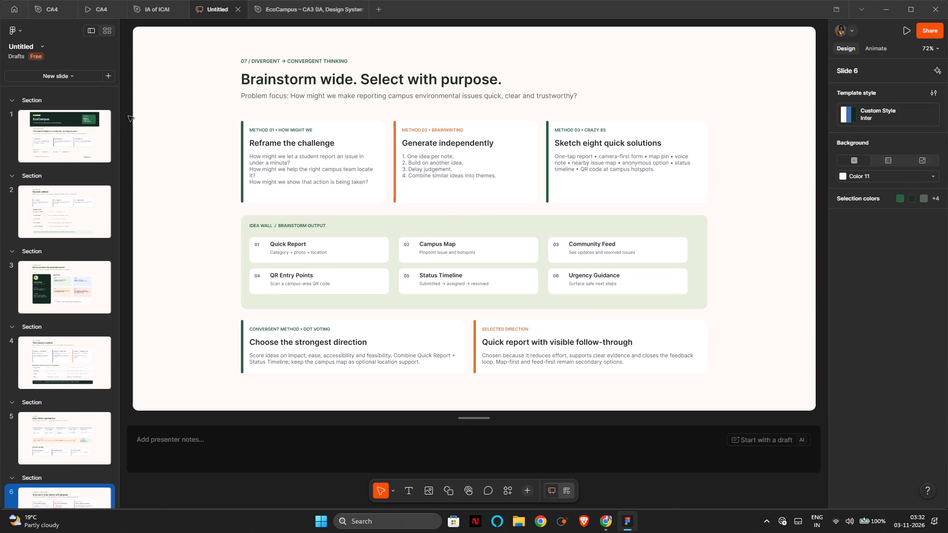
click(9, 3)
click(10, 12)
Rename the untitled EcoCampus slide deck as CA2 sem 7.
right_click(339, 308)
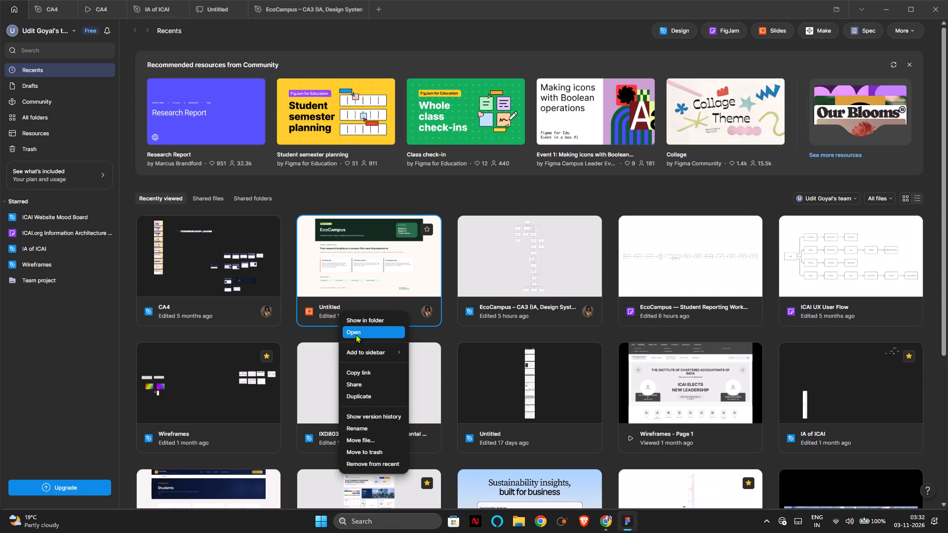
click(355, 428)
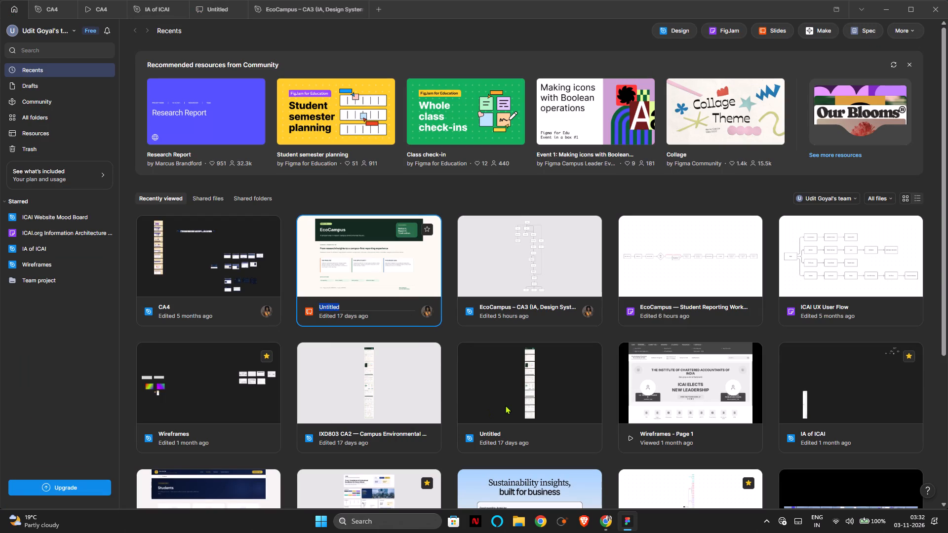
key(BackSpace)
key(backslash)
key(c)
key(BackSpace)
key(BackSpace)
text(CA)
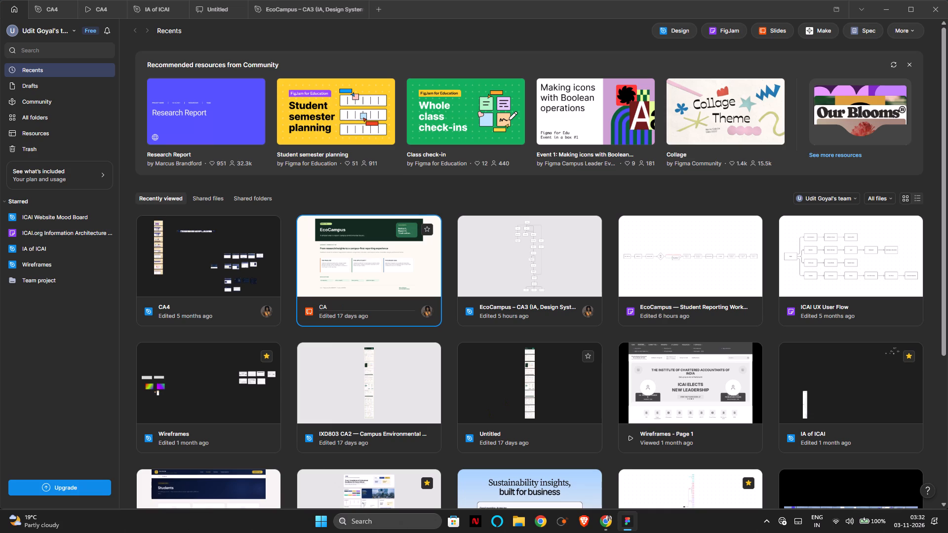
text(2)
key(space)
text(sem 7)
key(Return)
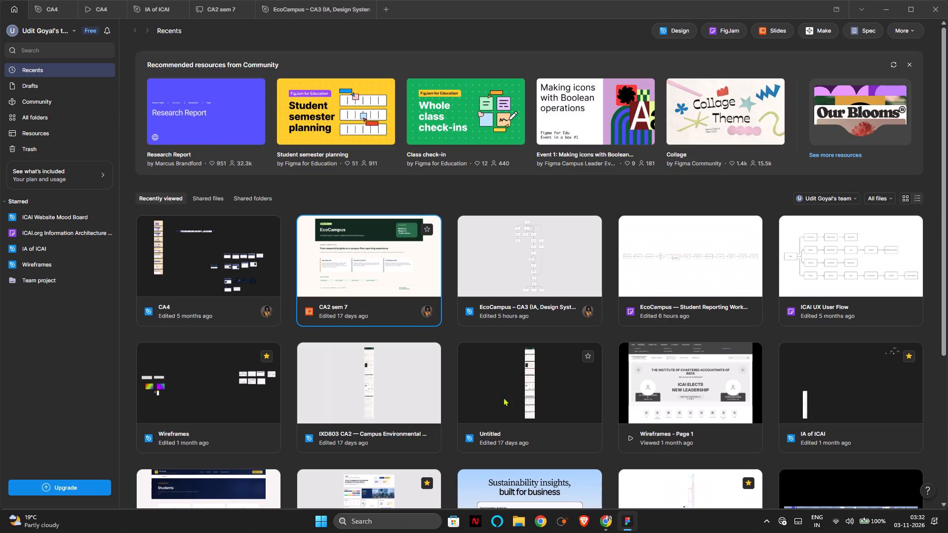
Check the contents of the EcoCampus — Student Reporting Workflow board and move that file to the trash.
double_click(661, 270)
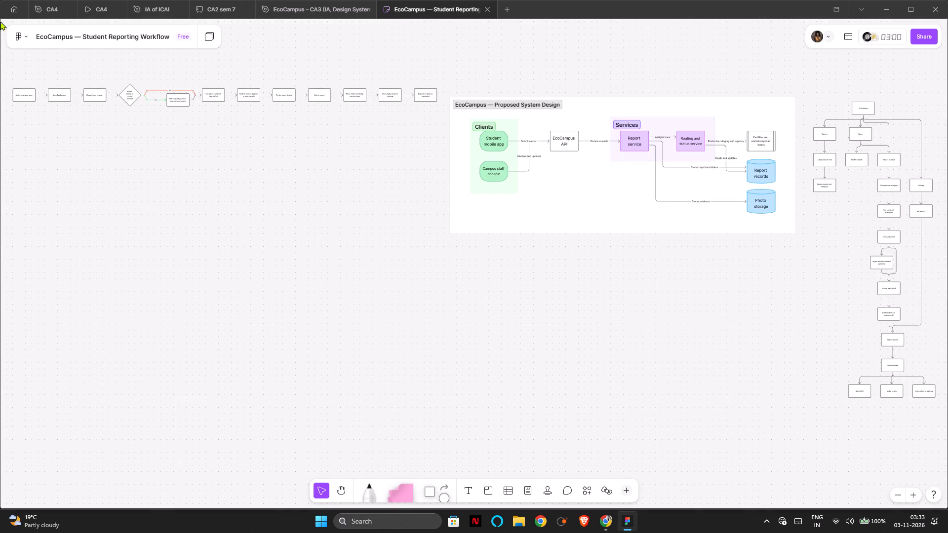
click(4, 2)
click(3, 7)
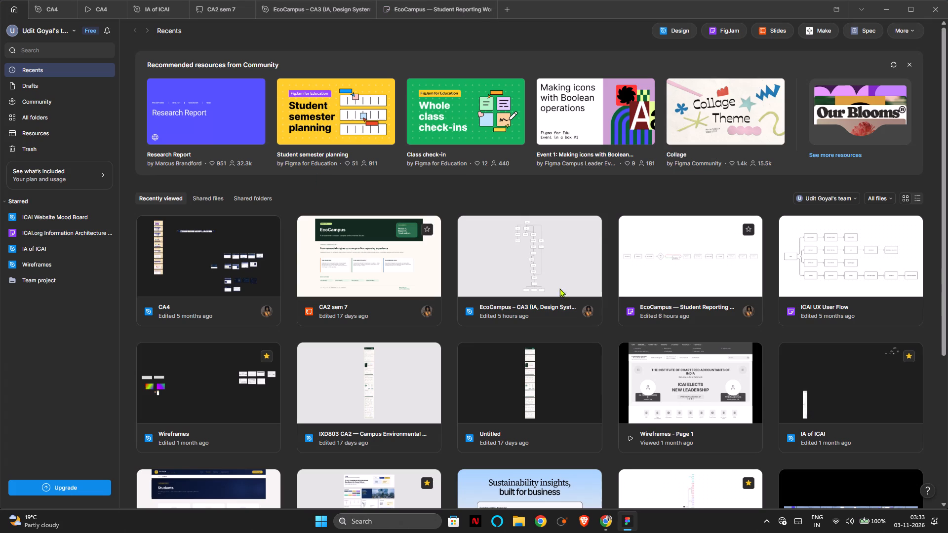
right_click(705, 283)
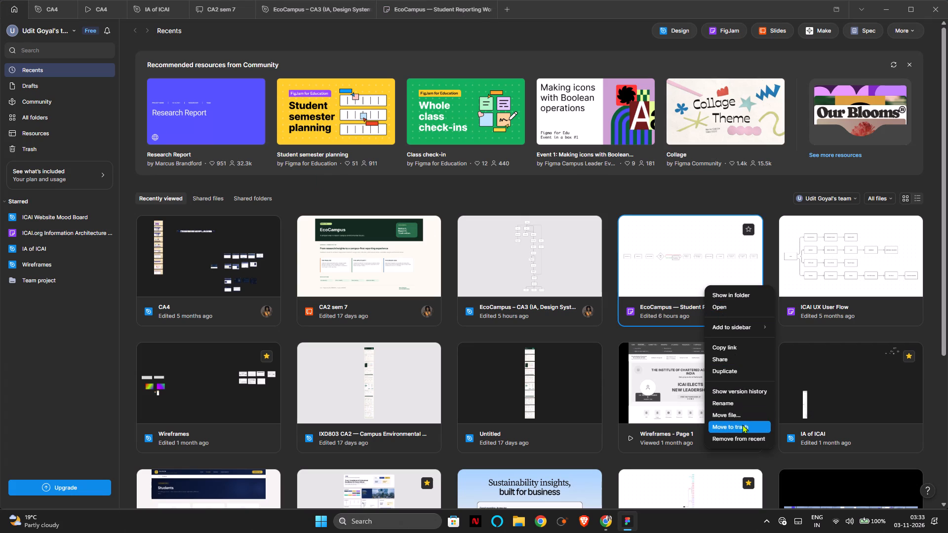
click(742, 424)
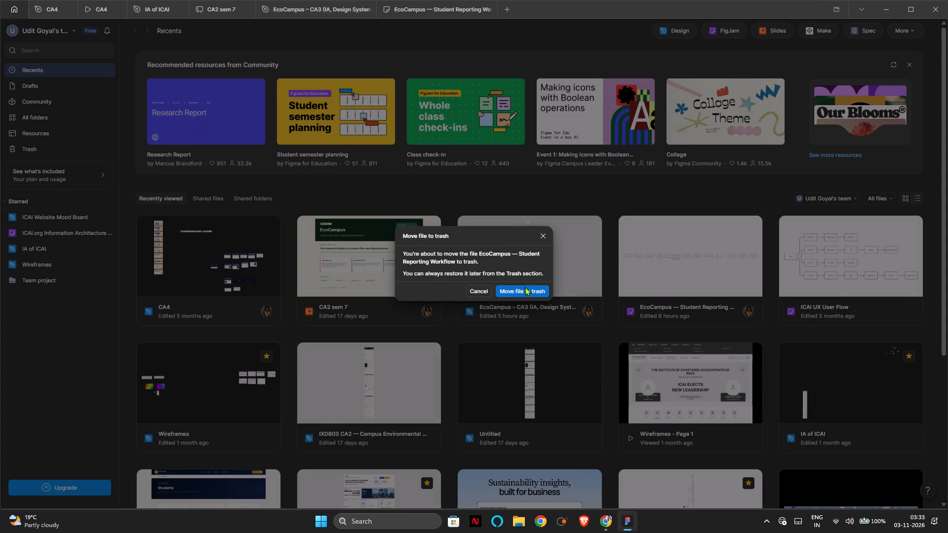
click(525, 287)
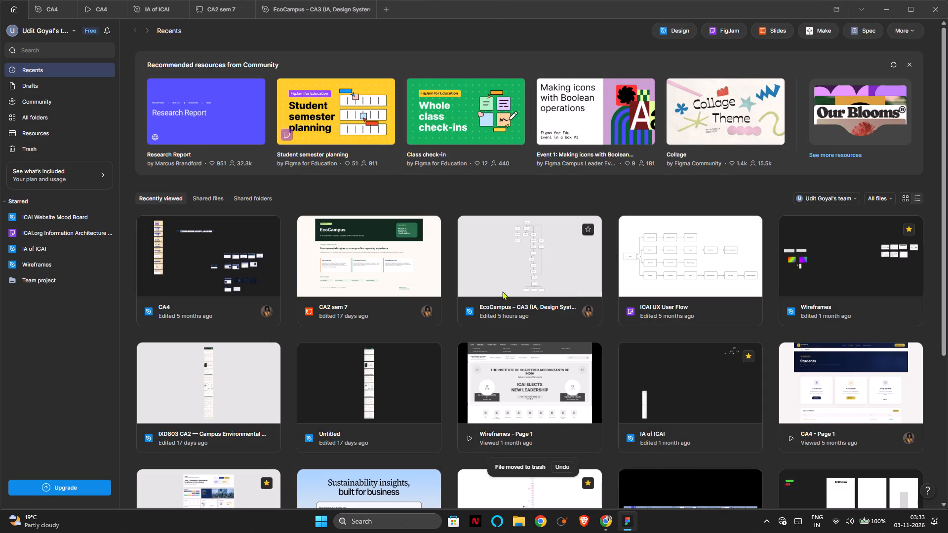
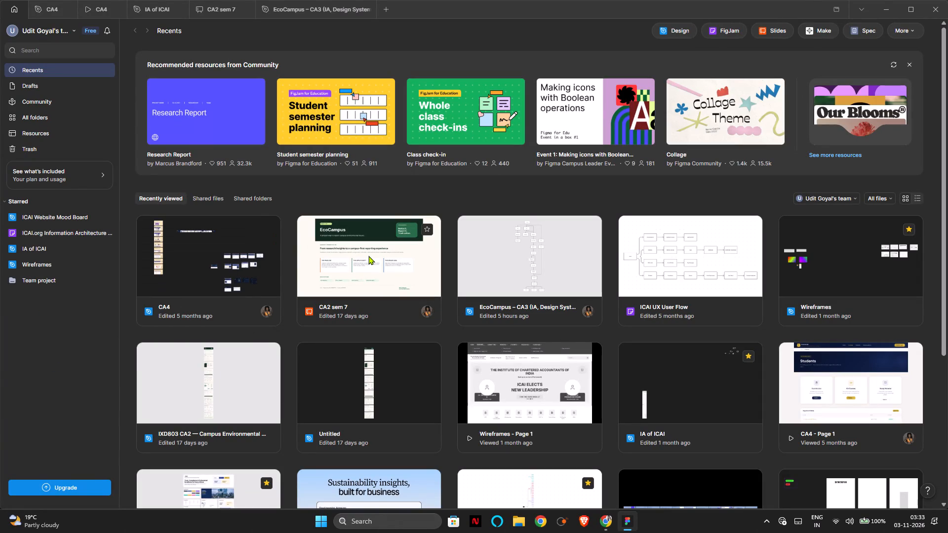
Open the EcoCampus – CA3 file and look over the screens and layers on its Hi-Fi UI & Prototype page.
double_click(551, 286)
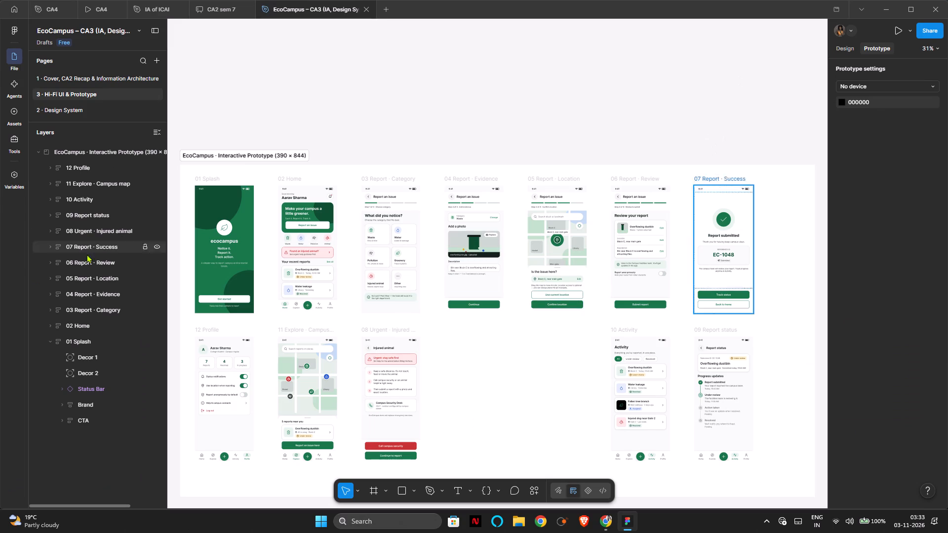
scroll(103, 337, down, 3)
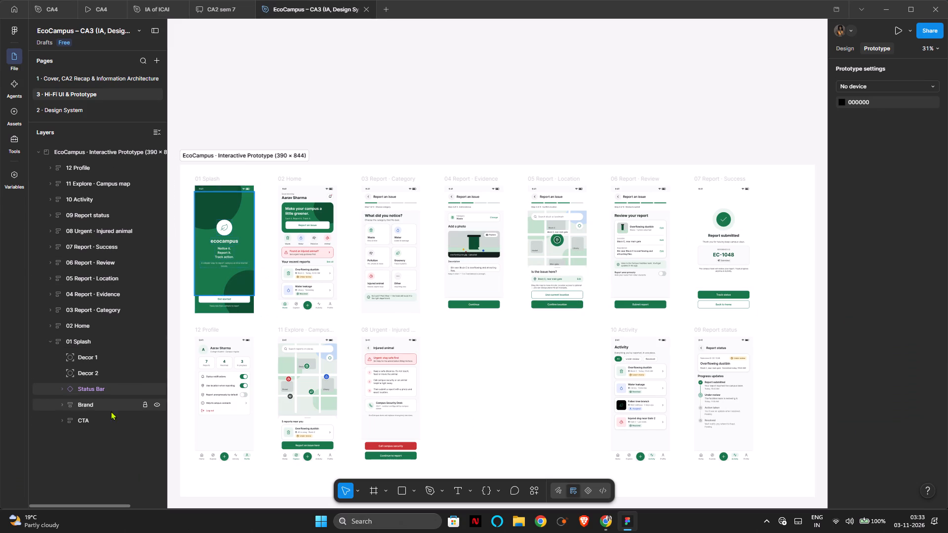
click(522, 139)
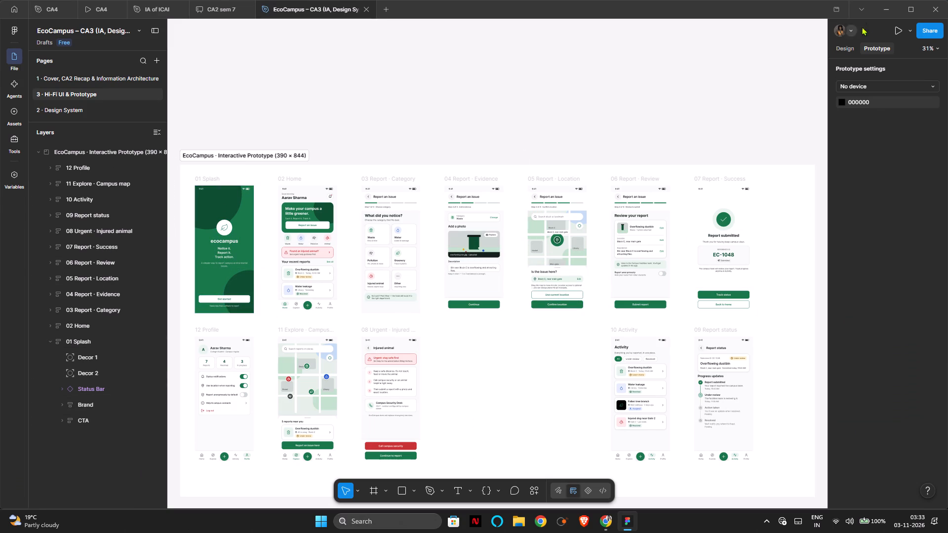
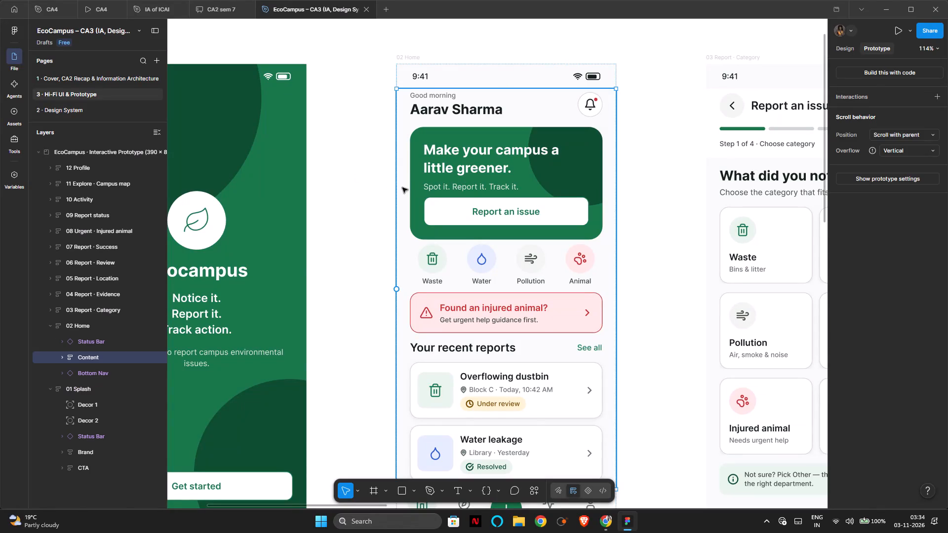
Link the Get started button on the 01 Splash screen to the 02 Home screen as a prototype connection.
click(372, 188)
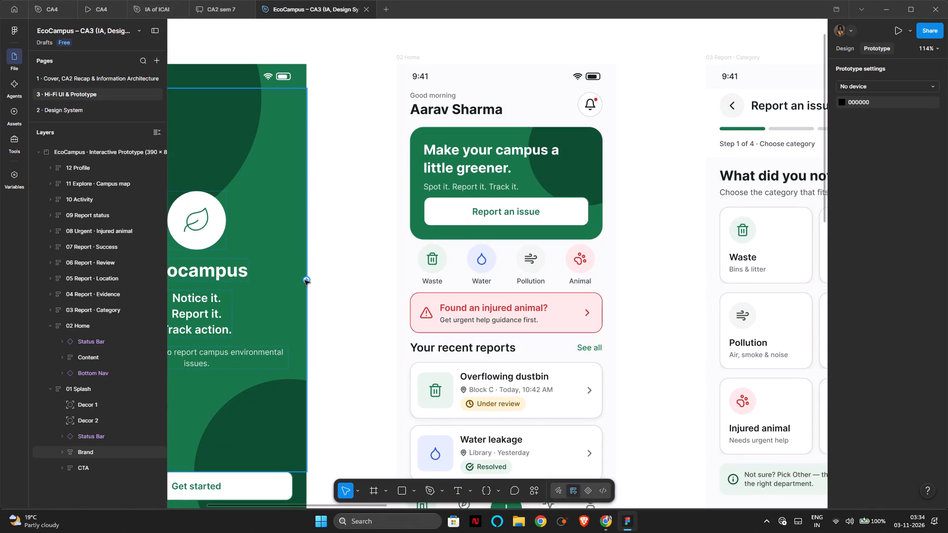
click(282, 484)
scroll(346, 418, down, 2)
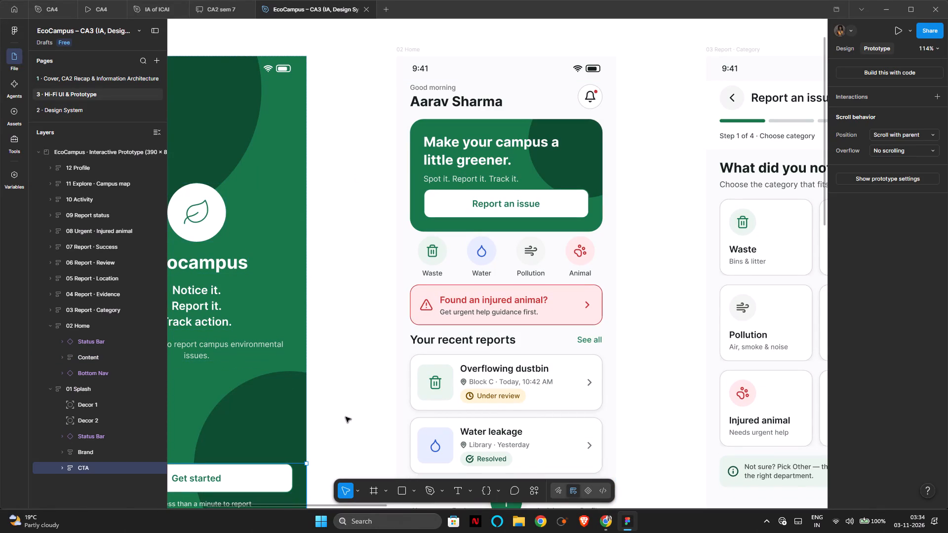
scroll(345, 412, right, 4)
right_click(353, 381)
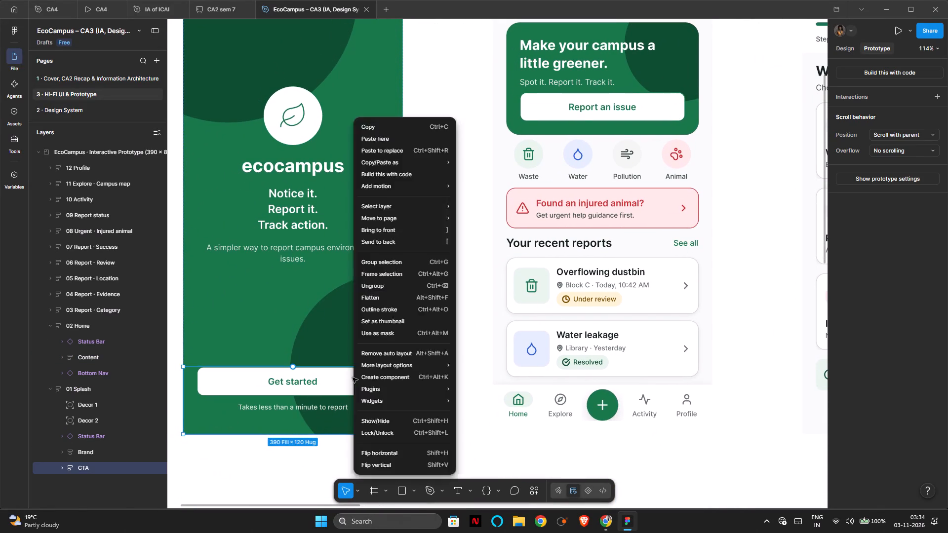
click(353, 378)
double_click(335, 384)
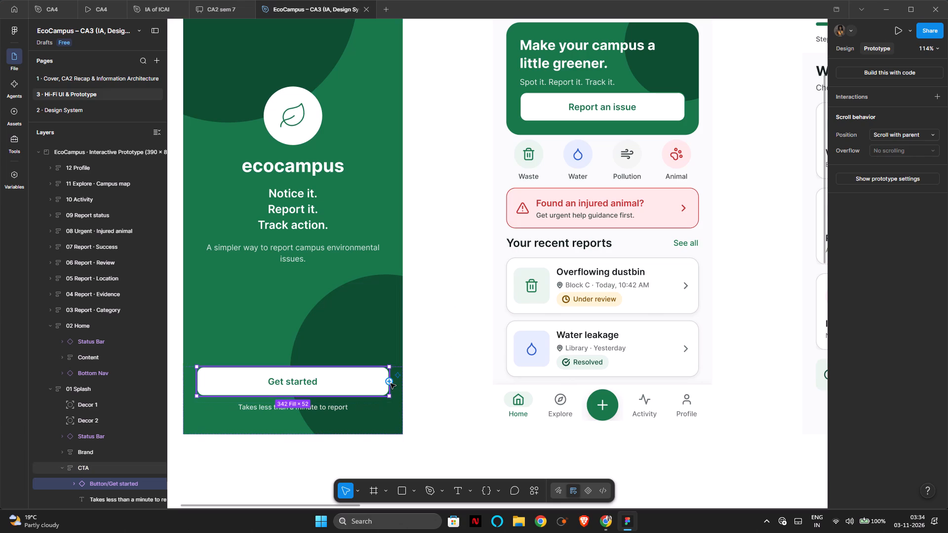
drag(390, 381, 402, 379)
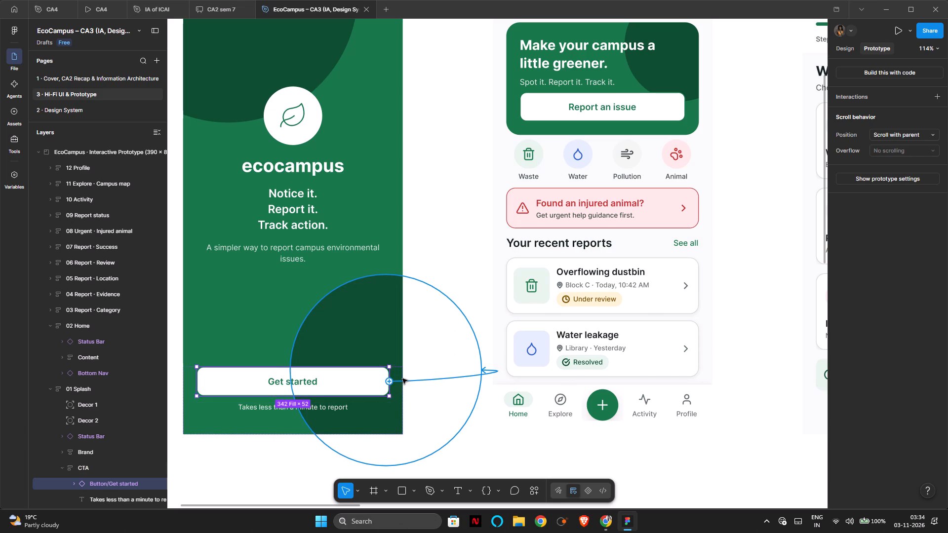
drag(402, 379, 508, 142)
click(771, 169)
Link the Report an issue button on the 02 Home hero card to 03 Report · Category with an on-click Navigate to interaction.
scroll(682, 225, up, 1)
scroll(681, 235, left, 2)
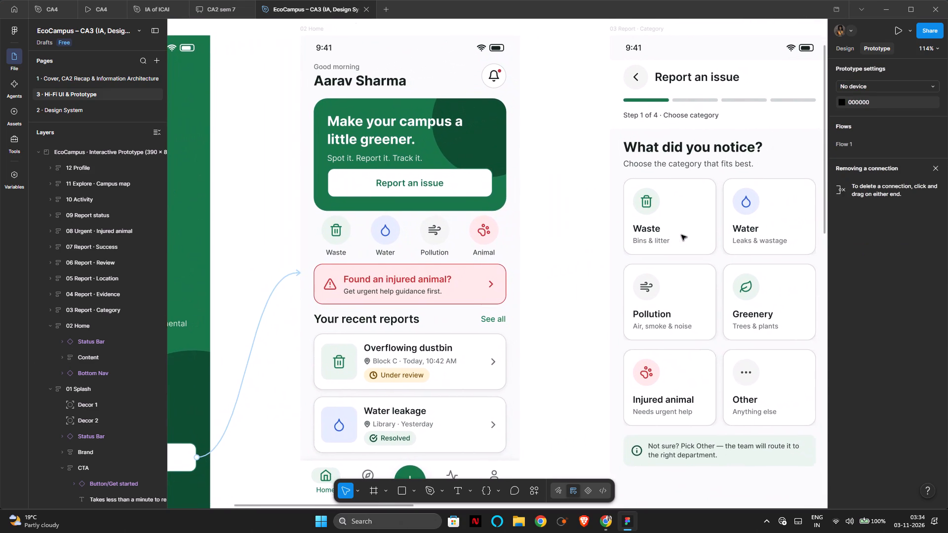
scroll(681, 235, left, 2)
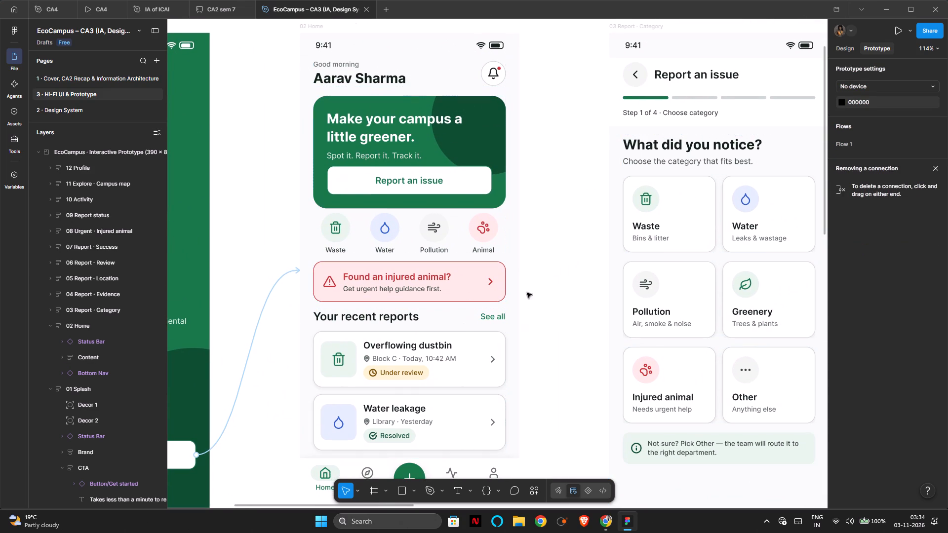
double_click(474, 186)
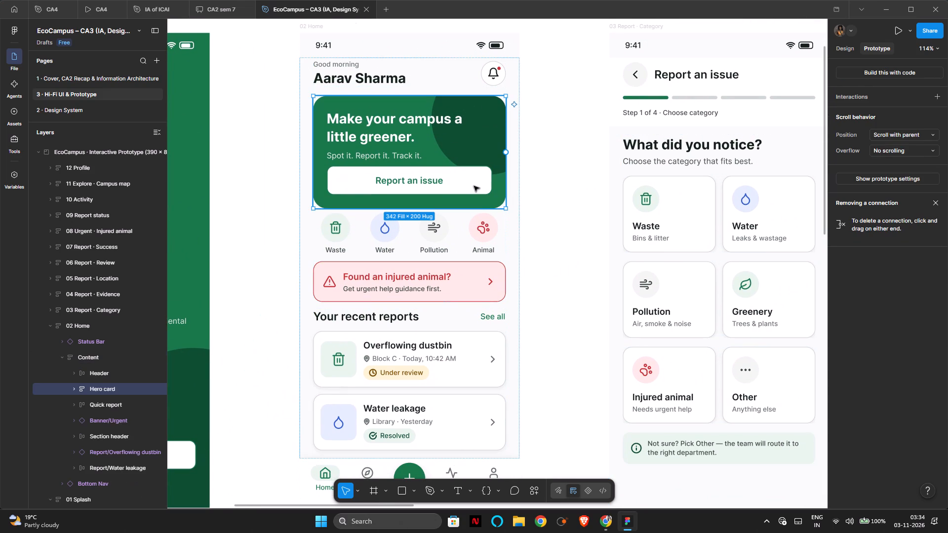
double_click(474, 186)
drag(494, 180, 610, 109)
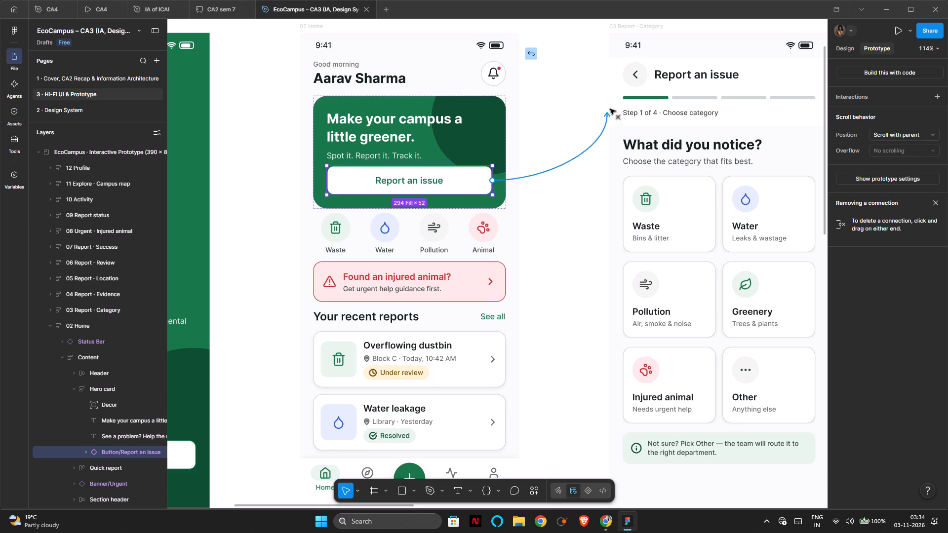
drag(610, 109, 625, 103)
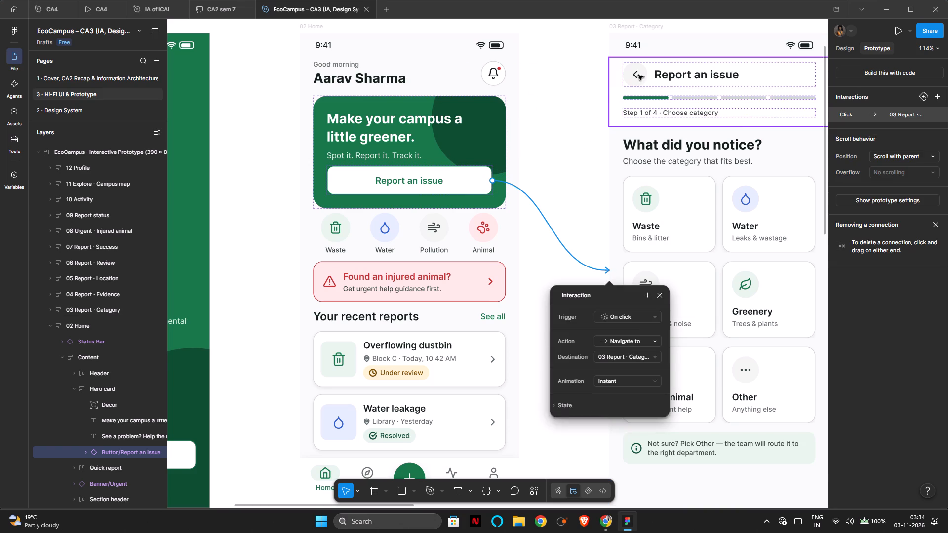
Link the back arrow in the 03 Report · Category header to the 02 Home screen.
double_click(638, 75)
double_click(638, 75)
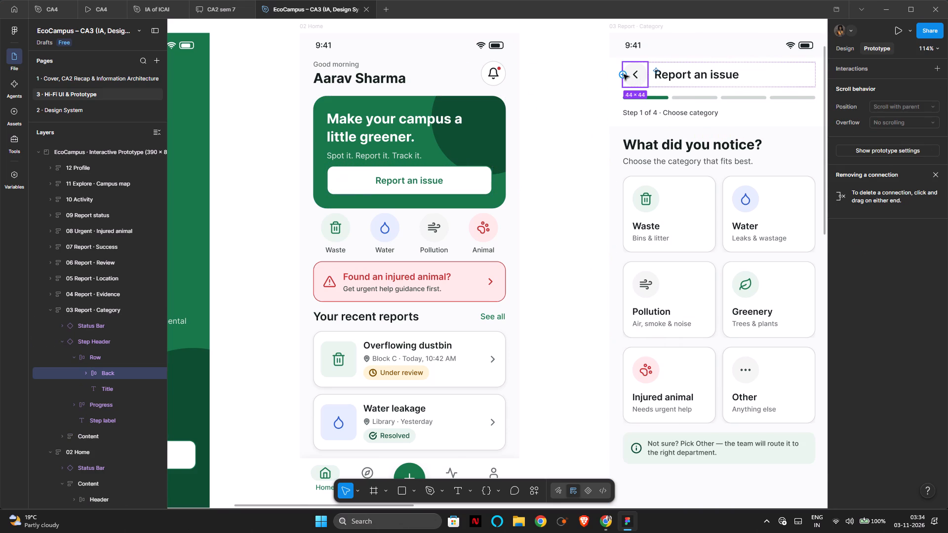
drag(624, 75, 503, 84)
click(564, 125)
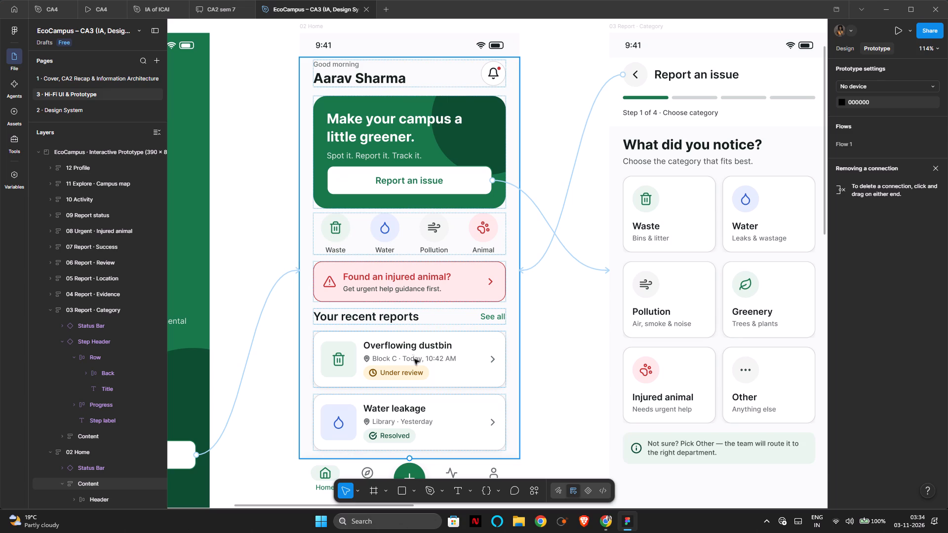
click(571, 398)
Link the green plus Report tab in 02 Home's bottom navigation to the 03 Report · Category screen.
scroll(508, 387, down, 2)
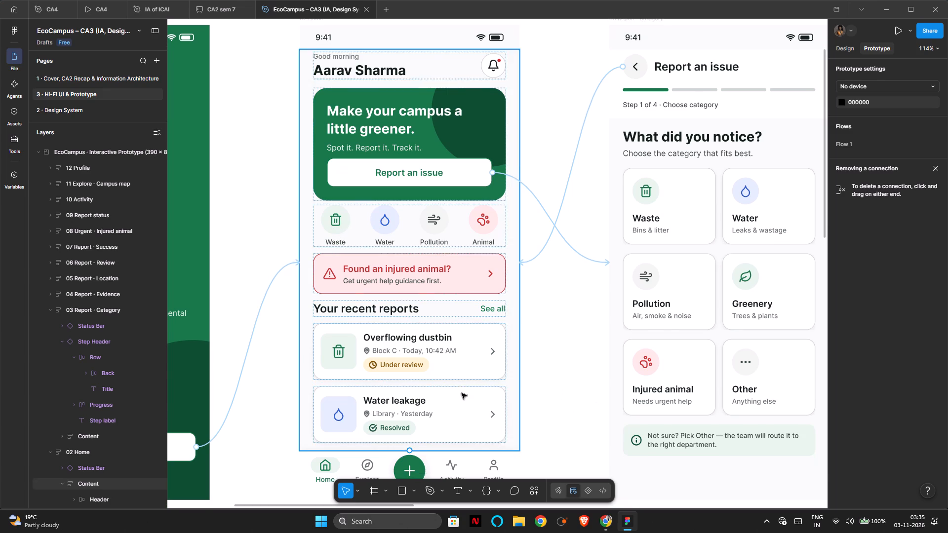
click(411, 473)
double_click(409, 469)
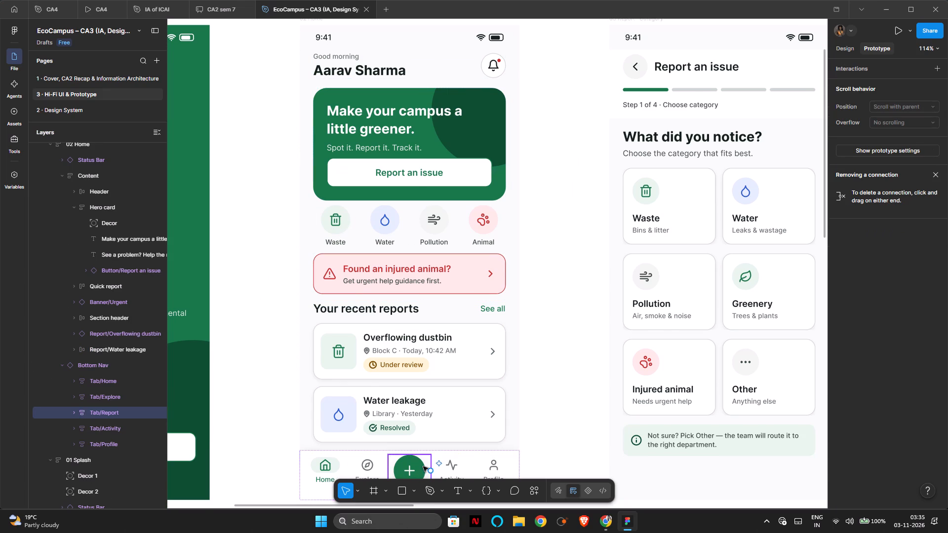
drag(429, 470, 619, 154)
Connect the Home tab's icon pill in 02 Home's bottom navigation to the screen's Content with an on-click Scroll to interaction.
double_click(322, 475)
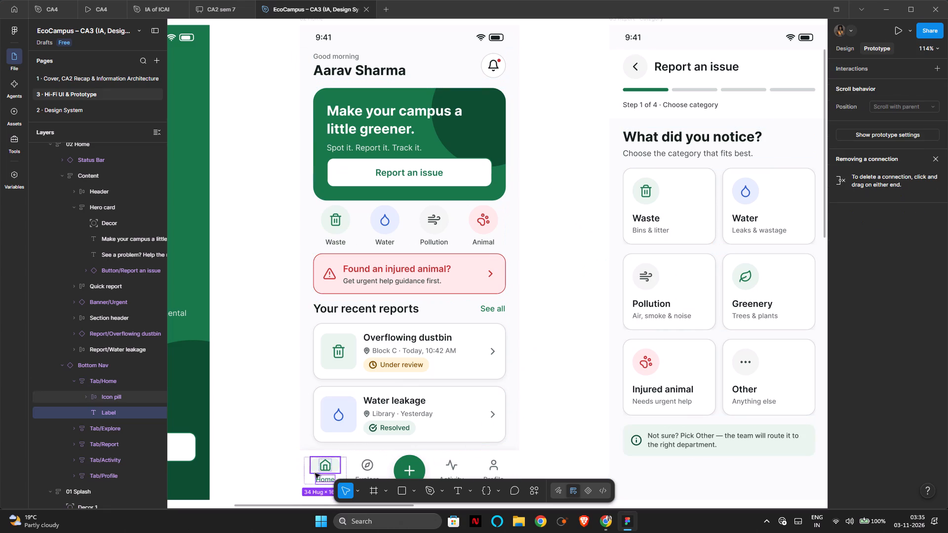
click(323, 469)
drag(310, 467, 275, 433)
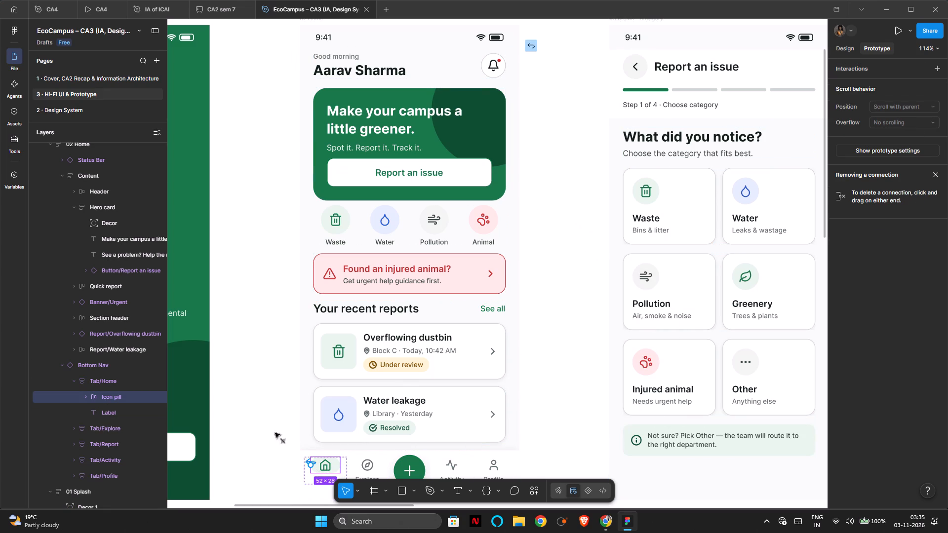
drag(275, 433, 303, 373)
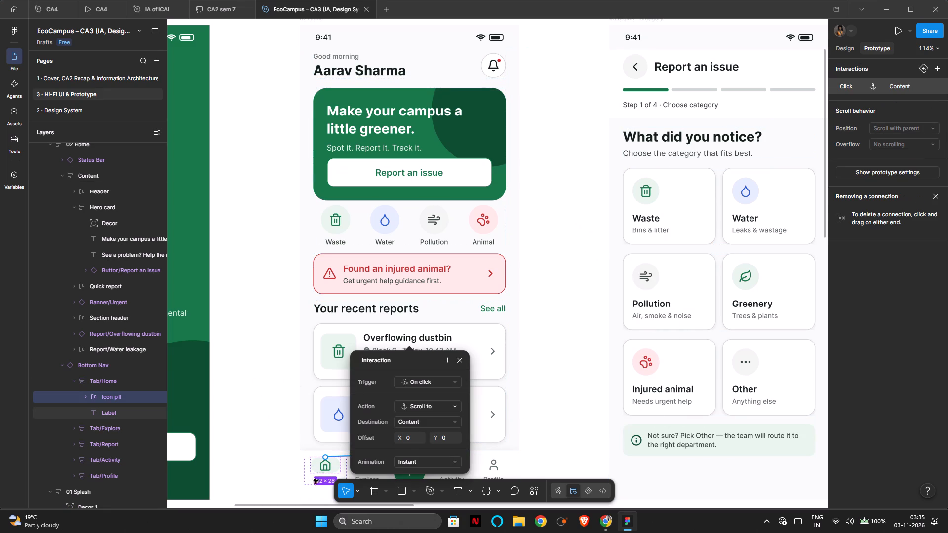
Connect the whole Home tab in 02 Home's bottom navigation to the screen's Content with an on-click Scroll to interaction.
click(310, 474)
click(308, 478)
drag(303, 472, 298, 417)
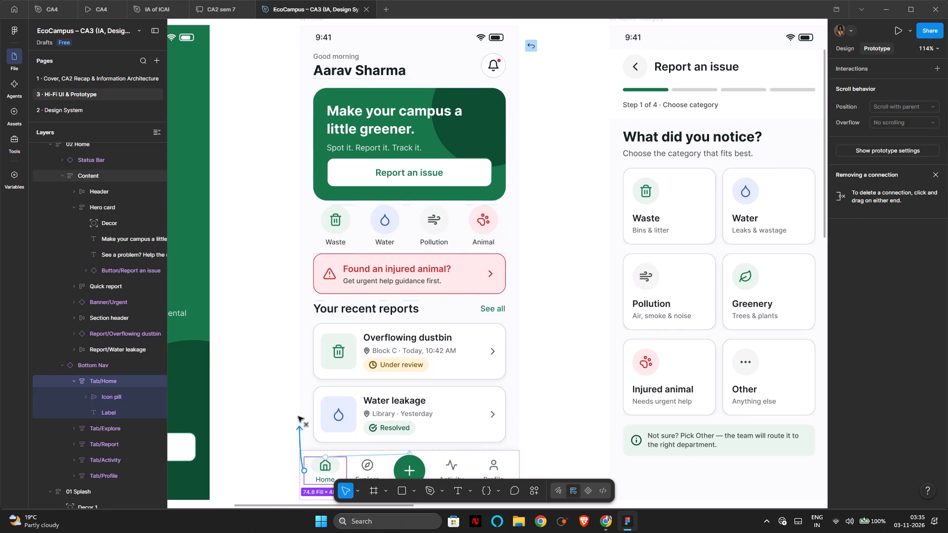
drag(298, 417, 231, 362)
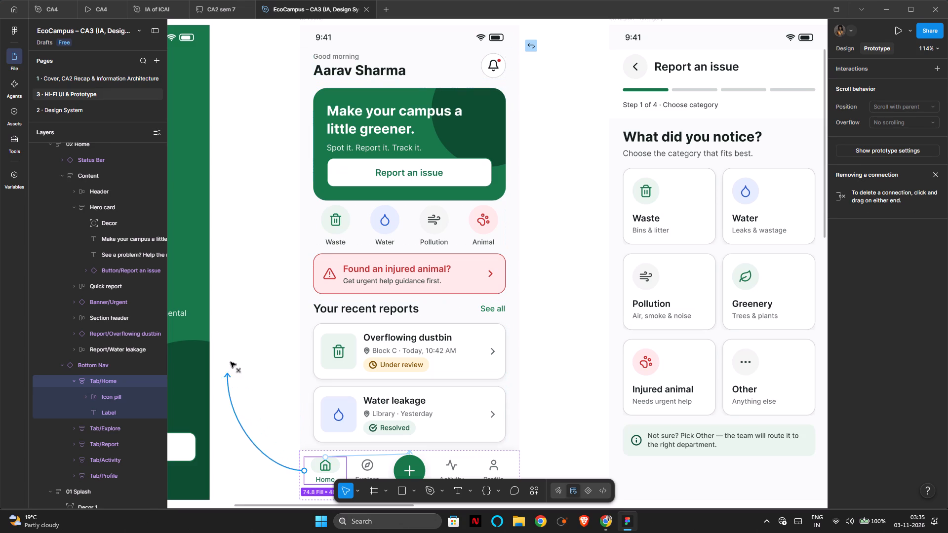
drag(231, 362, 302, 269)
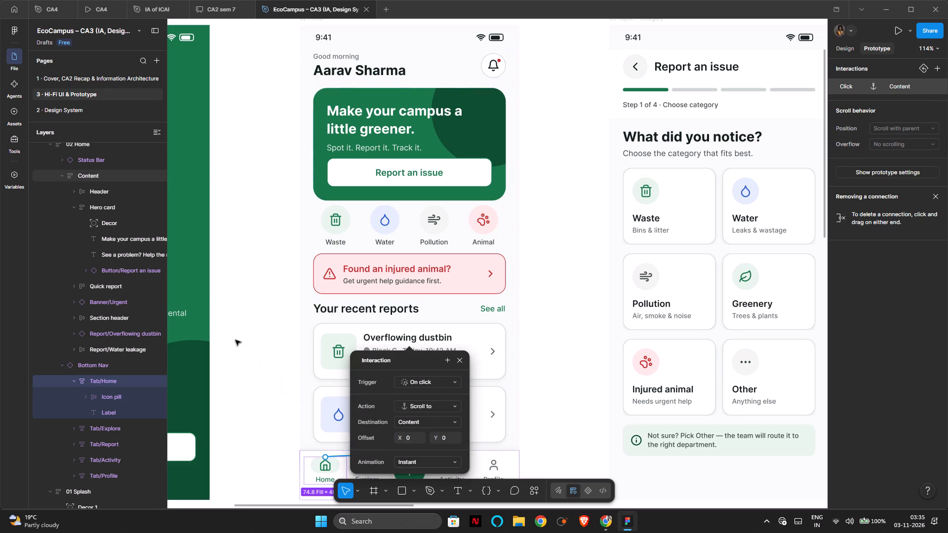
click(236, 340)
Link the Profile tab in 02 Home's bottom navigation to the 12 Profile screen.
scroll(387, 388, down, 1)
scroll(552, 339, down, 5)
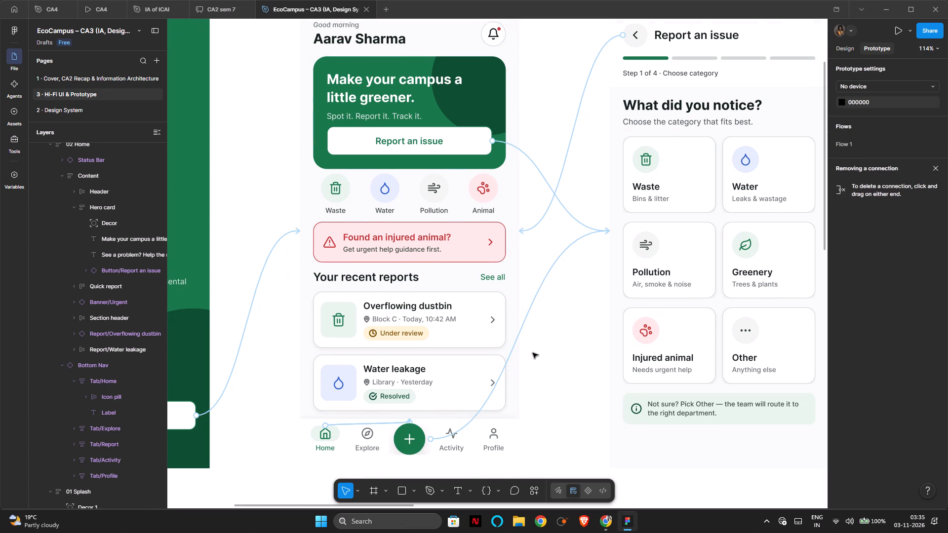
scroll(533, 353, down, 2)
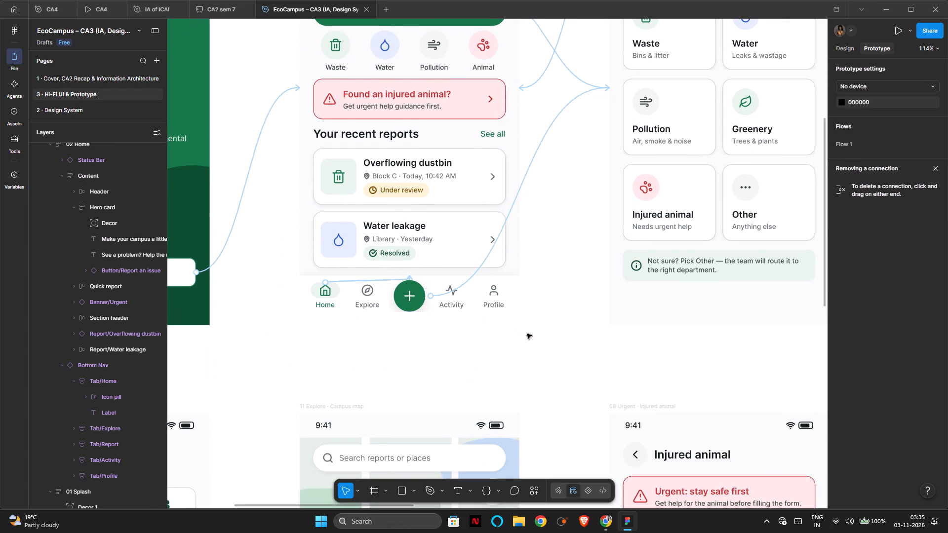
scroll(533, 327, up, 4)
scroll(547, 329, left, 7)
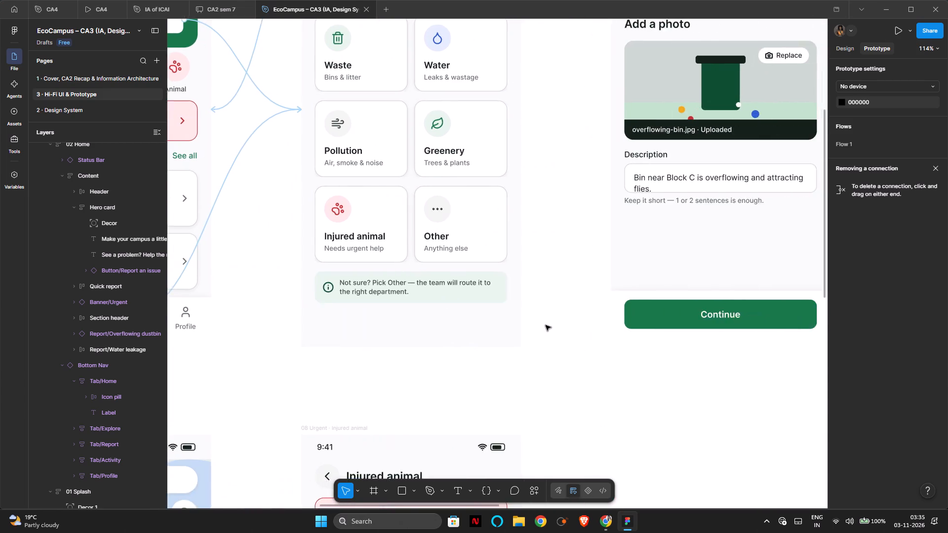
scroll(546, 325, right, 2)
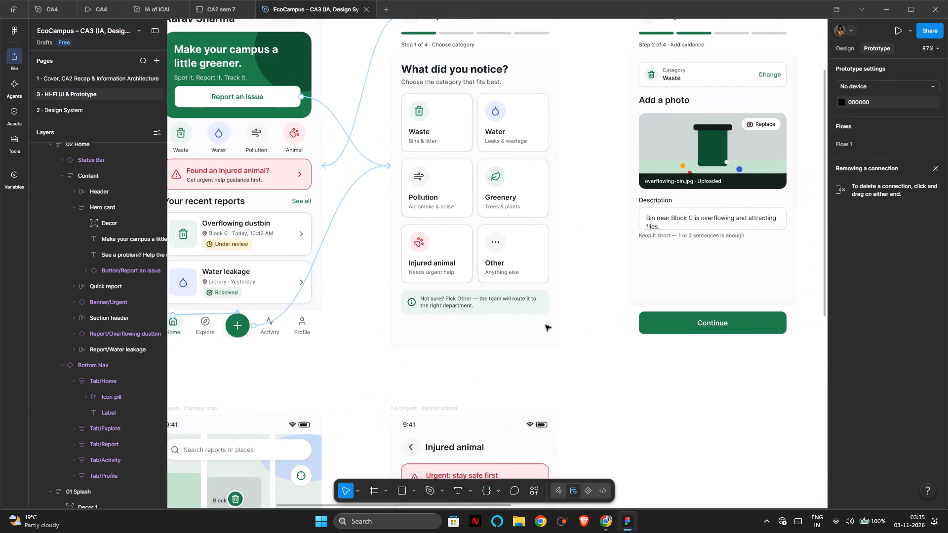
scroll(546, 325, right, 2)
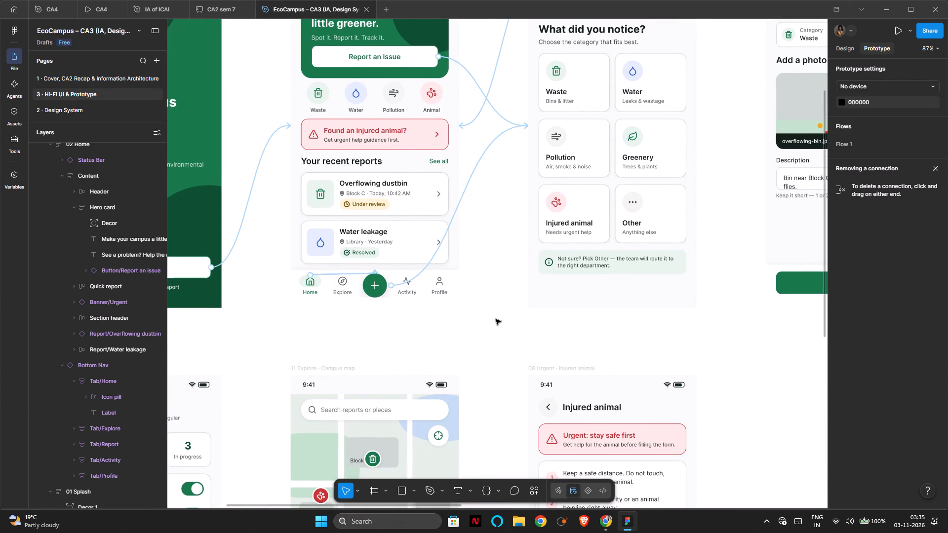
click(435, 293)
click(444, 291)
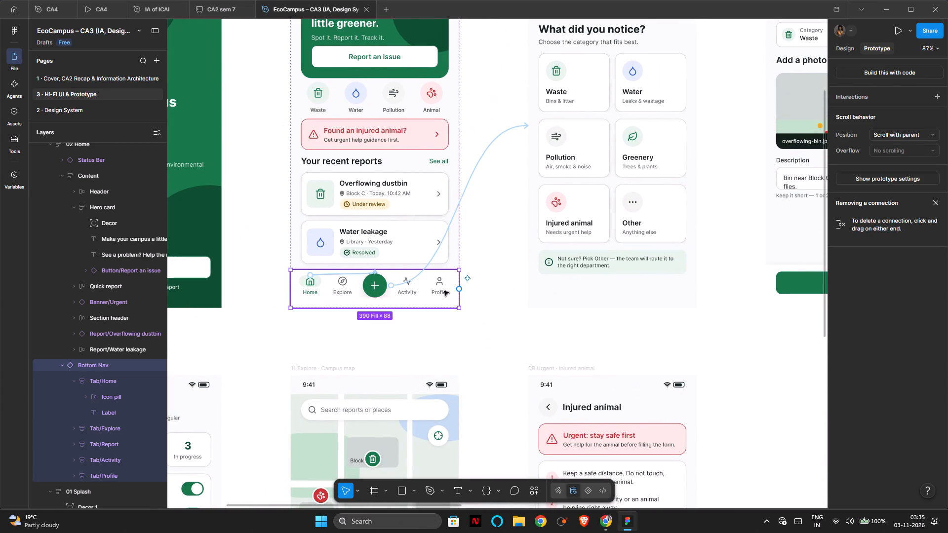
double_click(442, 287)
scroll(442, 287, right, 3)
click(590, 309)
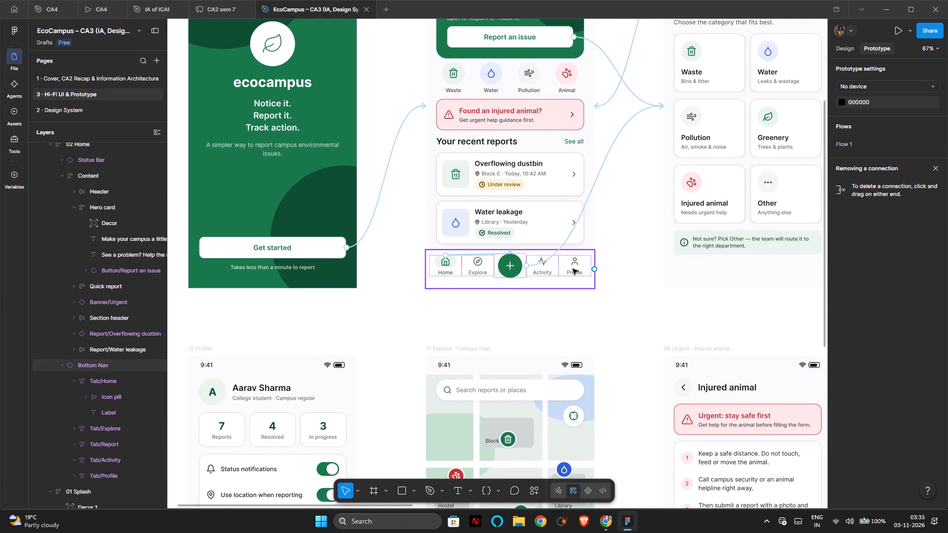
double_click(573, 269)
drag(574, 277, 277, 352)
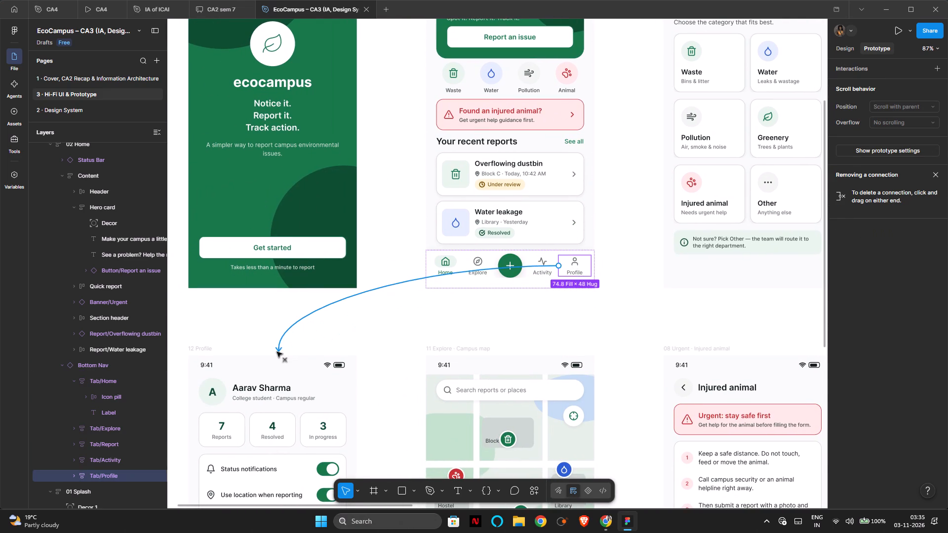
drag(277, 352, 279, 360)
click(630, 344)
Link the Waste category card on 03 Report · Category to the 04 Report · Evidence screen.
scroll(581, 345, down, 2)
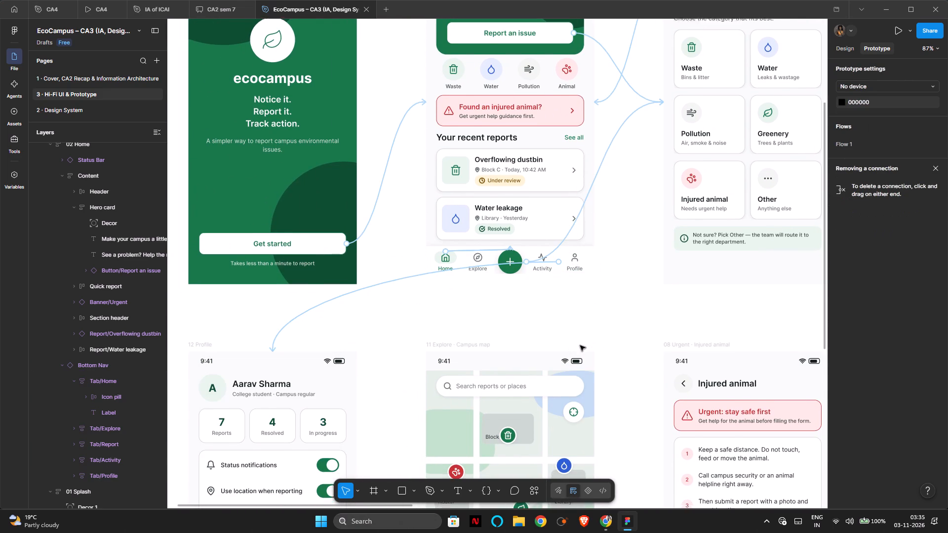
scroll(580, 345, down, 4)
scroll(551, 302, down, 6)
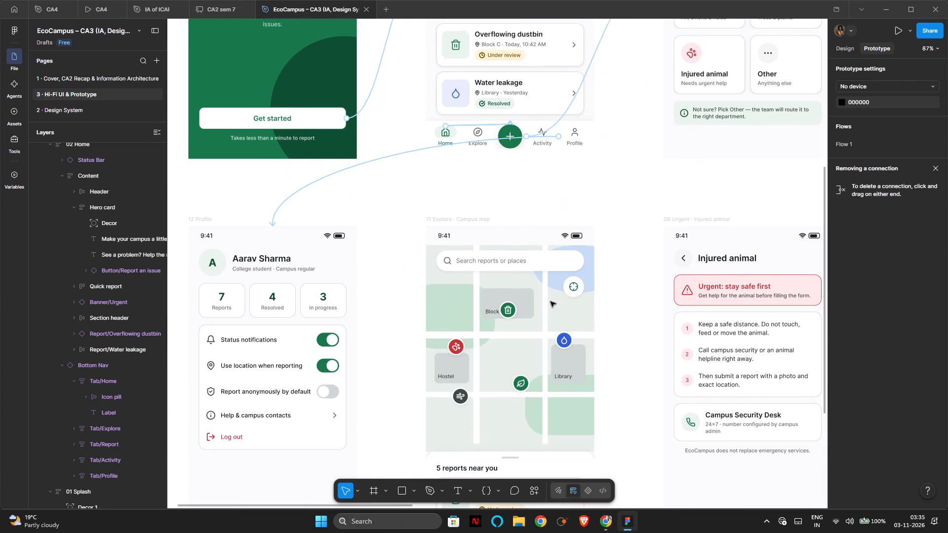
scroll(641, 213, left, 2)
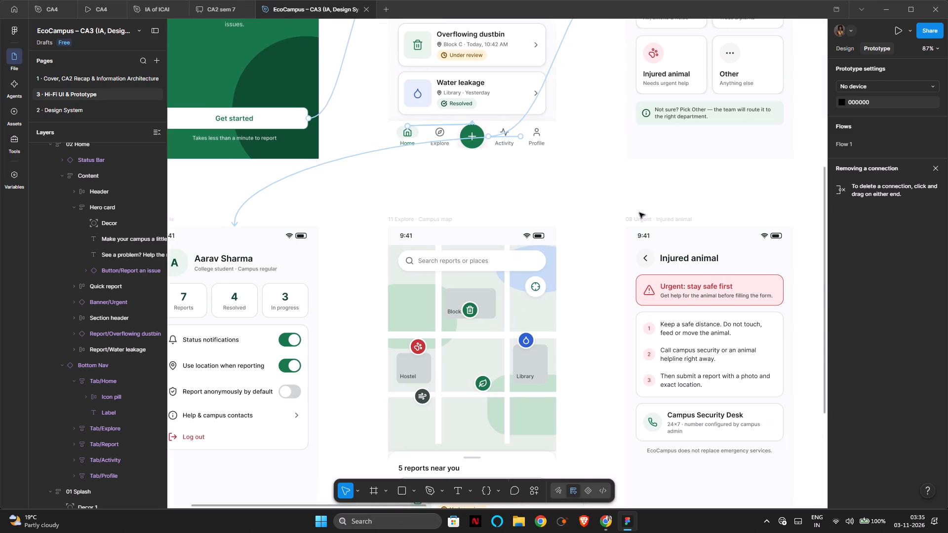
scroll(639, 213, left, 1)
scroll(638, 212, up, 5)
scroll(637, 212, left, 1)
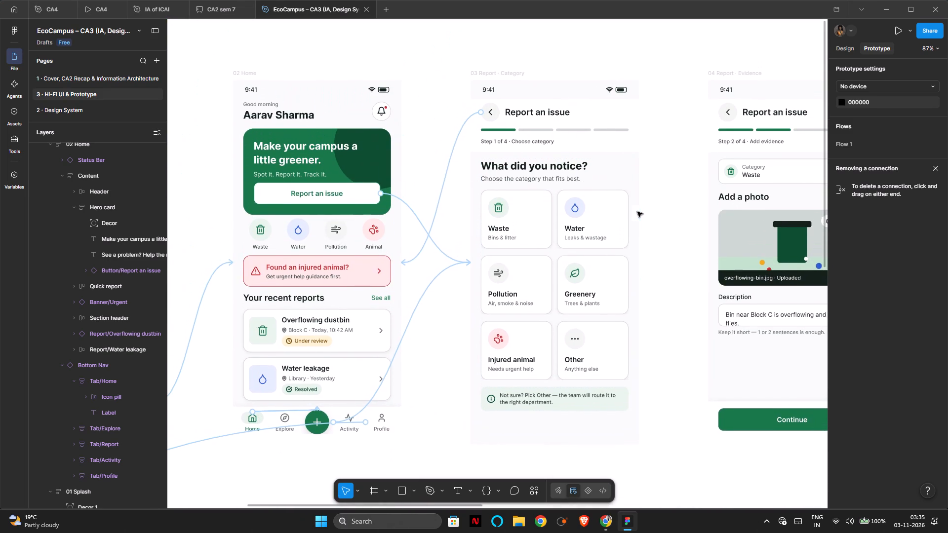
scroll(637, 212, left, 1)
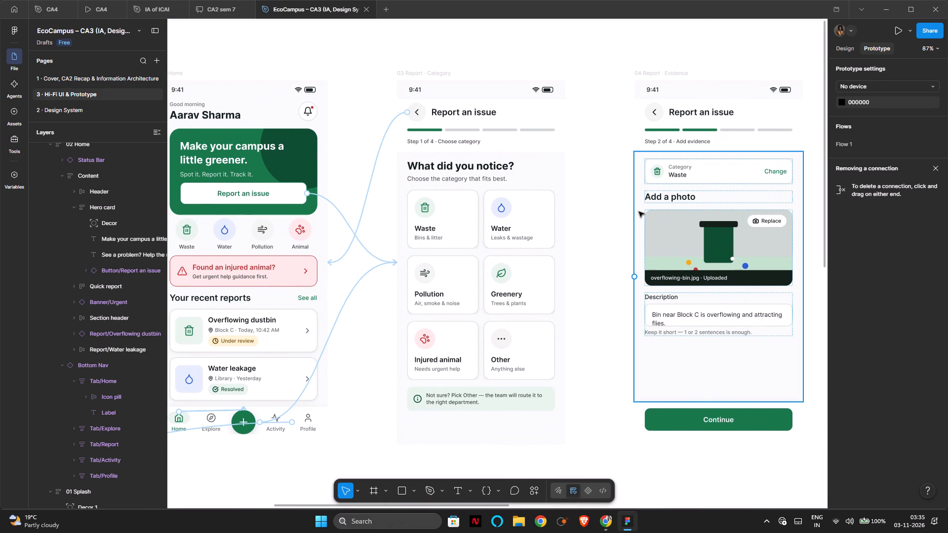
double_click(455, 226)
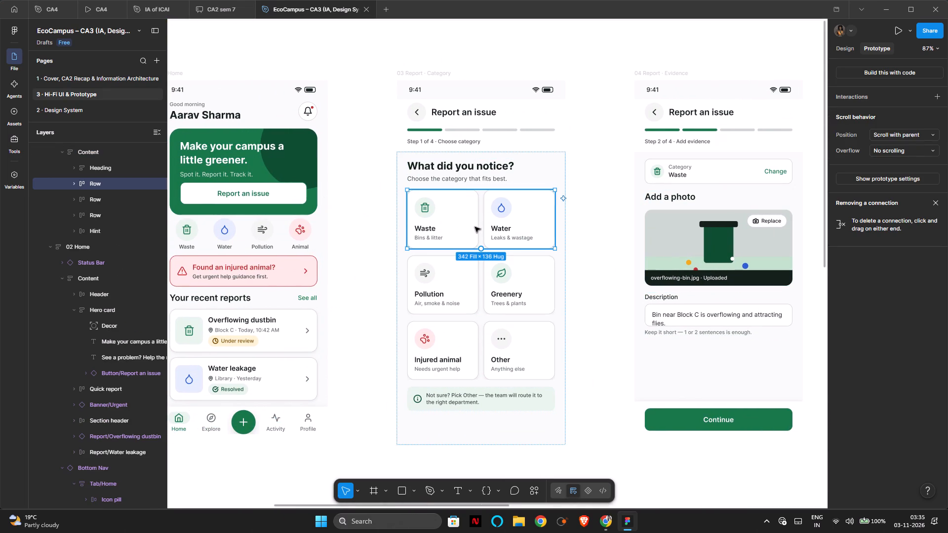
double_click(463, 223)
drag(479, 220, 642, 183)
click(576, 272)
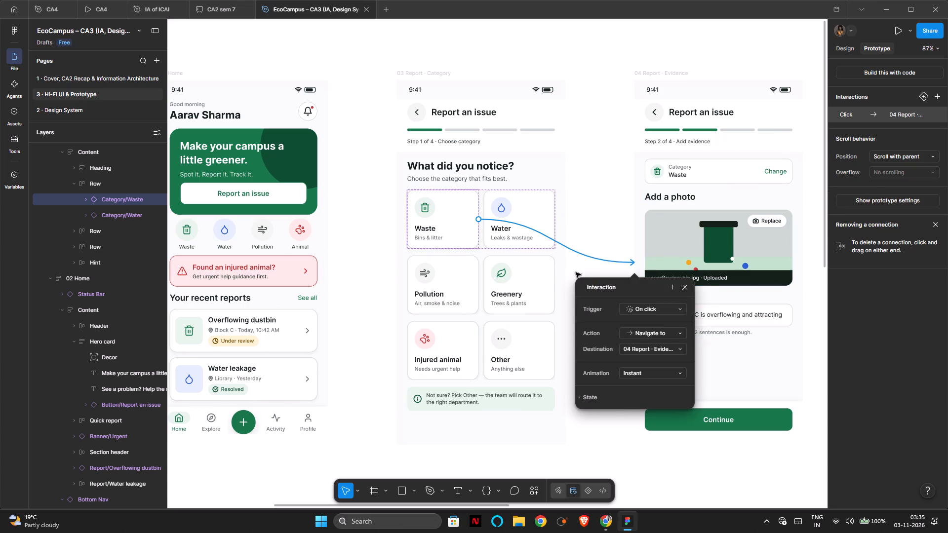
Link the Continue button on 04 Report · Evidence to the 05 Report · Location screen.
double_click(513, 341)
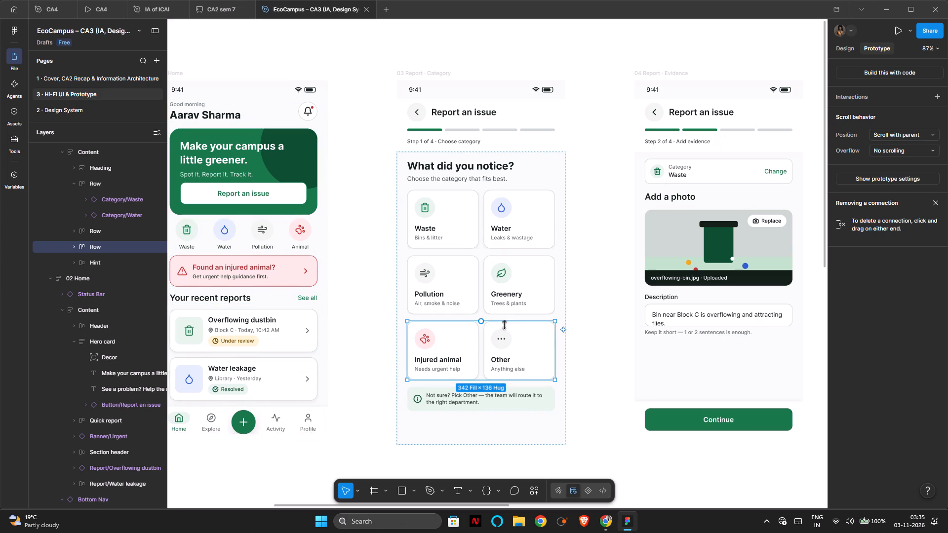
scroll(504, 327, left, 4)
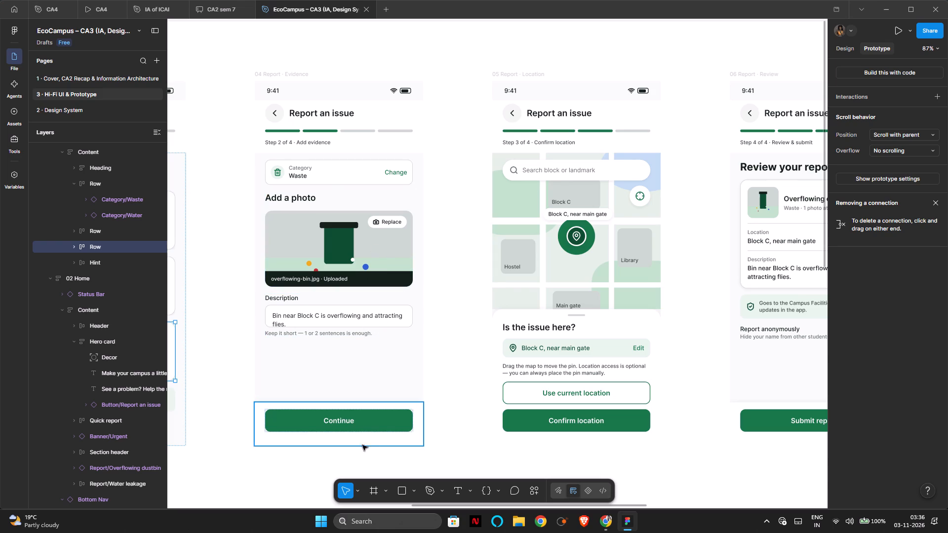
double_click(359, 421)
drag(414, 421, 420, 414)
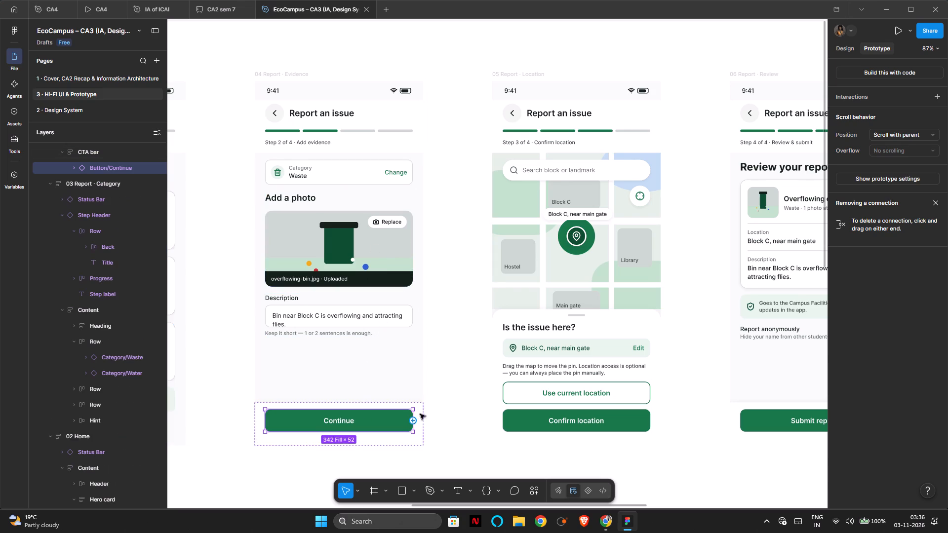
drag(420, 414, 496, 304)
click(690, 335)
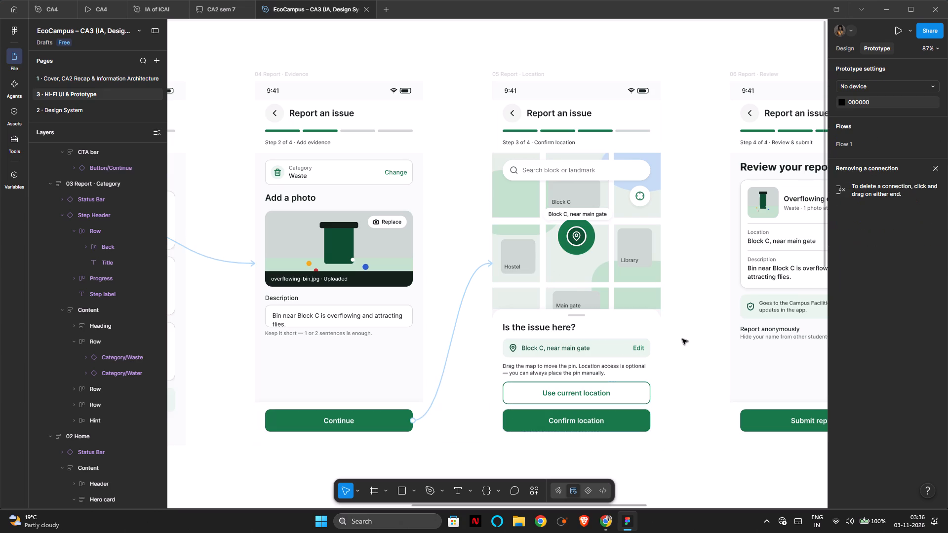
Link the Edit text in the location chip on 05 Report · Location back to 04 Report · Evidence with an on-click Navigate to interaction.
scroll(671, 349, left, 1)
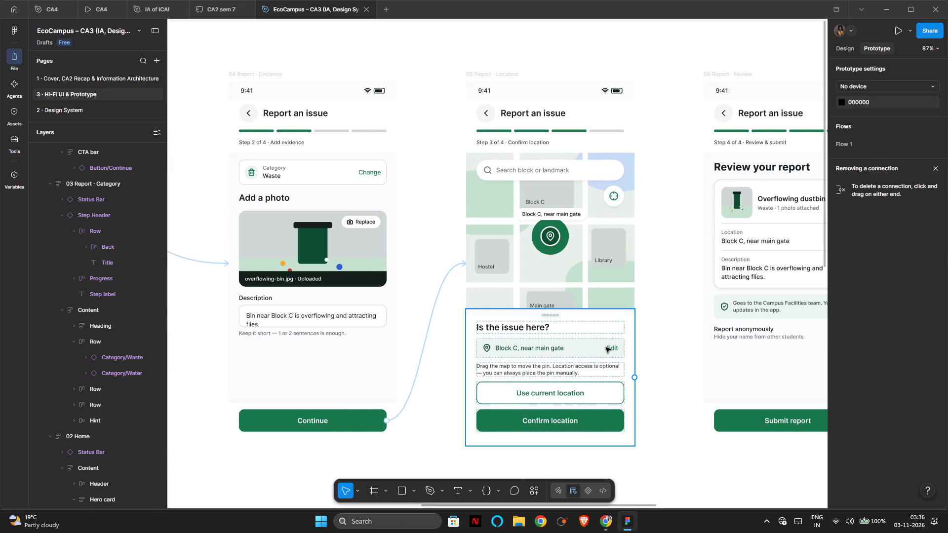
double_click(607, 347)
click(613, 347)
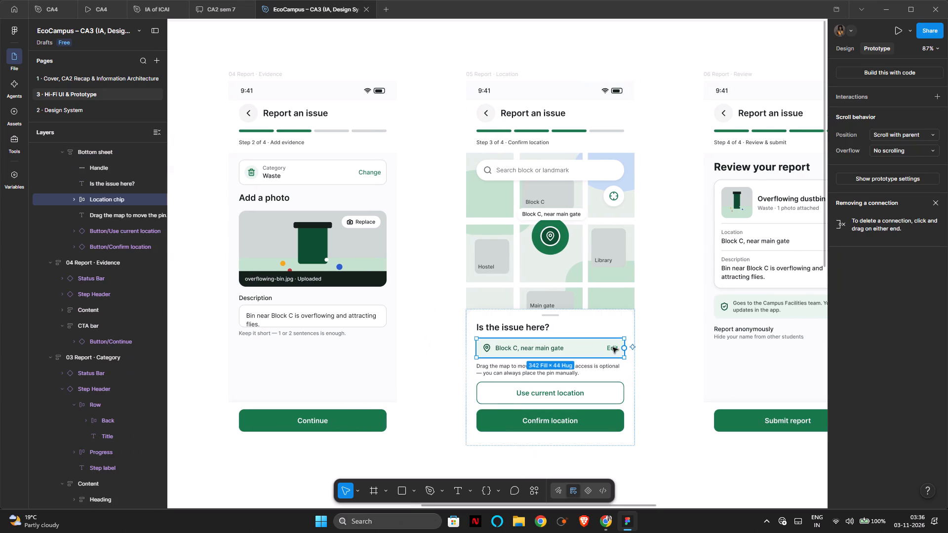
double_click(613, 347)
click(645, 347)
double_click(542, 349)
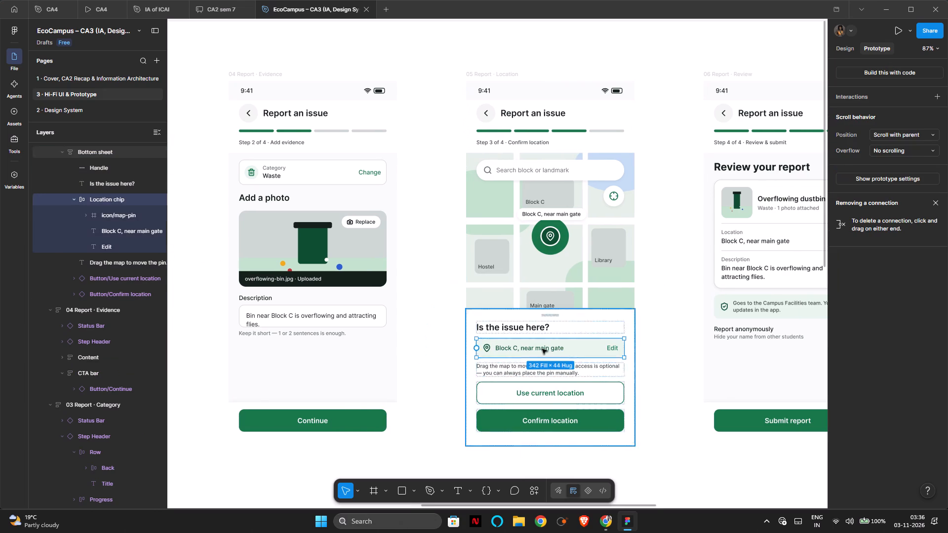
double_click(612, 347)
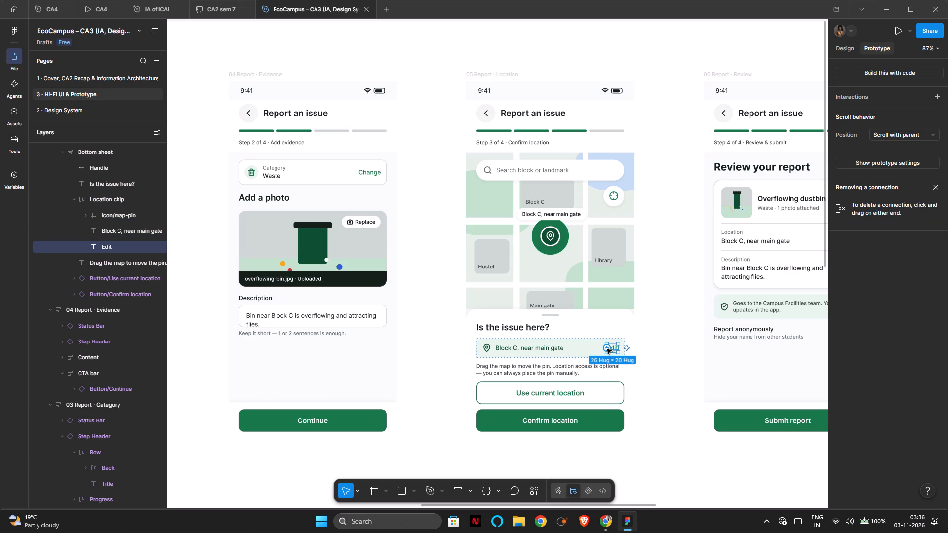
drag(607, 349, 385, 308)
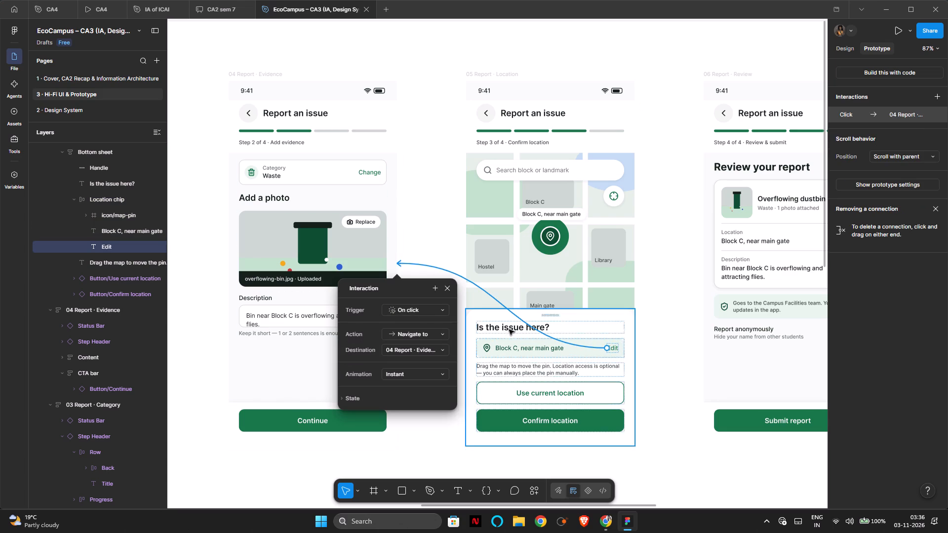
click(656, 304)
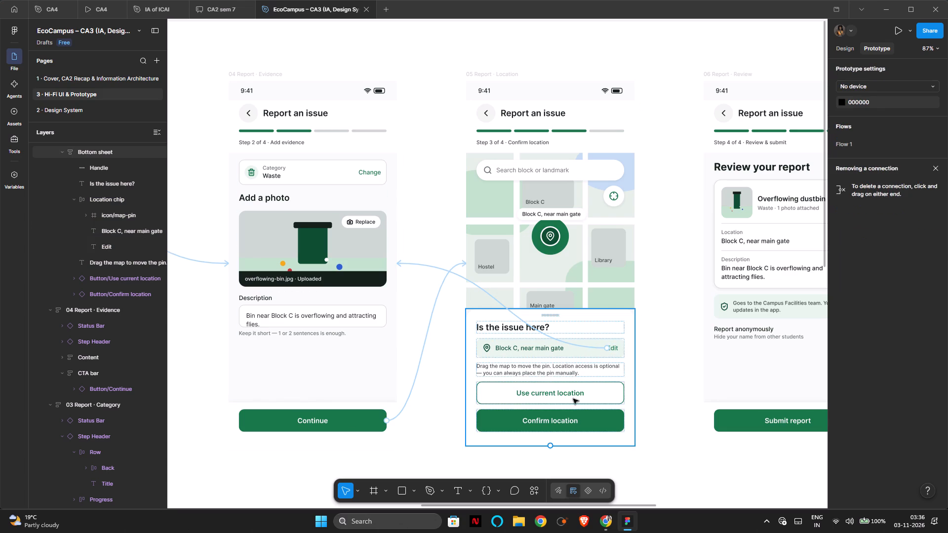
Link the Confirm location button on 05 Report · Location to the 06 Report · Review screen.
click(574, 398)
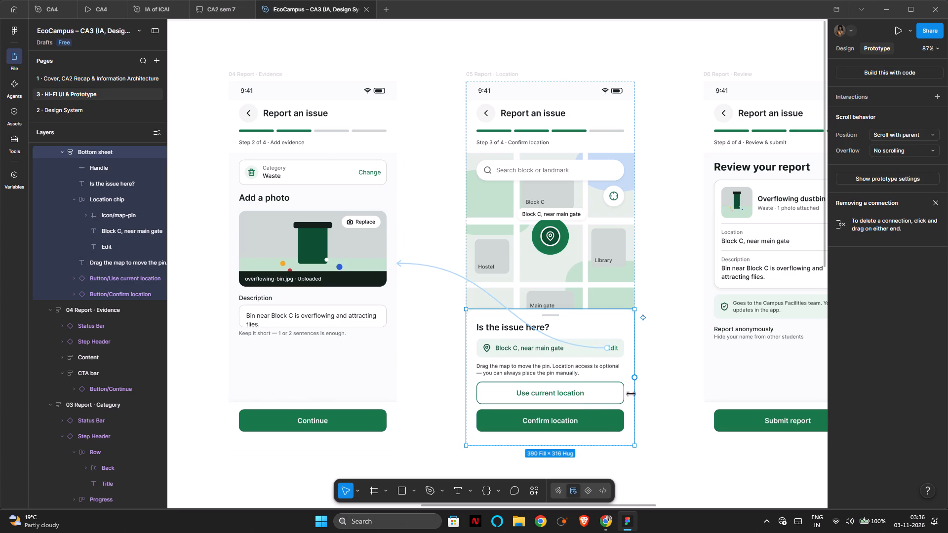
double_click(595, 418)
scroll(595, 418, left, 3)
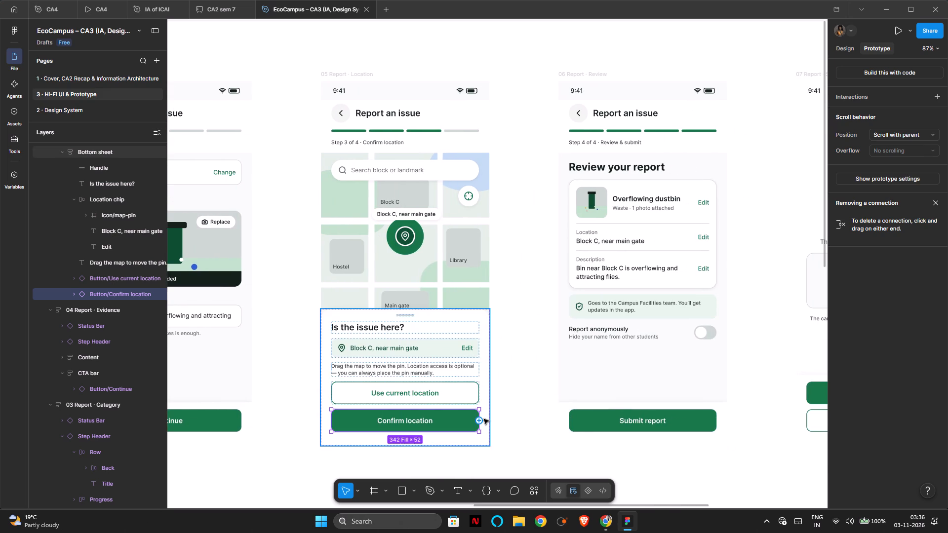
drag(484, 419, 555, 262)
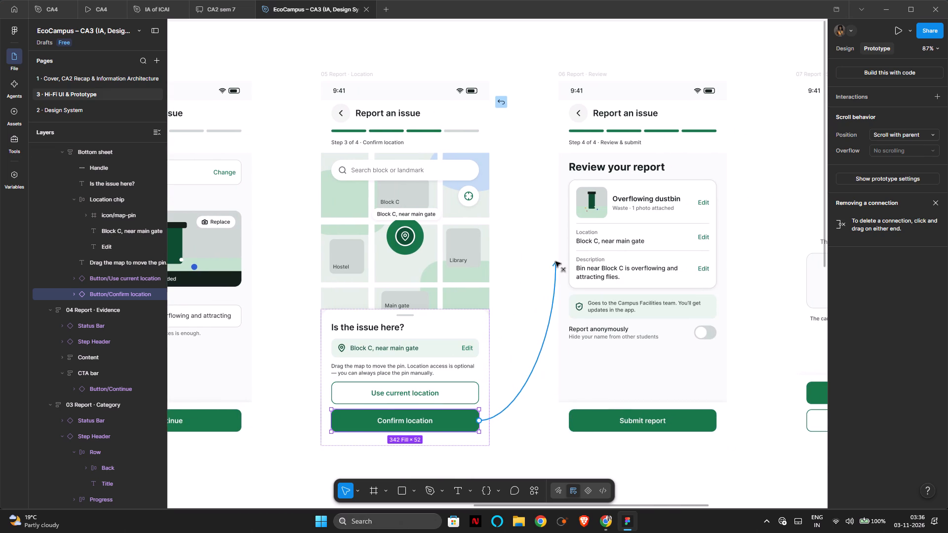
drag(555, 262, 561, 259)
click(740, 196)
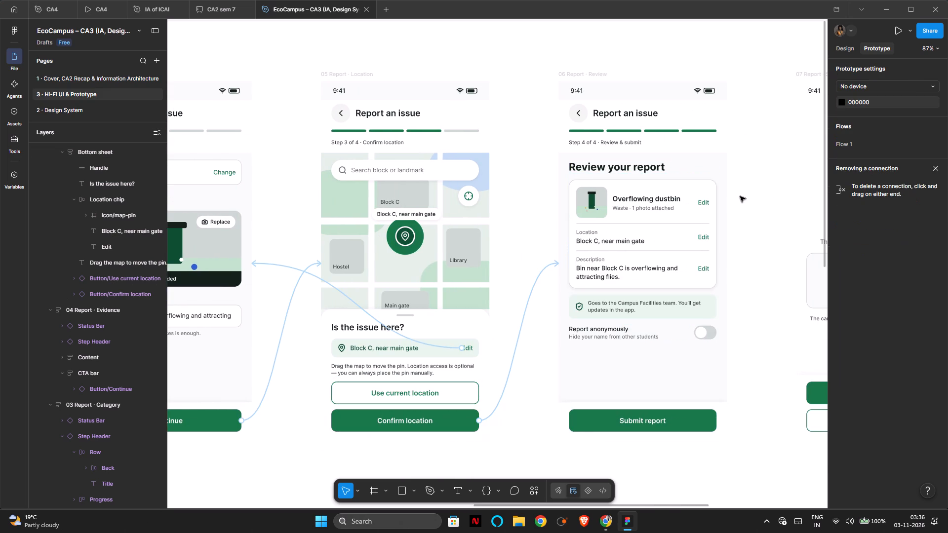
Link the Submit report button on 06 Report · Review to the 07 Report · Success screen.
double_click(703, 238)
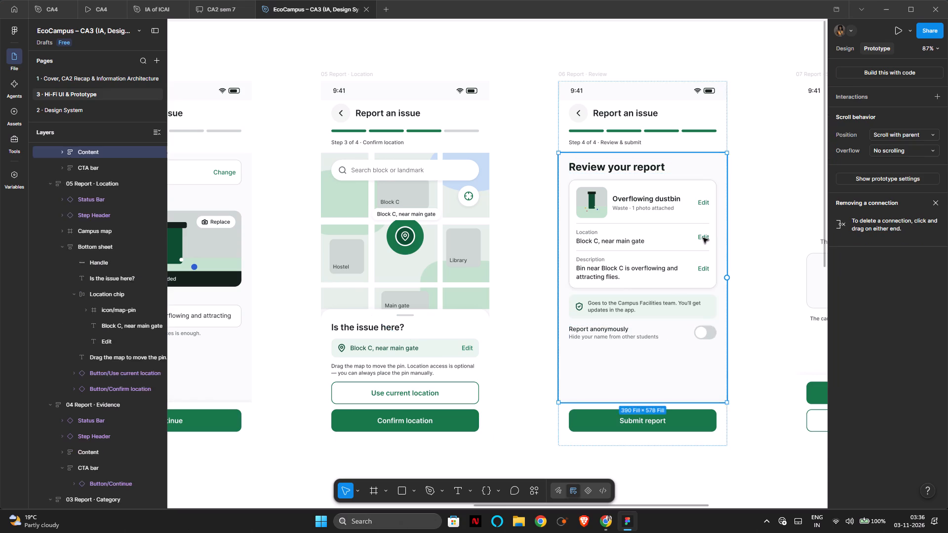
click(748, 228)
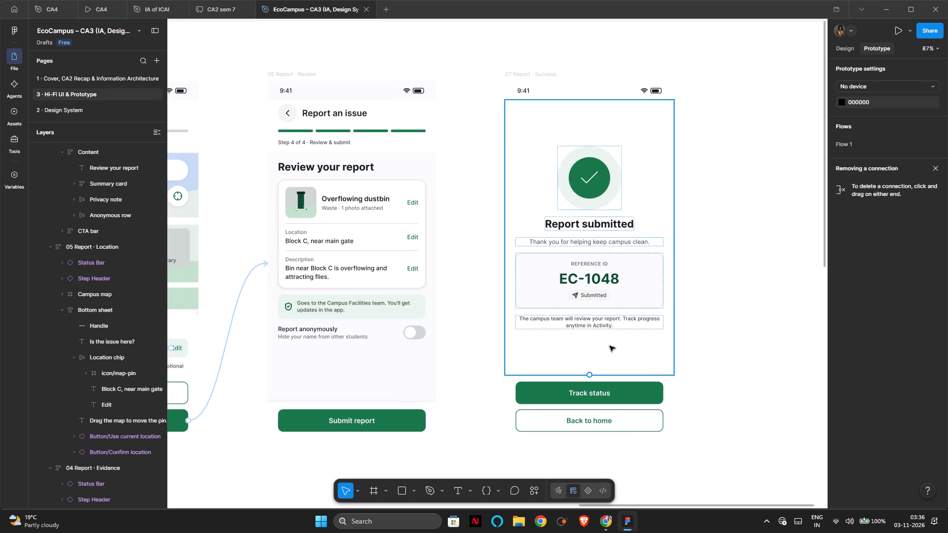
click(402, 417)
double_click(402, 423)
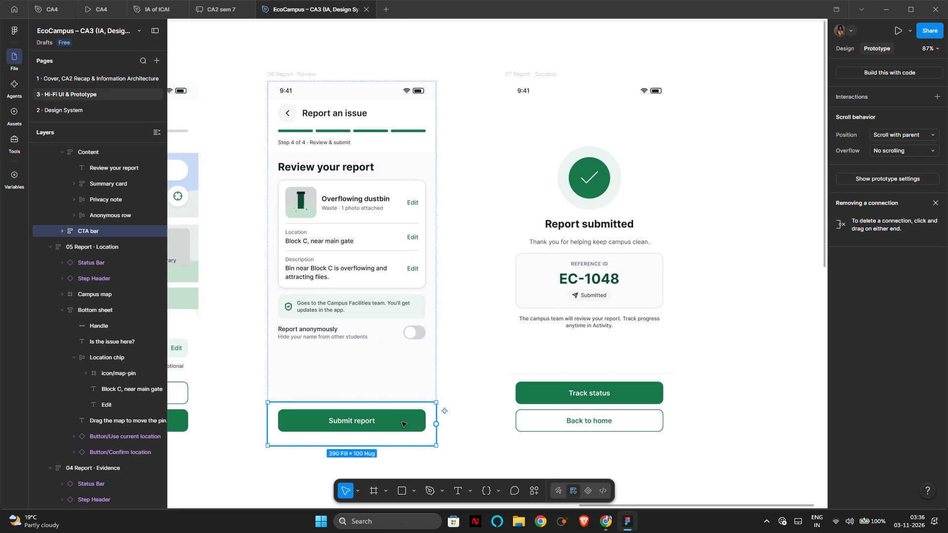
click(428, 421)
drag(426, 421, 528, 277)
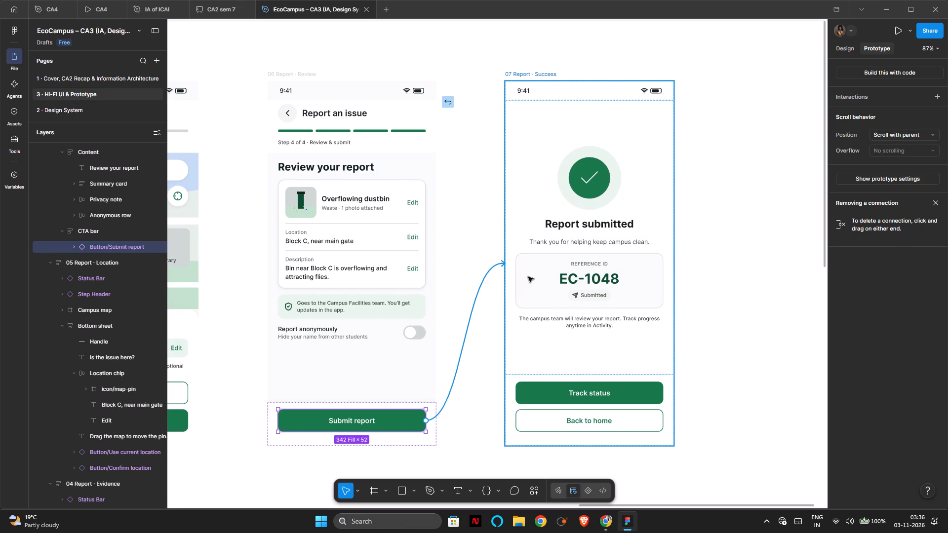
drag(528, 277, 534, 270)
click(719, 245)
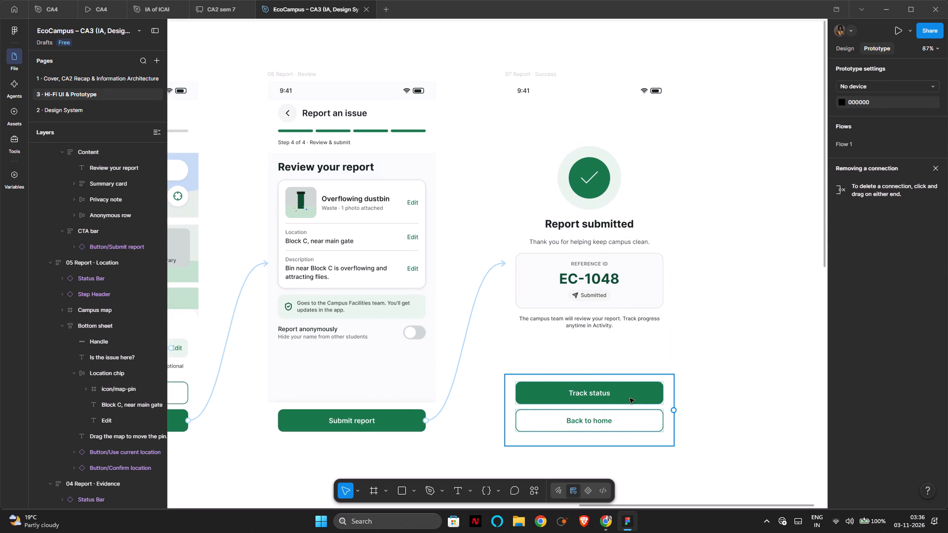
Link the Track status button on 07 Report · Success to the 09 Report status screen with an on-click Navigate to interaction.
scroll(631, 398, down, 3)
click(708, 242)
click(707, 244)
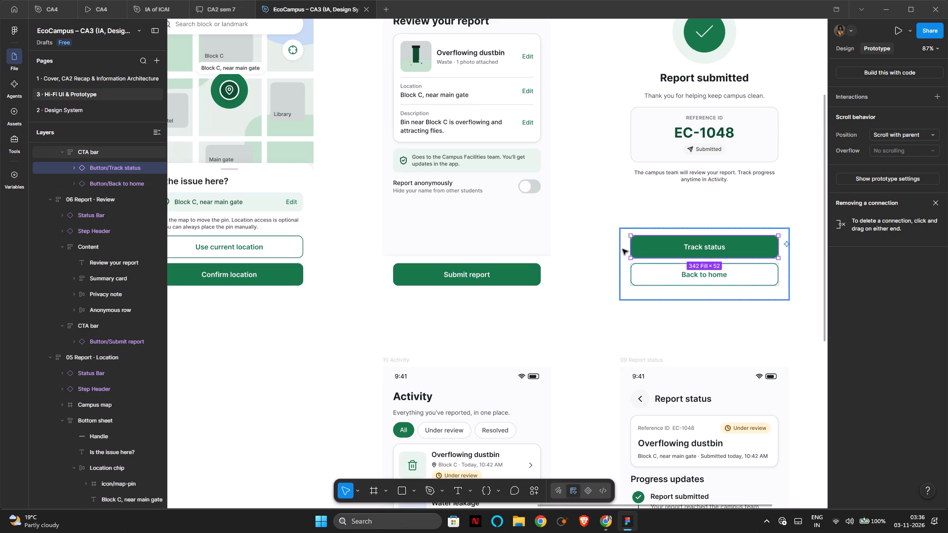
drag(629, 248, 636, 377)
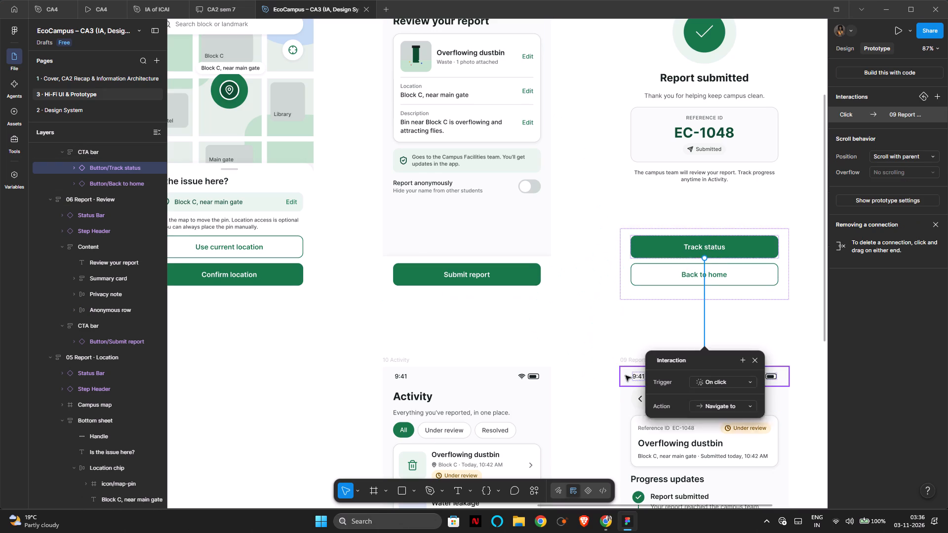
Link the Activity tab in 02 Home's bottom navigation to the 10 Activity screen with an on-click Navigate to interaction.
scroll(562, 361, right, 7)
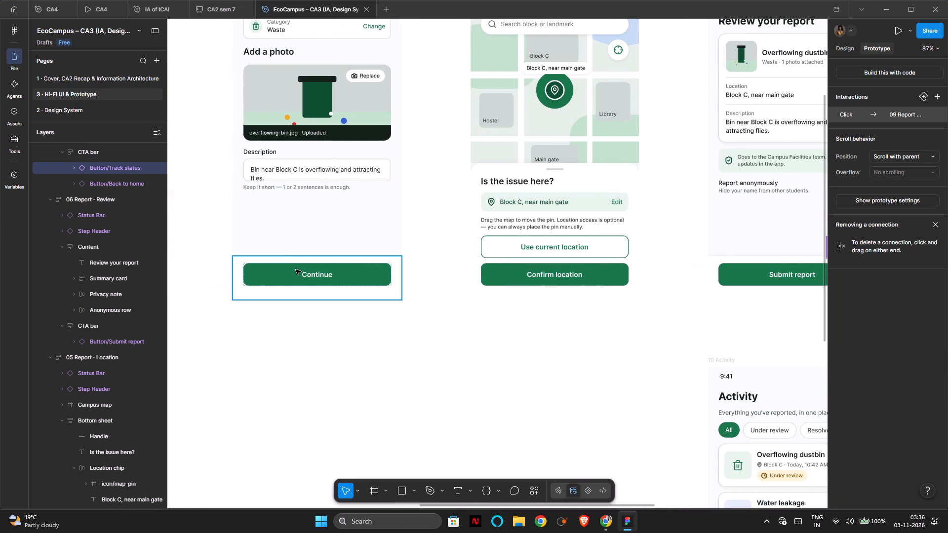
scroll(323, 281, right, 6)
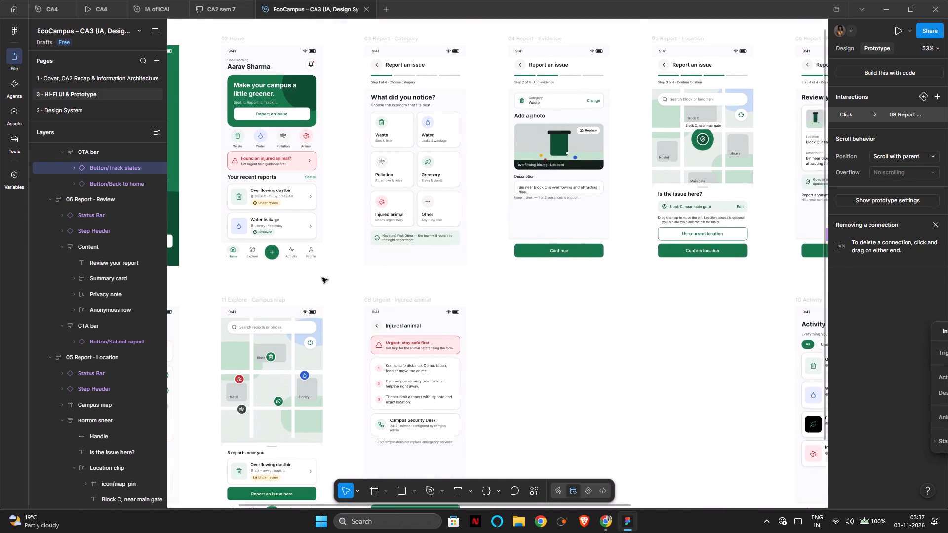
scroll(322, 278, right, 1)
click(332, 246)
double_click(318, 253)
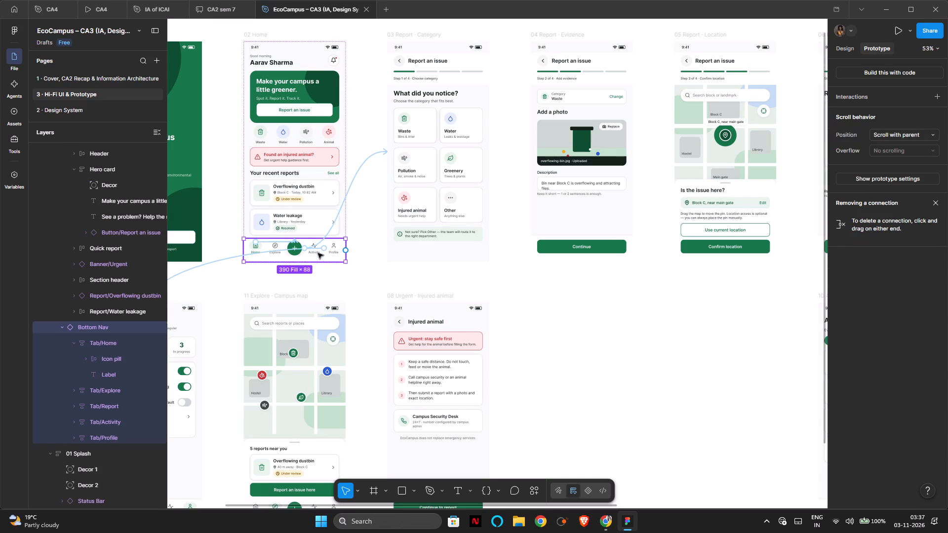
drag(314, 255, 503, 295)
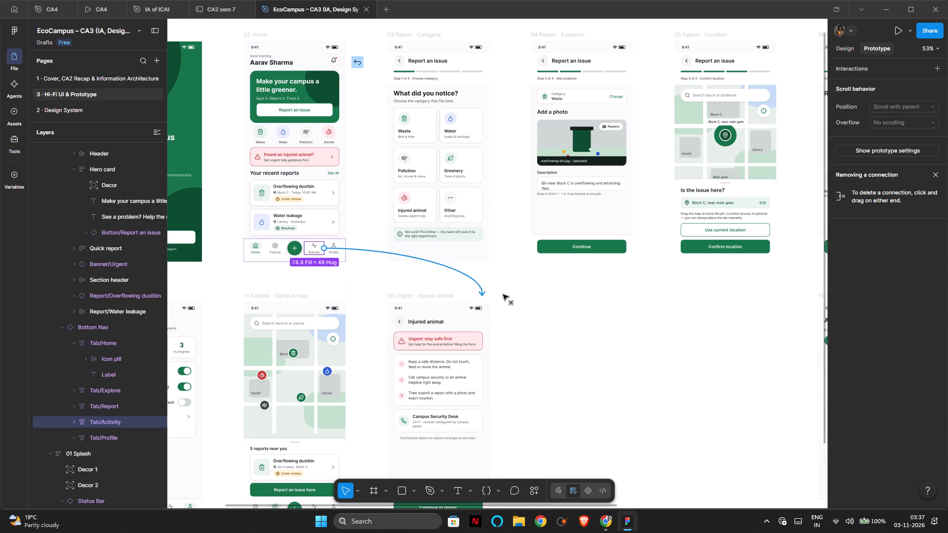
drag(503, 295, 680, 319)
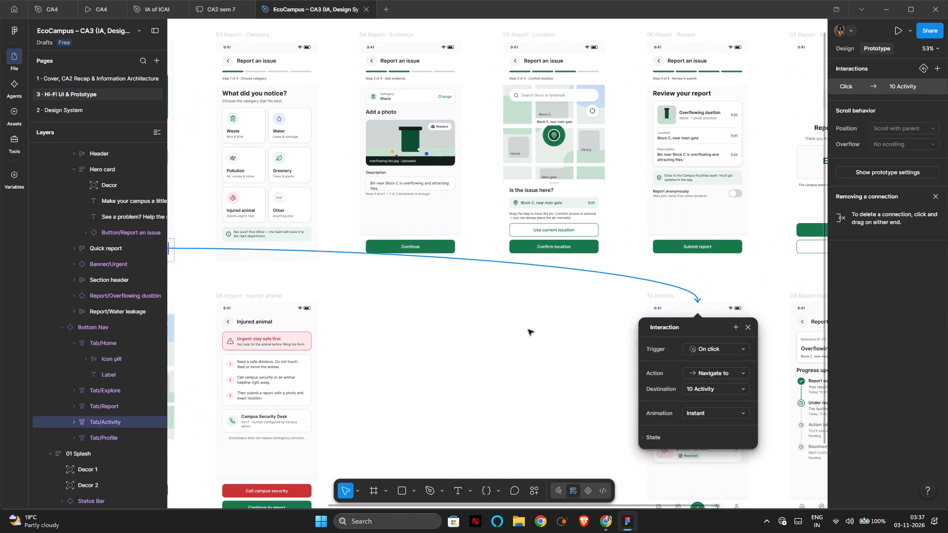
click(519, 330)
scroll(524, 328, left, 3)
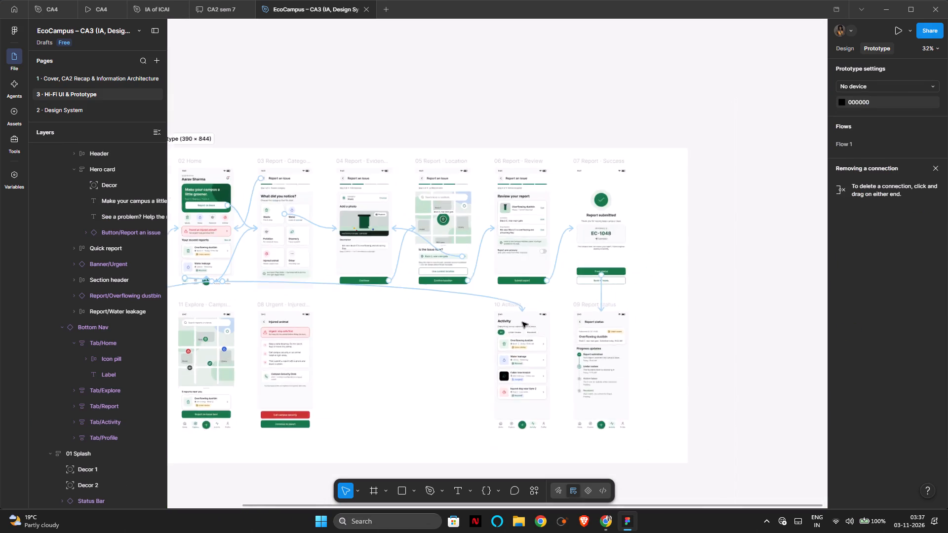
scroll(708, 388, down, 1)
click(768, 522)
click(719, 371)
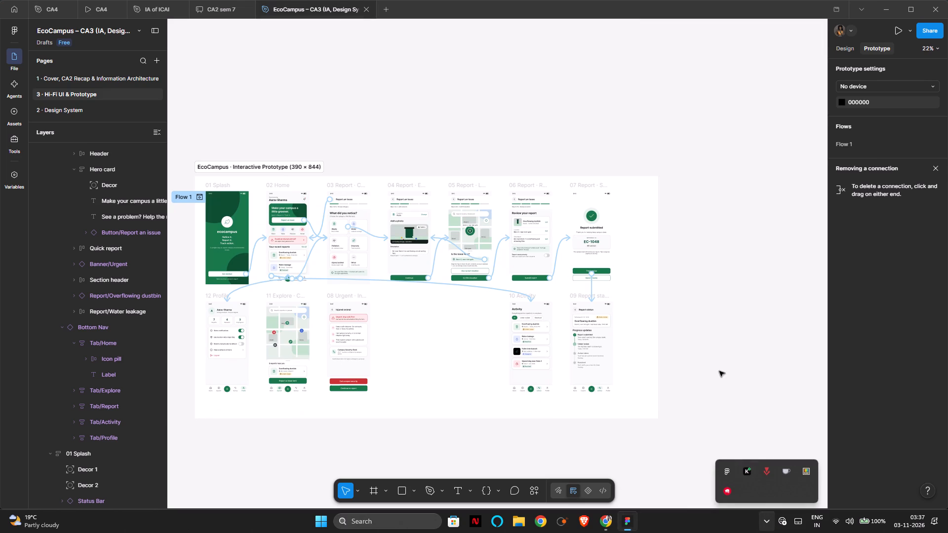
Link the Explore tab in 02 Home's bottom navigation to 03 Report · Category with an on-click Navigate to interaction.
scroll(717, 371, right, 5)
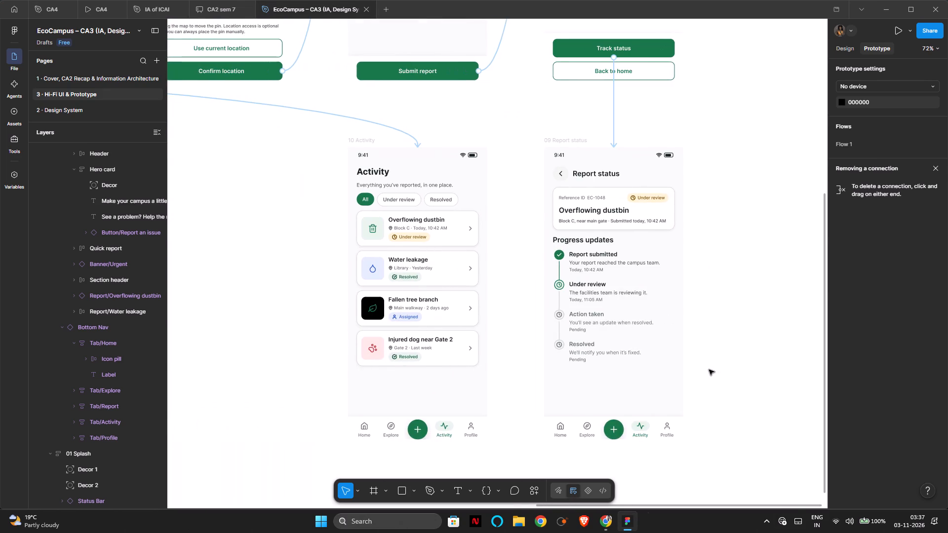
scroll(709, 370, right, 1)
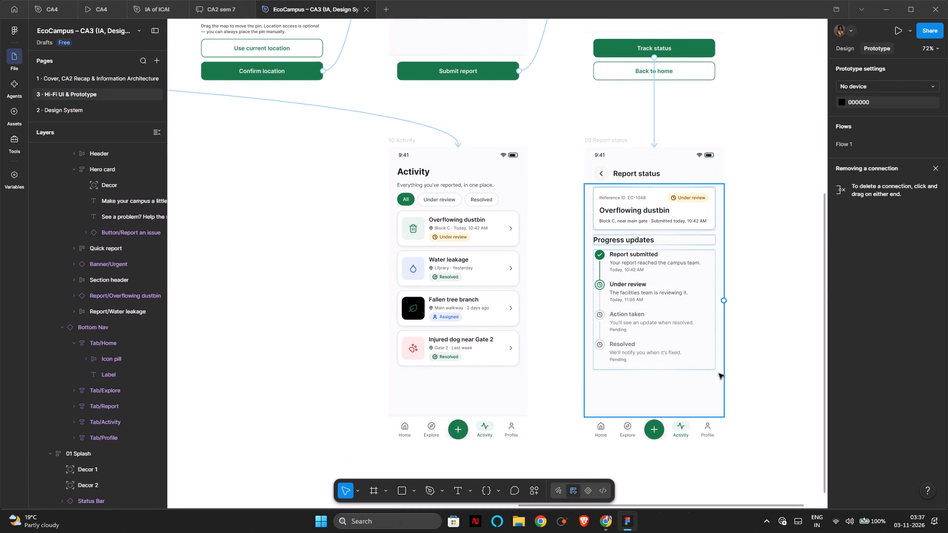
scroll(715, 371, right, 1)
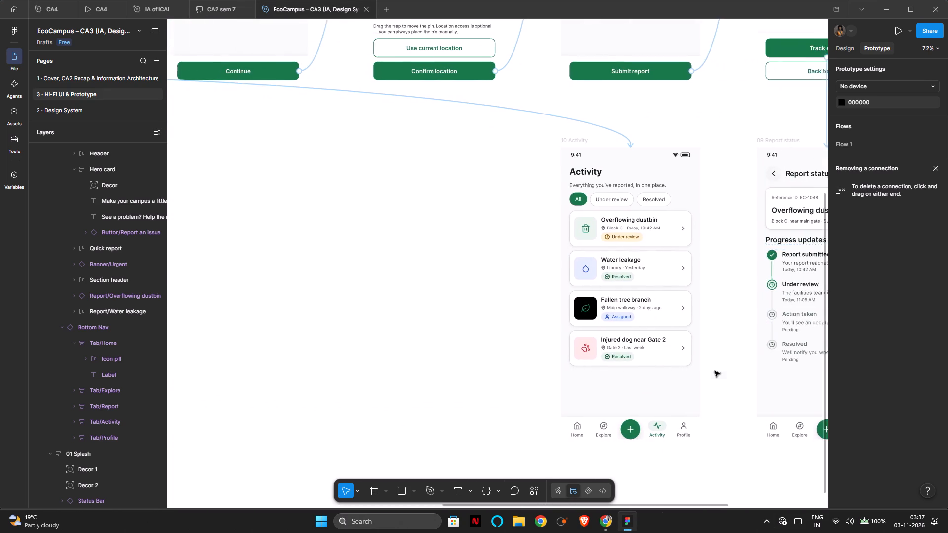
scroll(715, 371, right, 10)
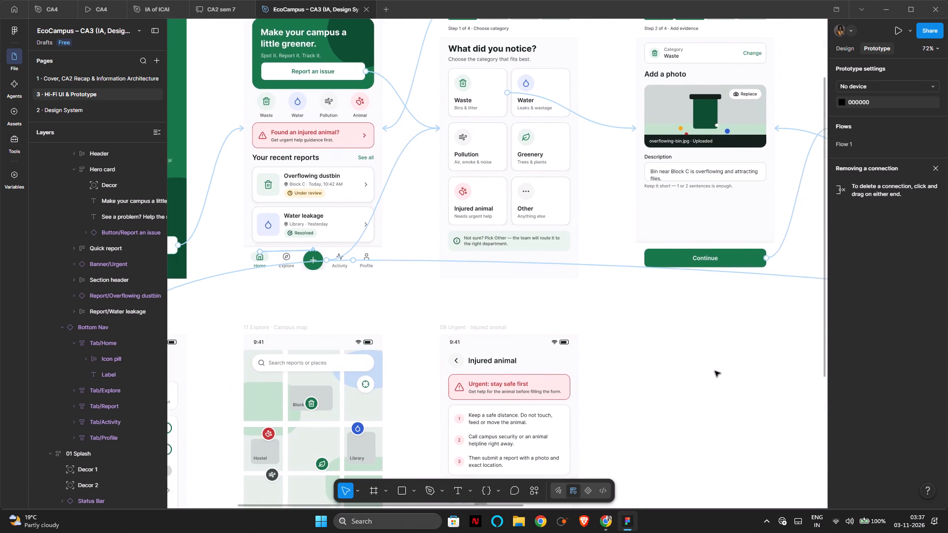
scroll(715, 371, right, 1)
scroll(308, 276, right, 1)
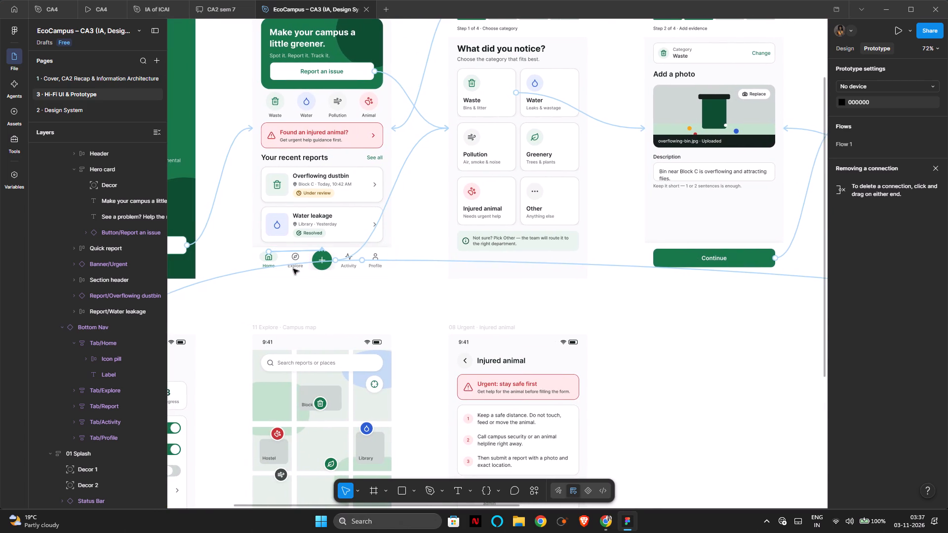
scroll(293, 269, right, 1)
double_click(293, 267)
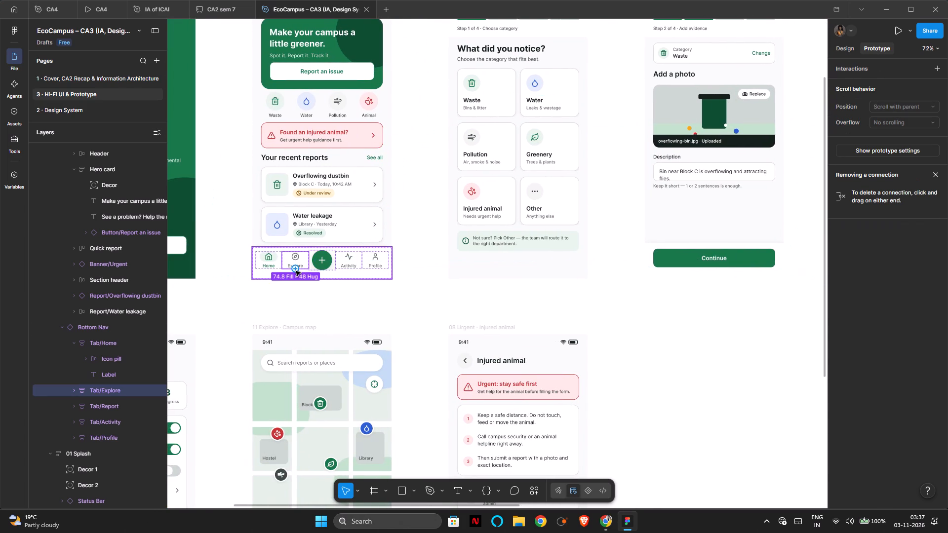
drag(296, 271, 508, 245)
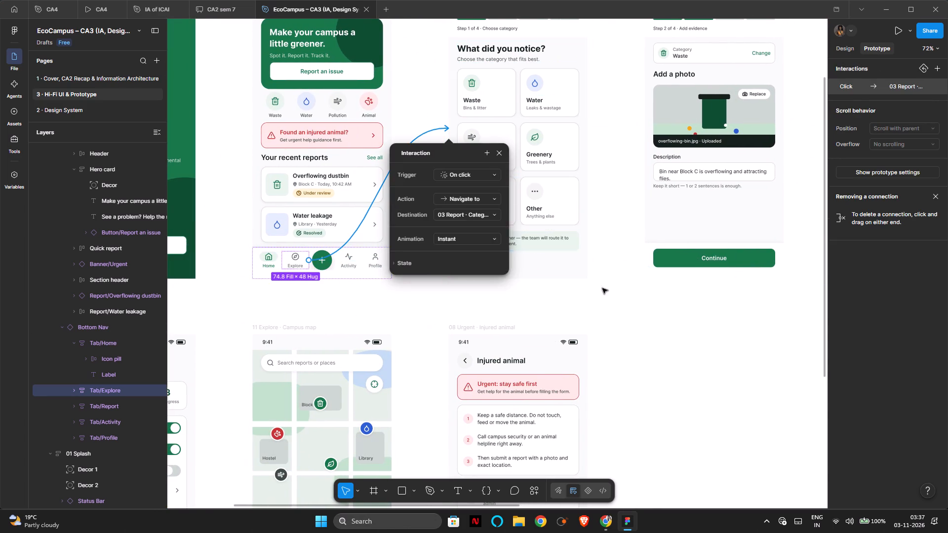
Link the Injured dog near Gate 2 card on 10 Activity to 08 Urgent · Injured animal with an on-click Navigate to interaction.
click(627, 307)
scroll(628, 313, left, 3)
scroll(627, 315, right, 1)
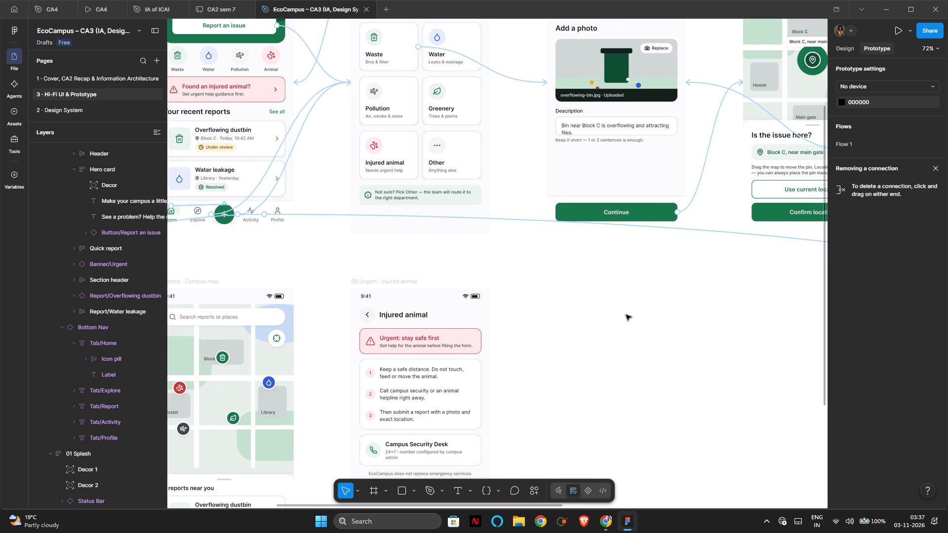
scroll(626, 315, left, 8)
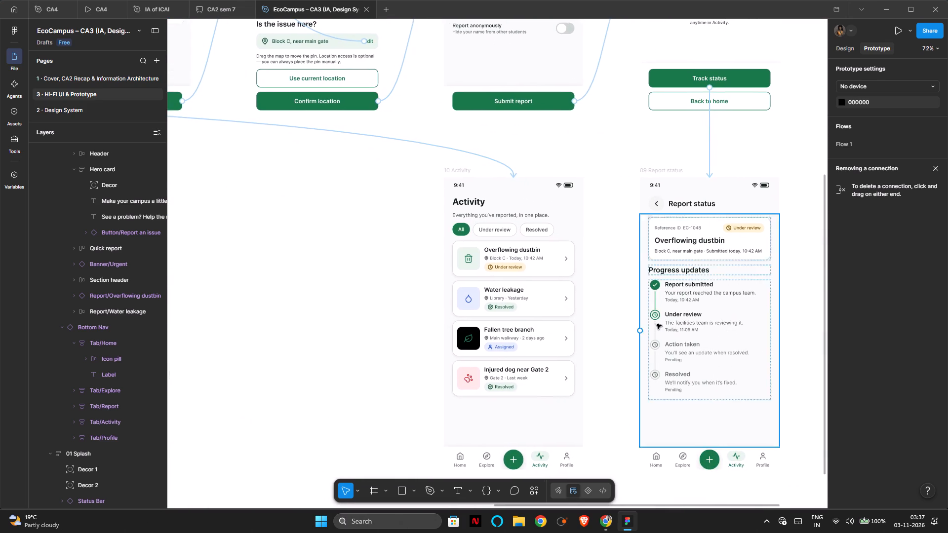
scroll(657, 324, left, 1)
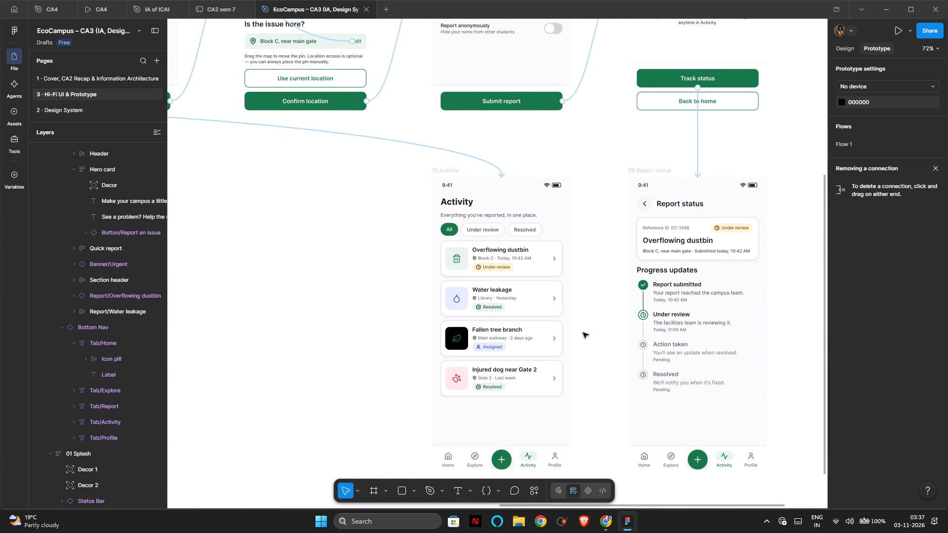
scroll(596, 323, down, 5)
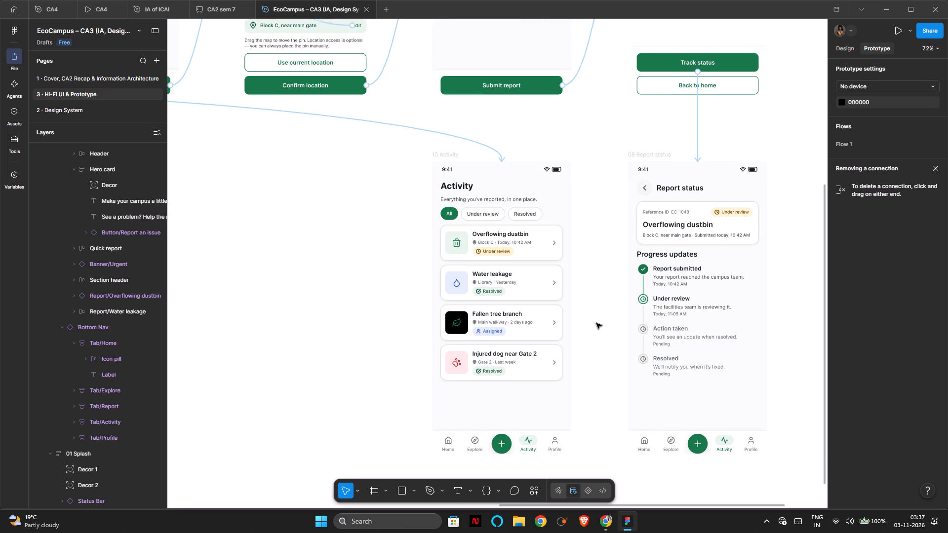
scroll(596, 323, down, 2)
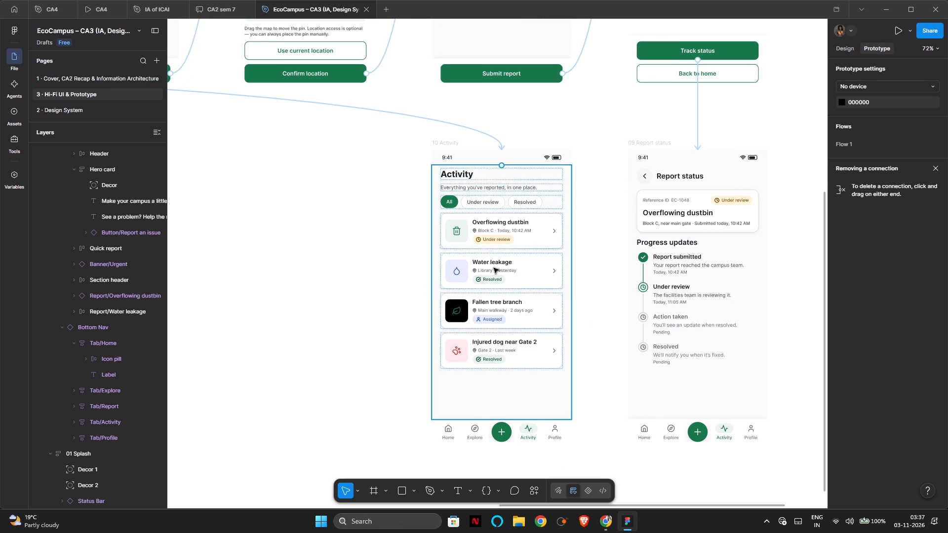
scroll(506, 265, up, 3)
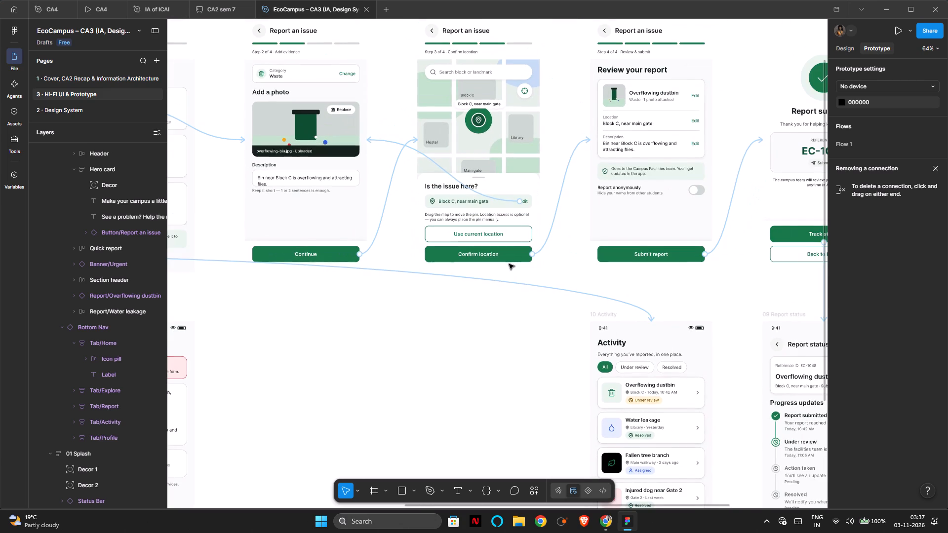
scroll(488, 361, down, 3)
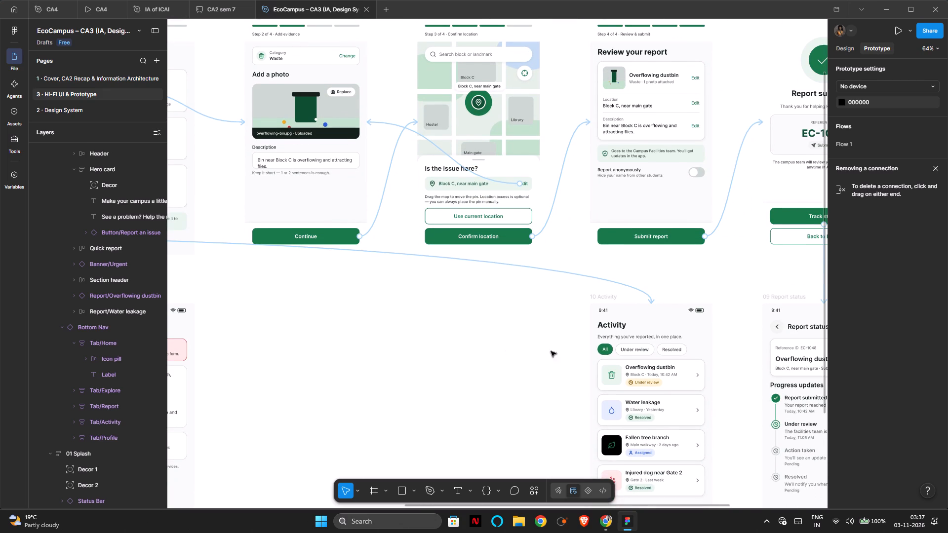
click(619, 368)
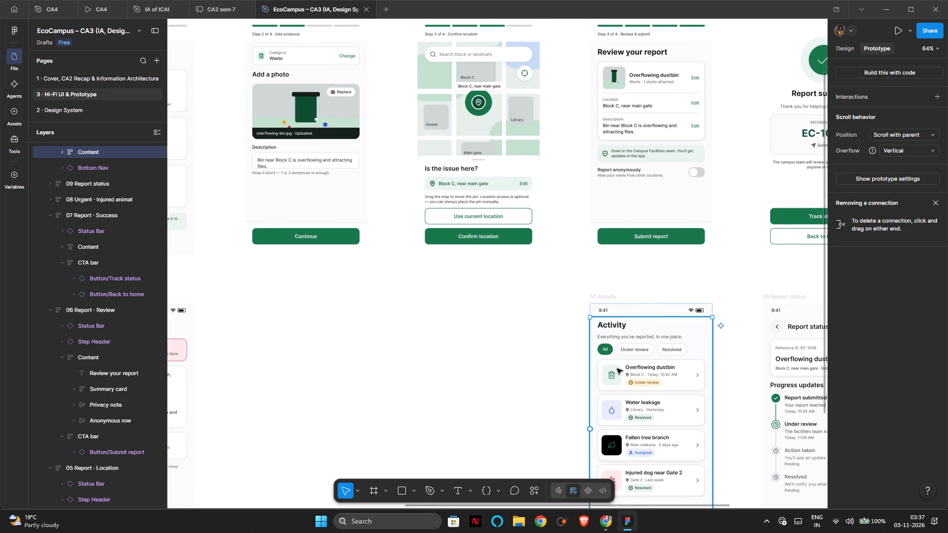
double_click(614, 372)
scroll(623, 407, down, 2)
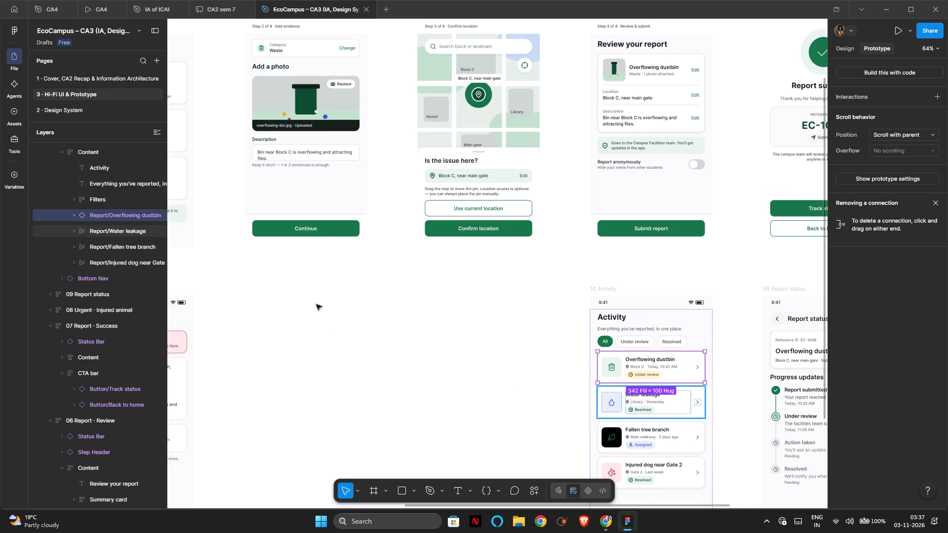
scroll(318, 314, down, 1)
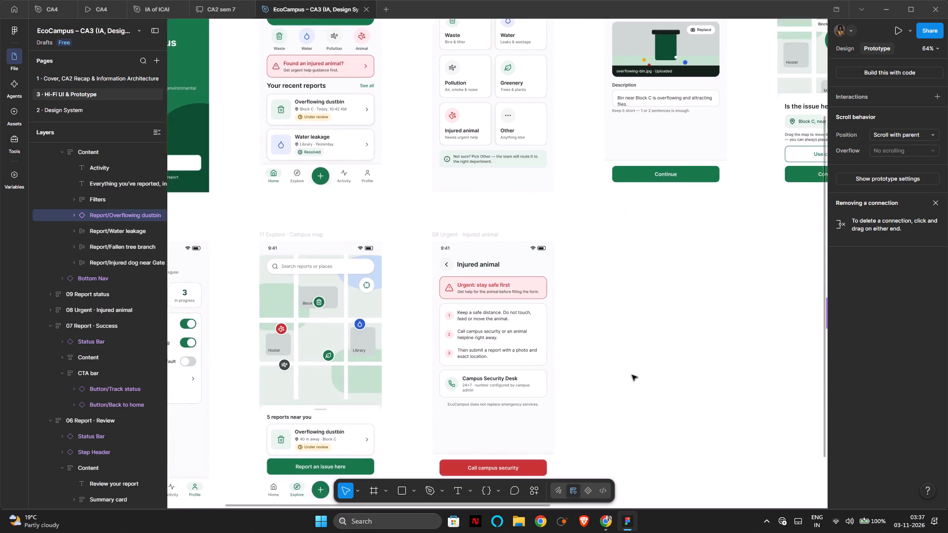
scroll(632, 375, down, 1)
double_click(721, 402)
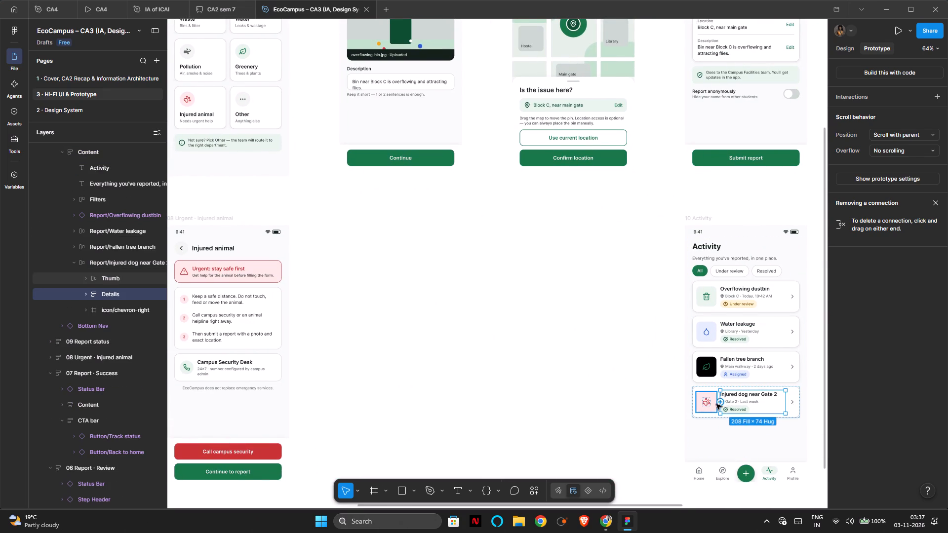
click(673, 404)
click(717, 412)
double_click(716, 413)
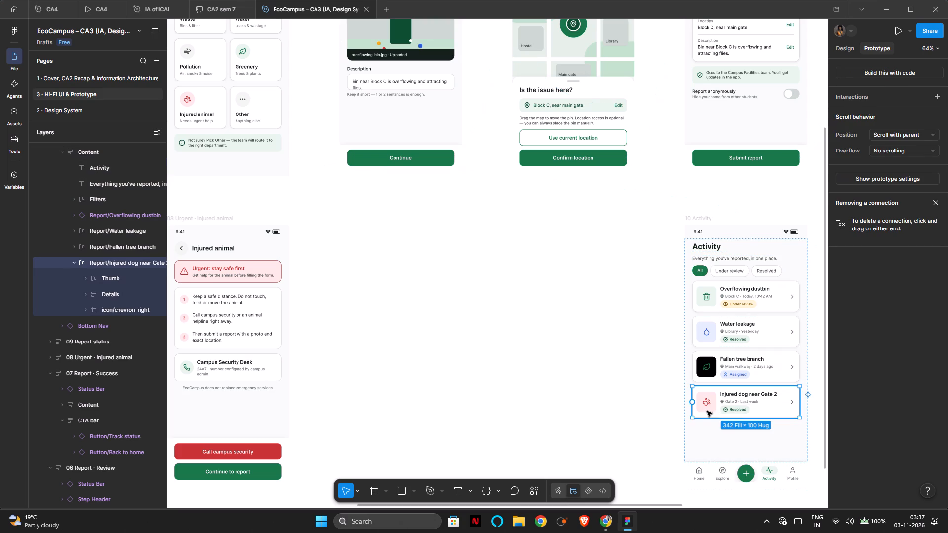
drag(692, 404, 279, 300)
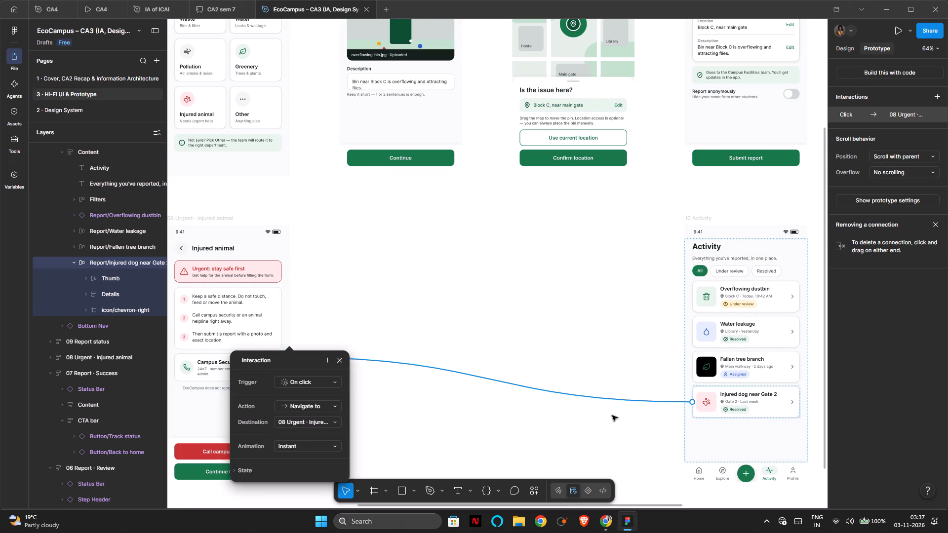
click(612, 416)
Link the Home tab in 10 Activity's bottom navigation to the 02 Home screen with an on-click Navigate to interaction.
click(706, 471)
click(703, 471)
double_click(702, 473)
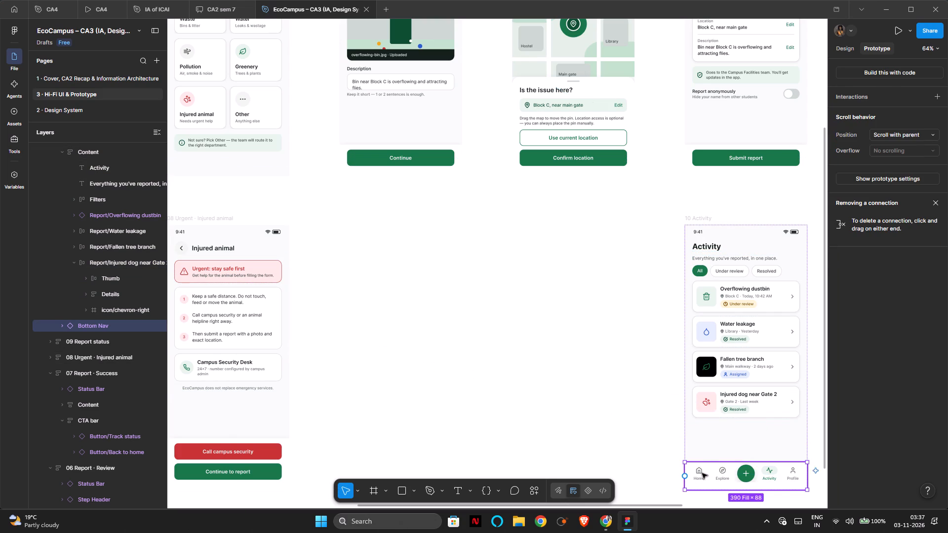
drag(689, 473, 127, 97)
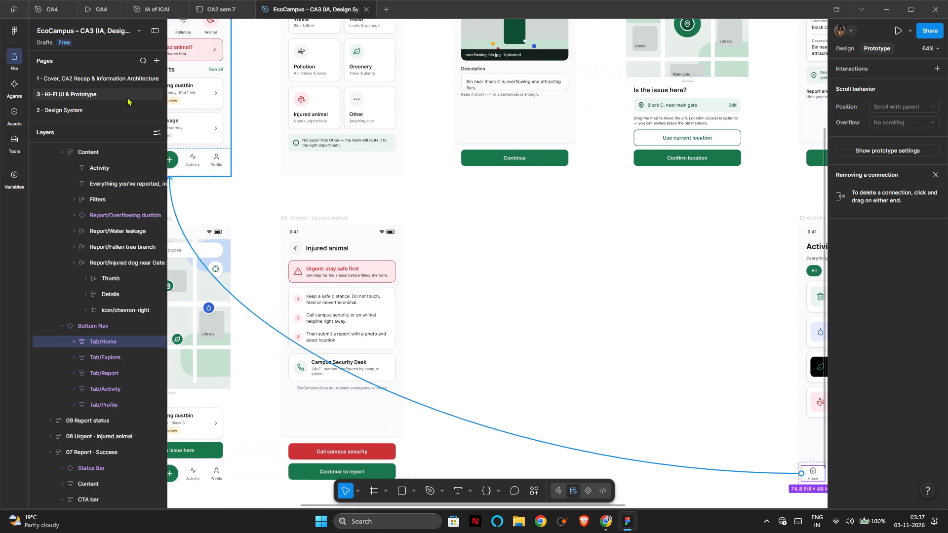
drag(127, 97, 558, 144)
Link the Explore tab in 10 Activity's bottom navigation to 03 Report · Category with an on-click Navigate to interaction.
scroll(532, 212, left, 10)
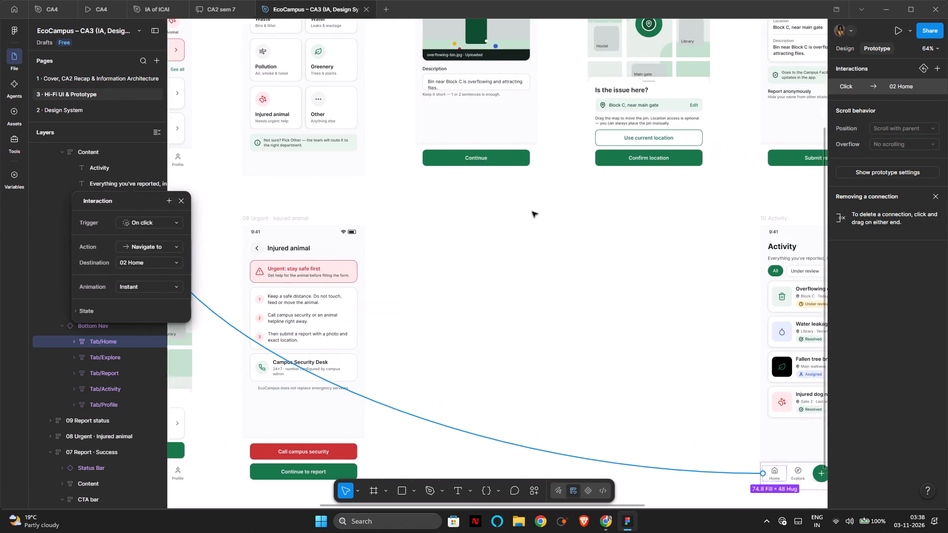
scroll(532, 212, left, 1)
double_click(579, 410)
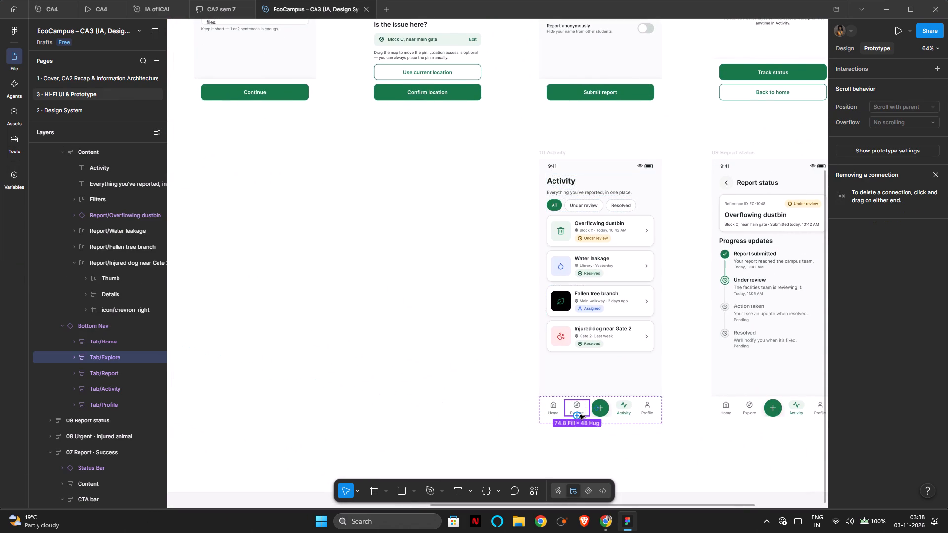
drag(578, 415, 126, 53)
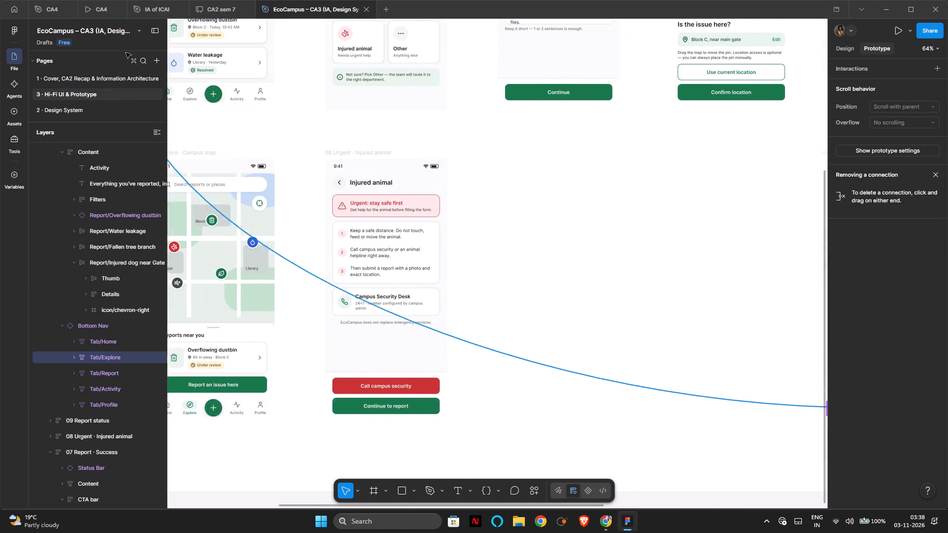
drag(126, 53, 459, 62)
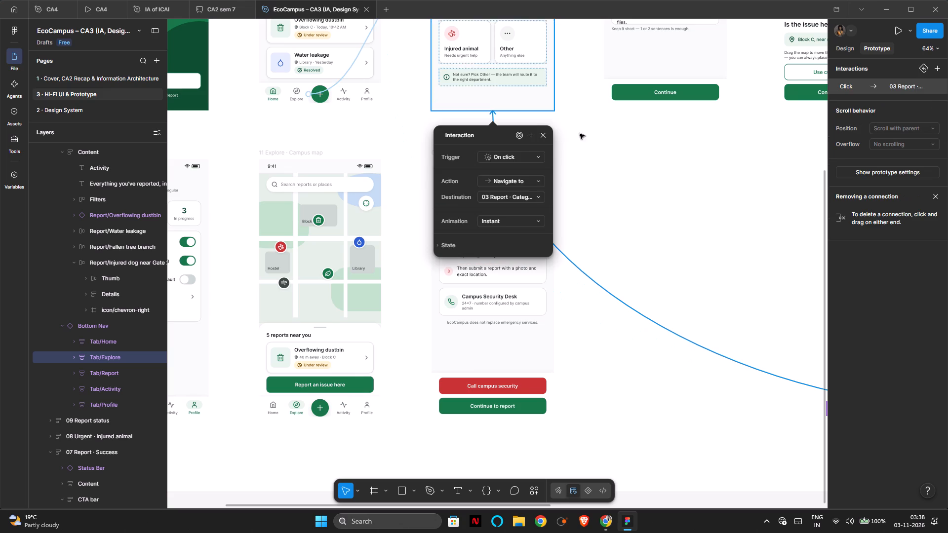
Link the Report plus tab in 10 Activity's bottom navigation to the 03 Report · Category screen.
scroll(621, 173, left, 7)
click(483, 414)
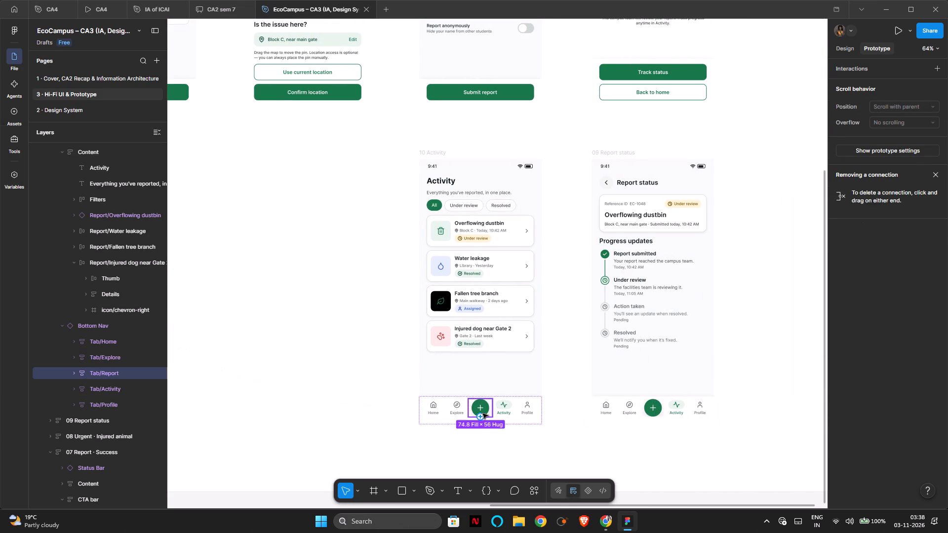
drag(480, 417, 135, 47)
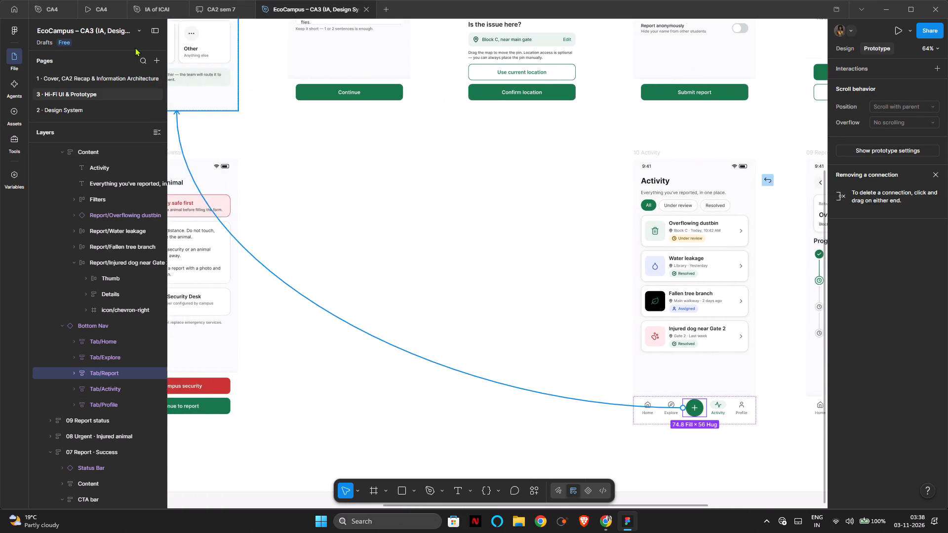
drag(135, 47, 216, 204)
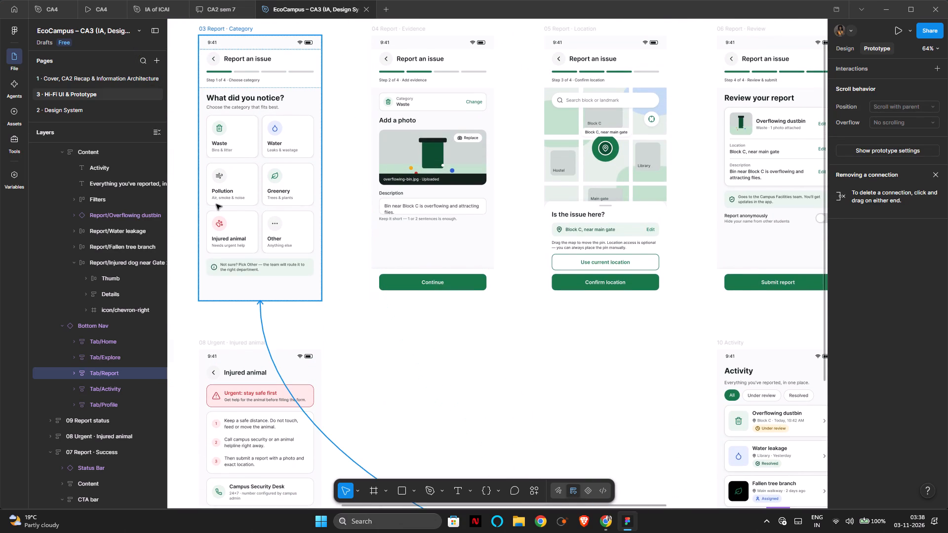
drag(216, 204, 216, 203)
Connect the Activity tab in 10 Activity's bottom navigation to that screen's Content frame with an on-click Scroll to interaction.
scroll(579, 335, left, 4)
scroll(593, 413, down, 2)
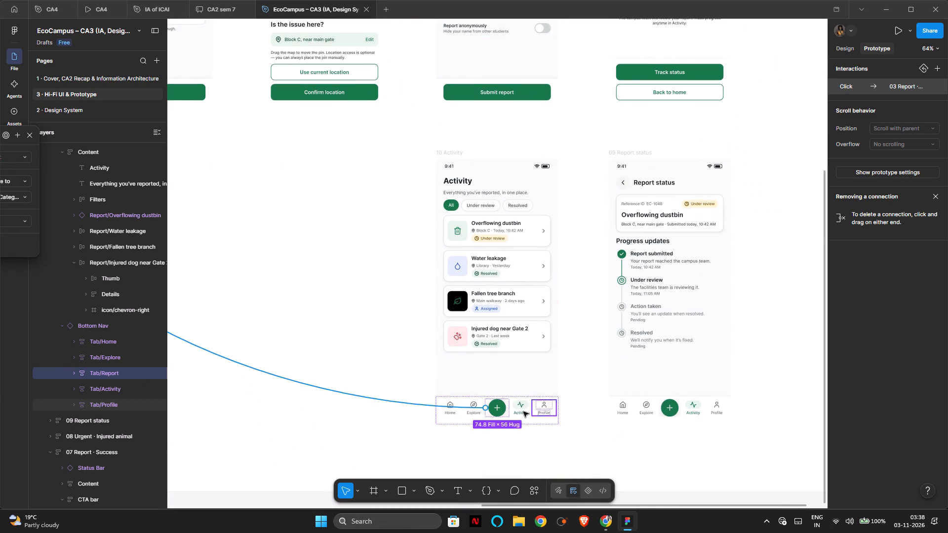
click(517, 410)
click(523, 414)
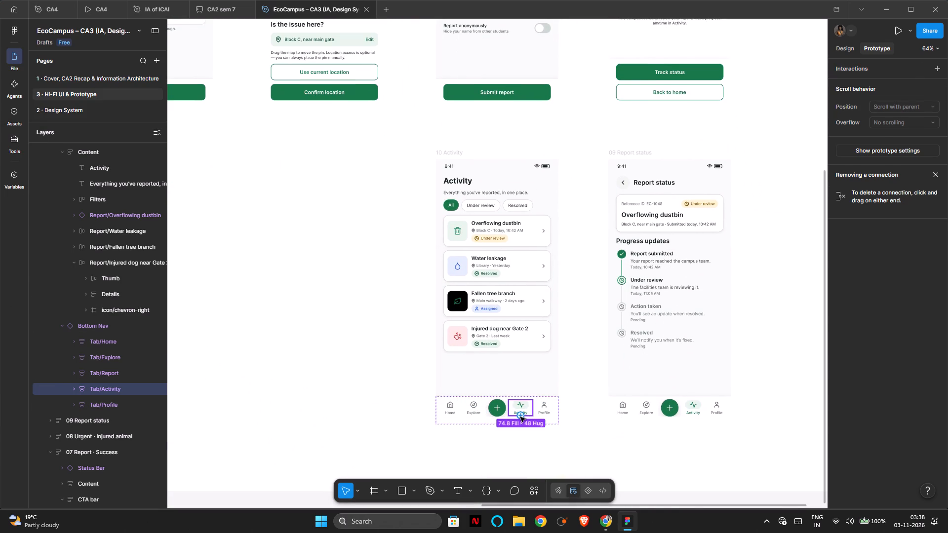
drag(520, 417, 440, 284)
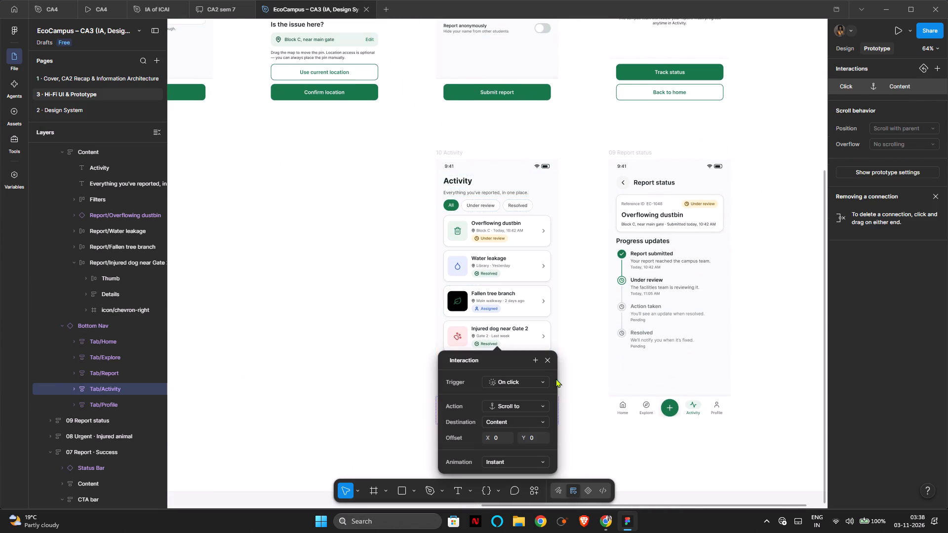
click(602, 433)
Link the Profile tab in 10 Activity's bottom navigation to the 12 Profile screen with an on-click Navigate to interaction.
click(542, 406)
double_click(545, 411)
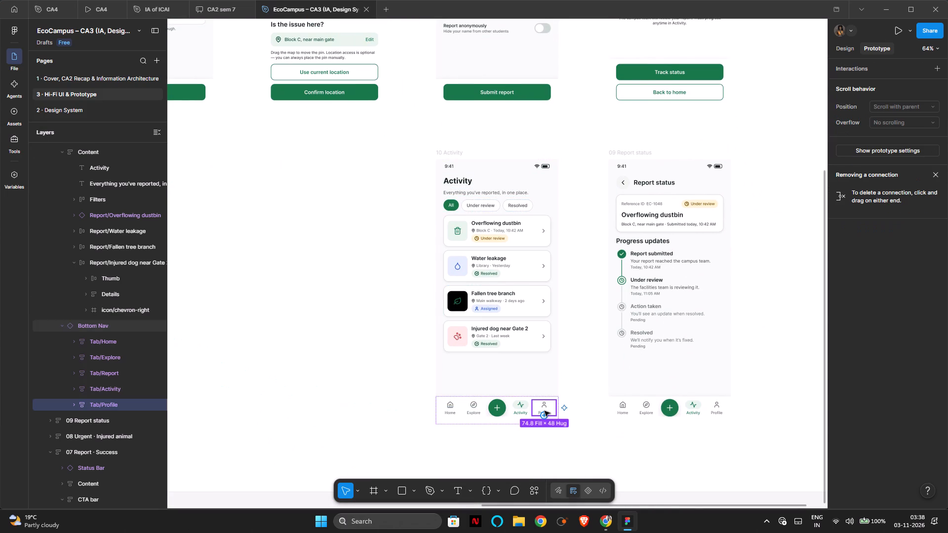
drag(542, 417, 0, 311)
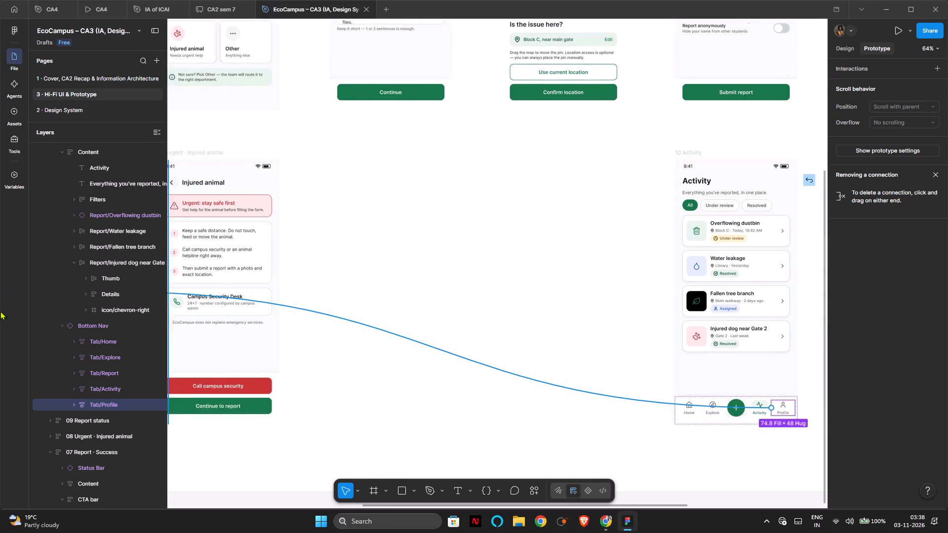
drag(0, 311, 385, 500)
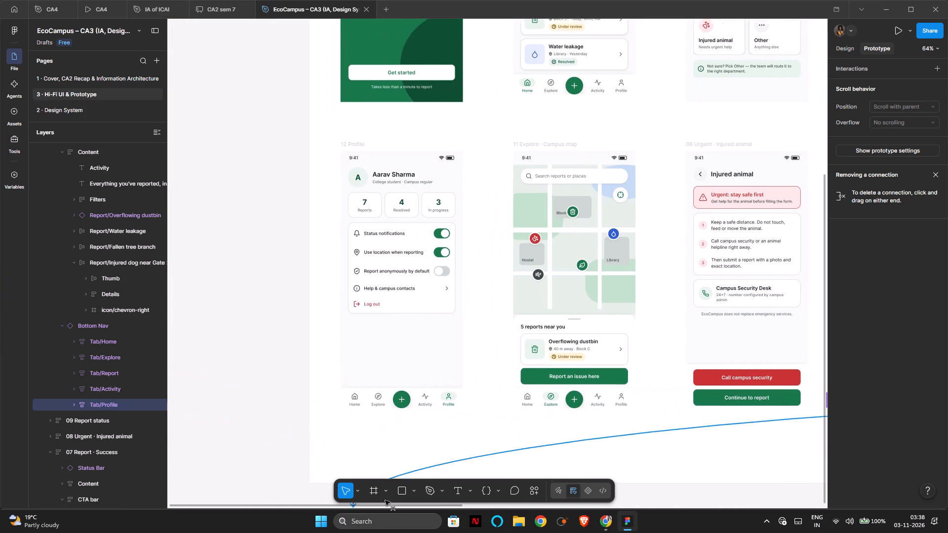
drag(385, 500, 380, 387)
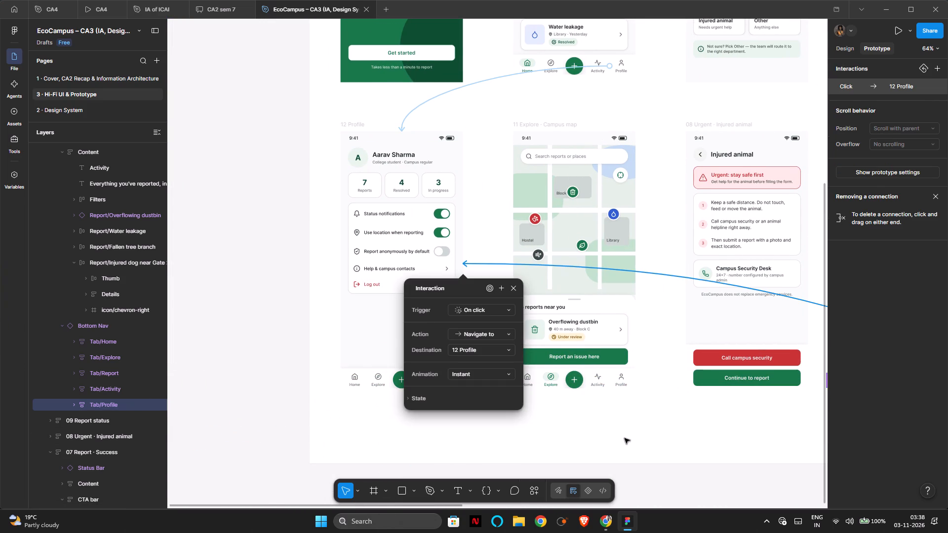
click(625, 438)
Examine the prototype connections across all screens, including those around 10 Activity, 11 Explore and 08 Urgent · Injured animal.
scroll(617, 380, left, 3)
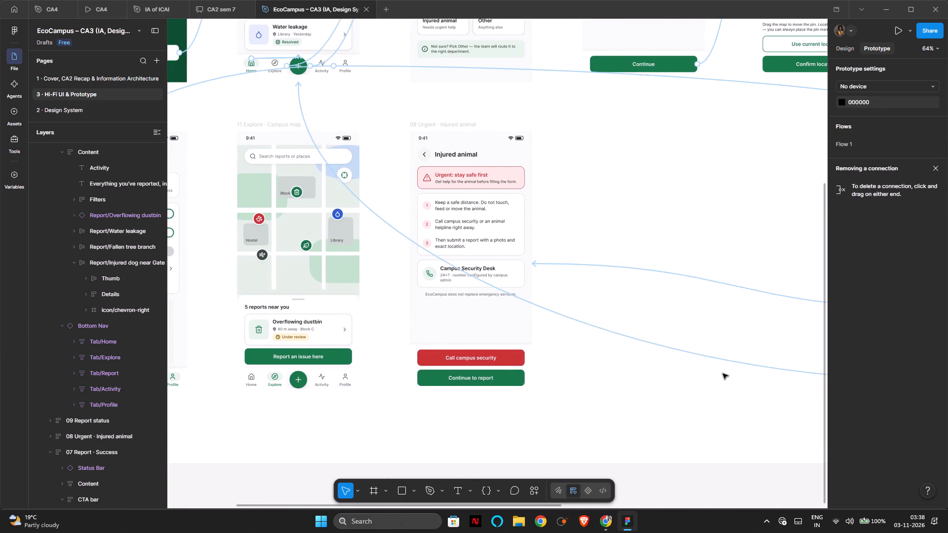
scroll(723, 374, left, 1)
scroll(736, 373, down, 2)
scroll(734, 373, left, 3)
scroll(811, 306, left, 1)
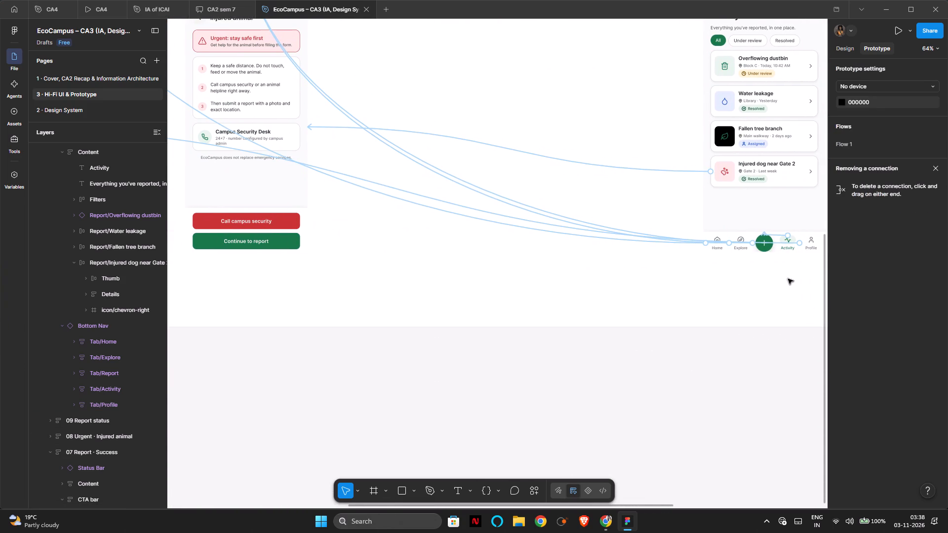
scroll(788, 279, left, 1)
scroll(573, 285, right, 1)
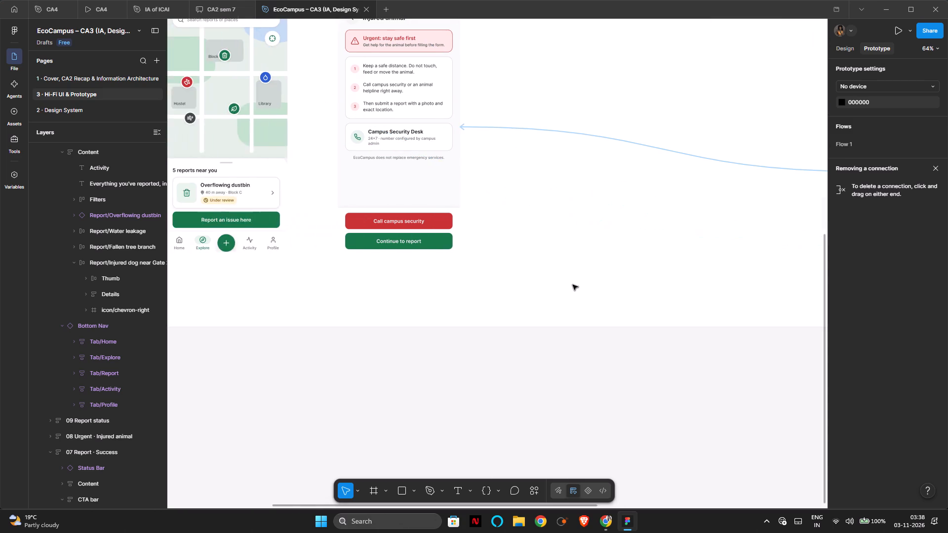
scroll(573, 285, right, 1)
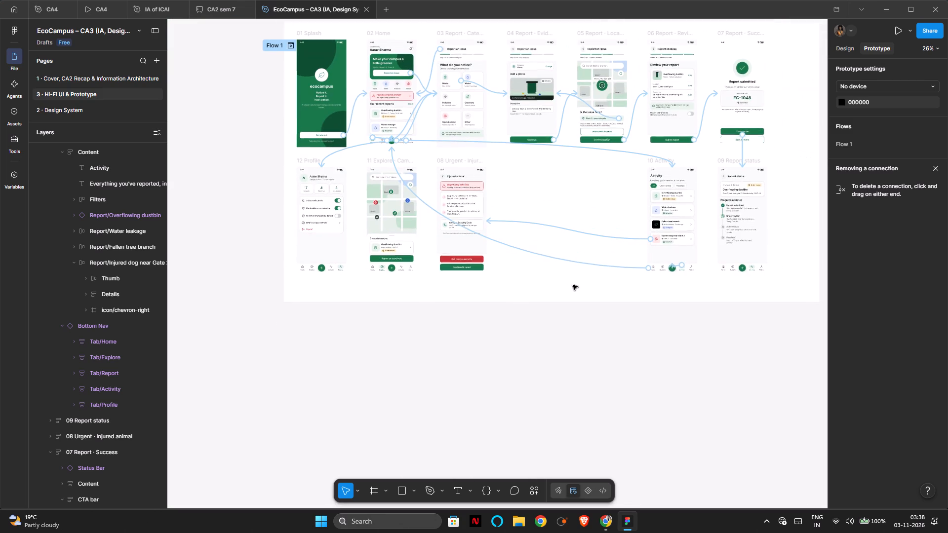
scroll(573, 285, right, 6)
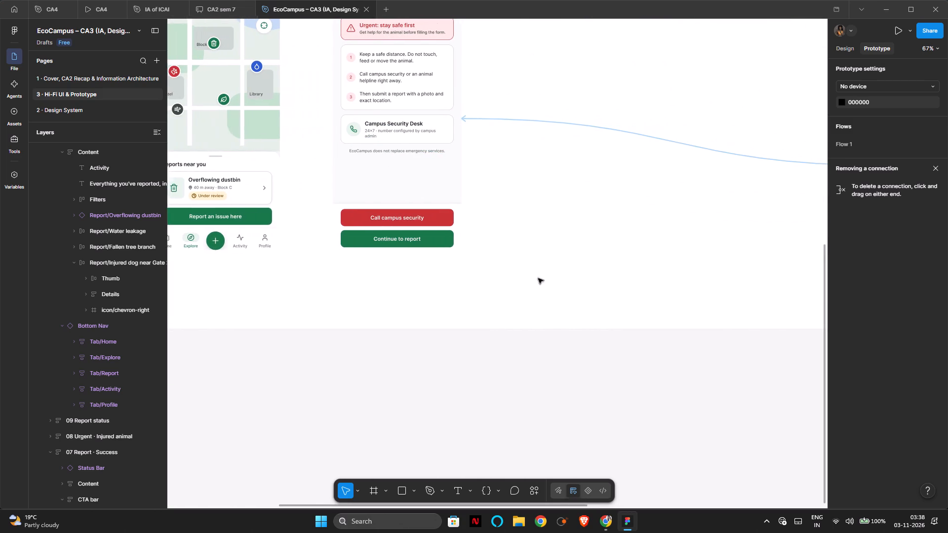
scroll(526, 271, up, 3)
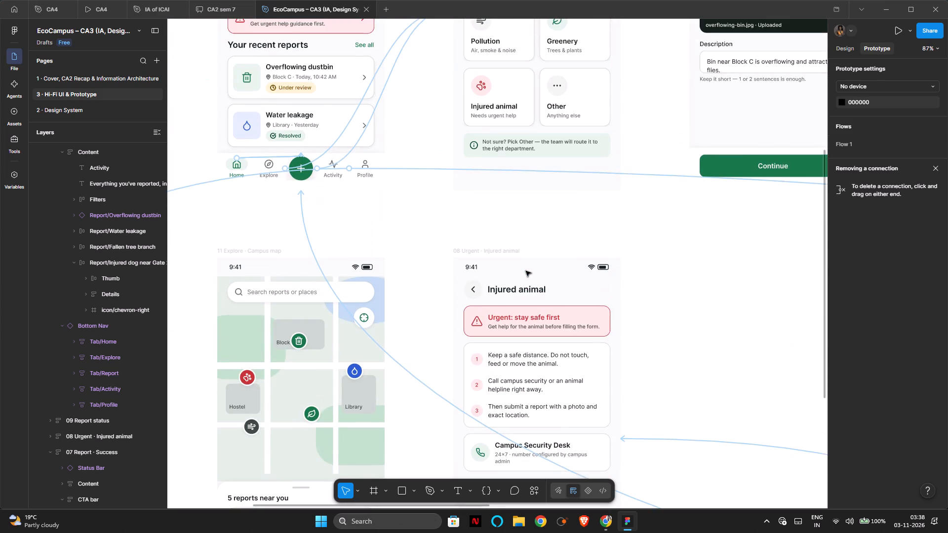
Examine the prototype connections around 08 Urgent · Injured animal and the report category screen.
scroll(526, 271, down, 5)
click(526, 271)
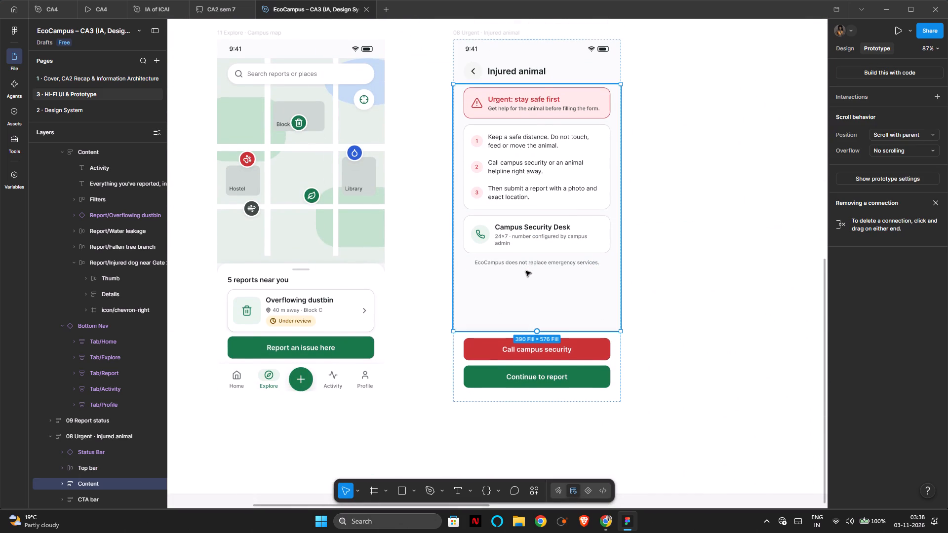
click(659, 289)
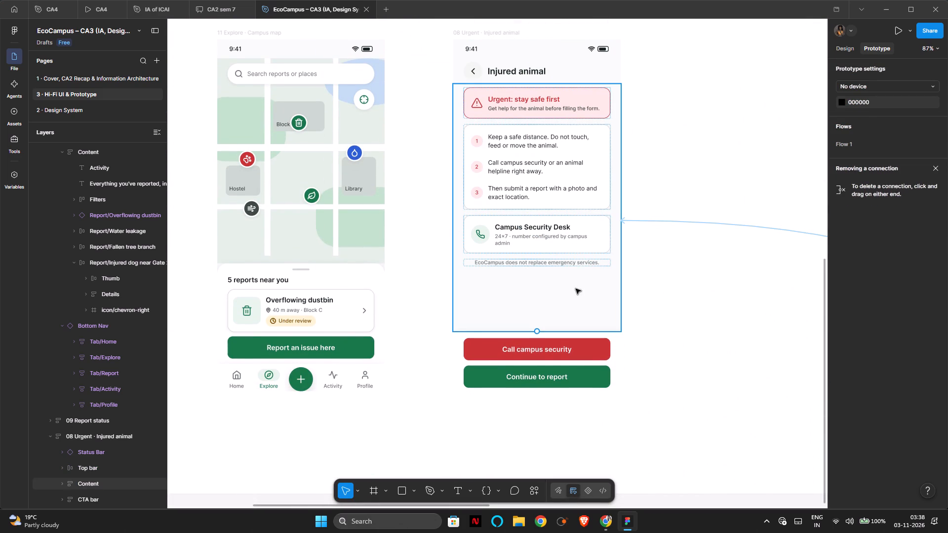
scroll(479, 238, up, 6)
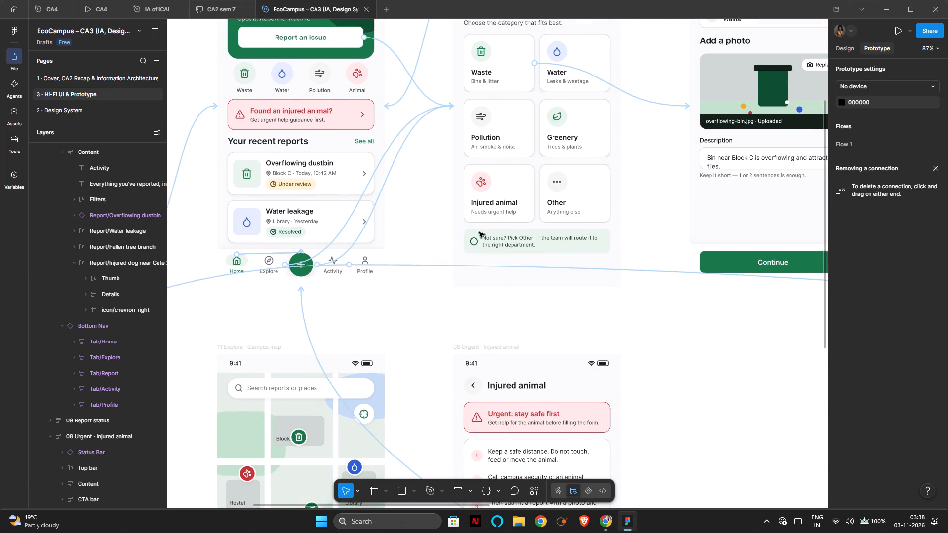
double_click(489, 76)
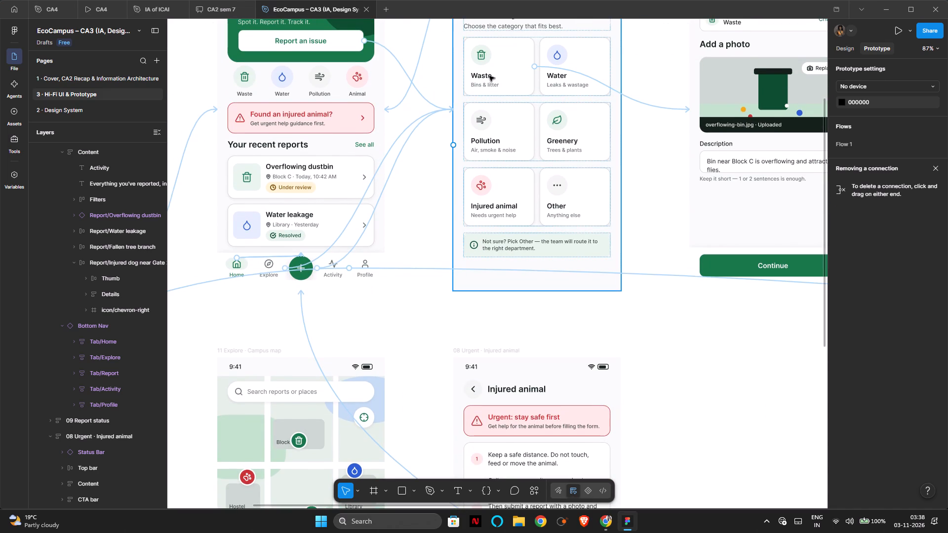
click(732, 271)
click(756, 316)
Link the Overflowing dustbin report card in 10 Activity to the 11 Explore · Campus map screen.
scroll(755, 314, left, 3)
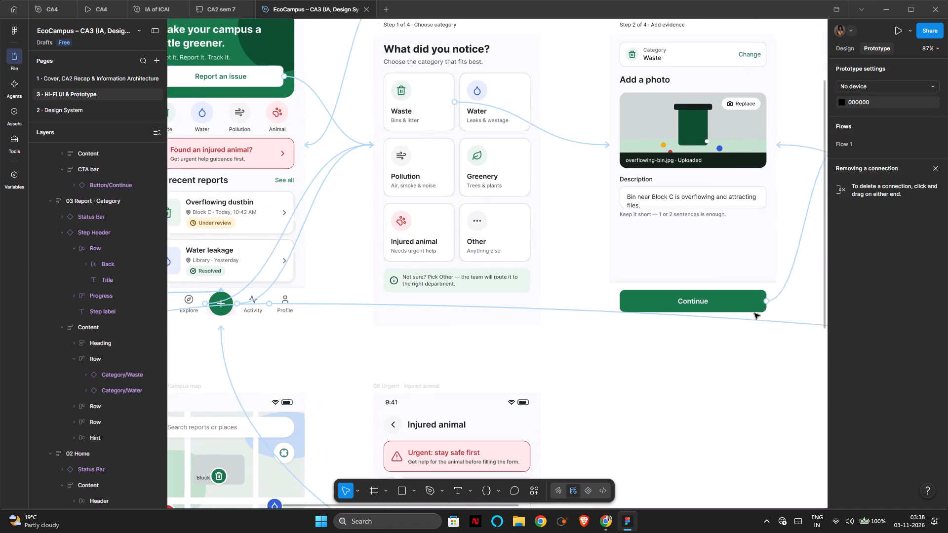
scroll(754, 313, left, 6)
scroll(747, 305, down, 1)
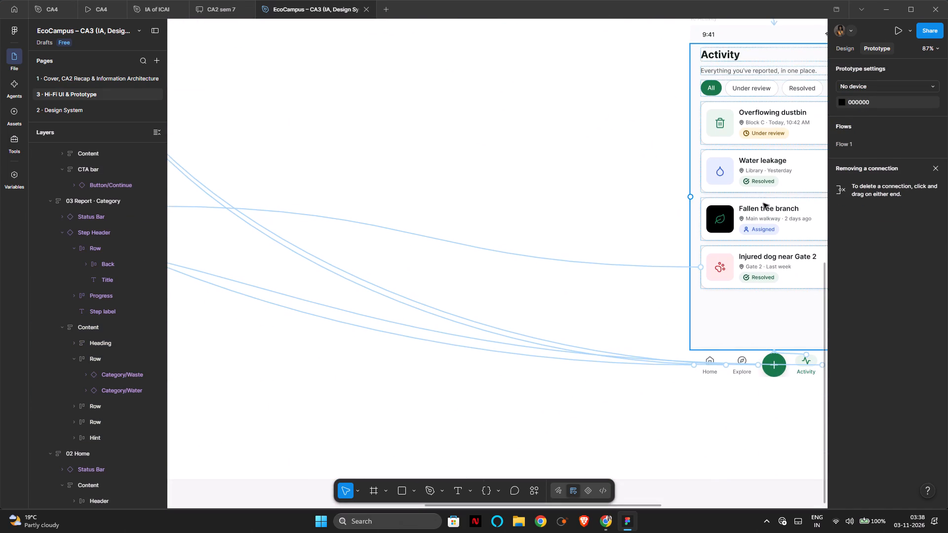
scroll(753, 130, down, 1)
double_click(753, 128)
drag(703, 125, 700, 125)
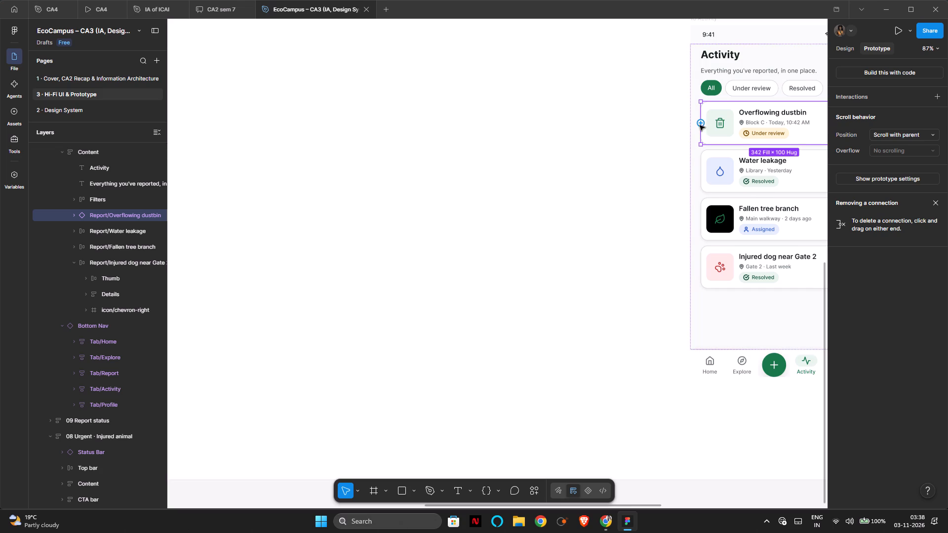
drag(700, 125, 133, 399)
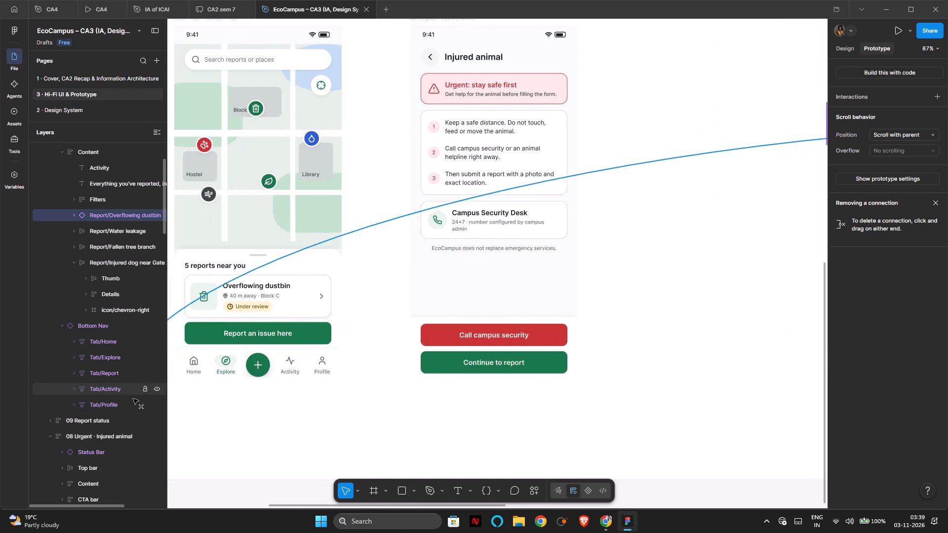
drag(133, 399, 459, 236)
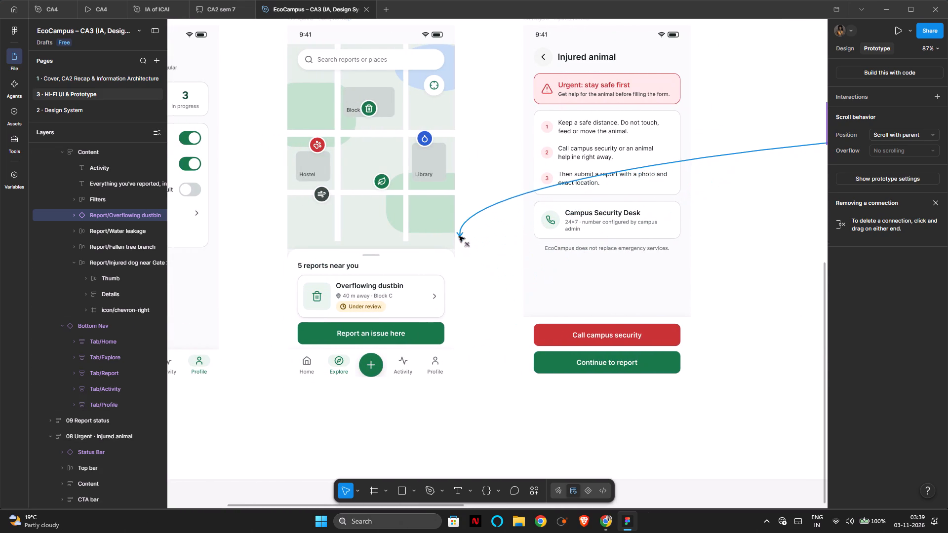
drag(459, 236, 455, 224)
click(333, 394)
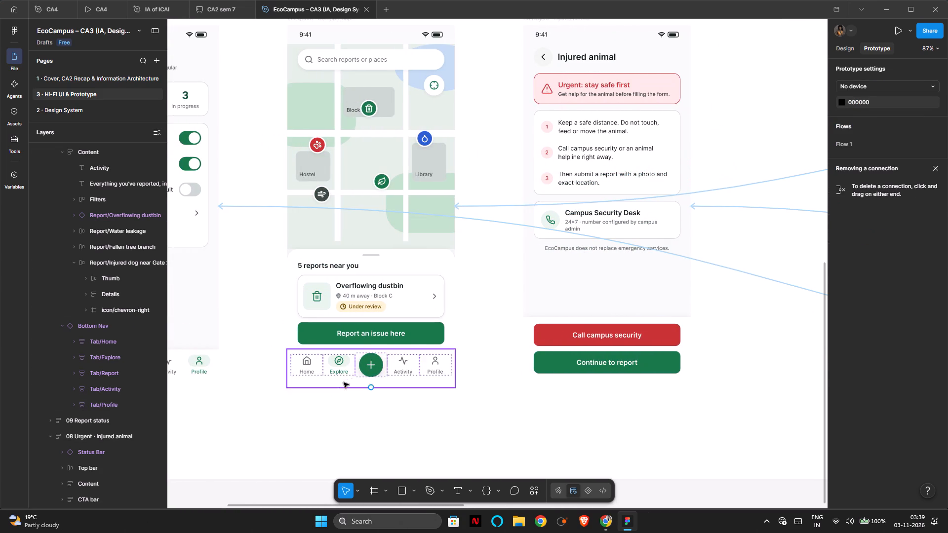
Link the Report an issue here button in 11 Explore to the 04 Report evidence screen with an on-click Navigate to interaction.
click(407, 344)
click(421, 341)
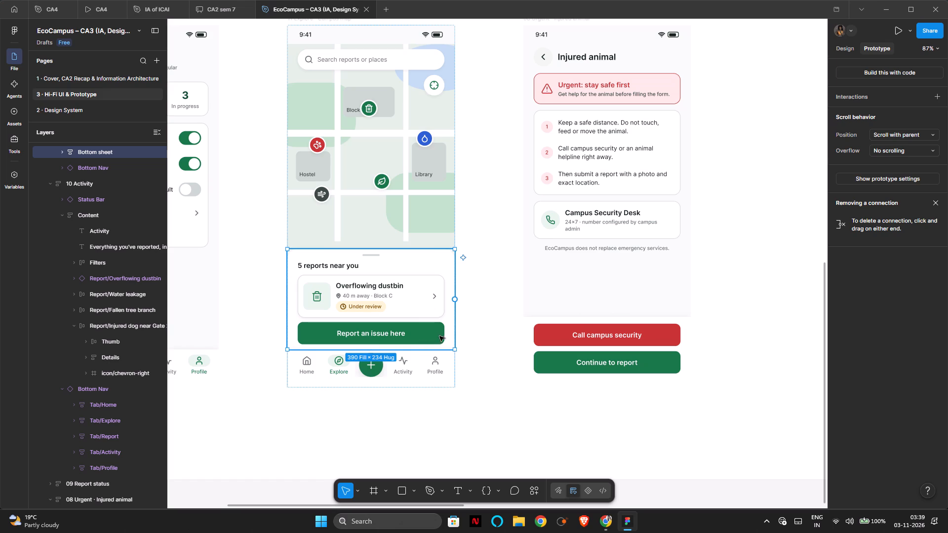
double_click(440, 336)
drag(444, 334, 673, 13)
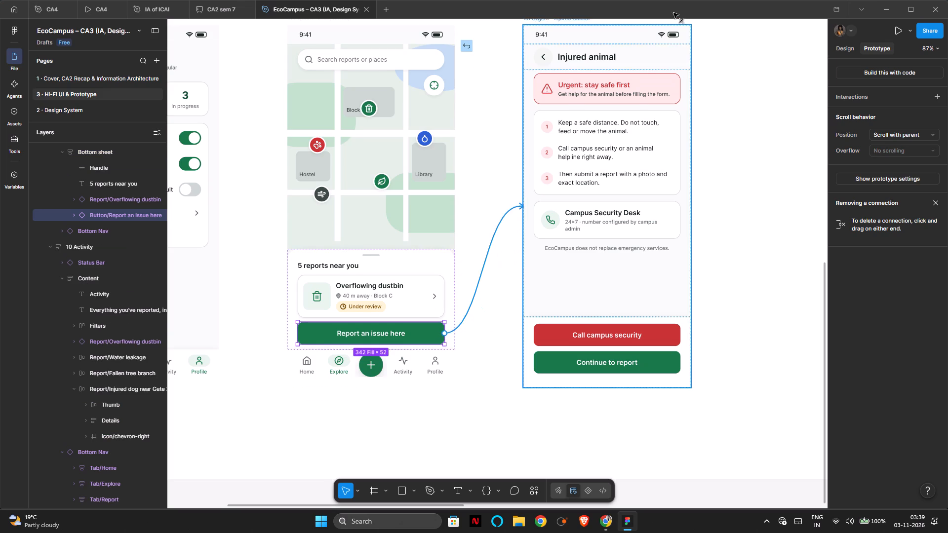
drag(673, 13, 789, 44)
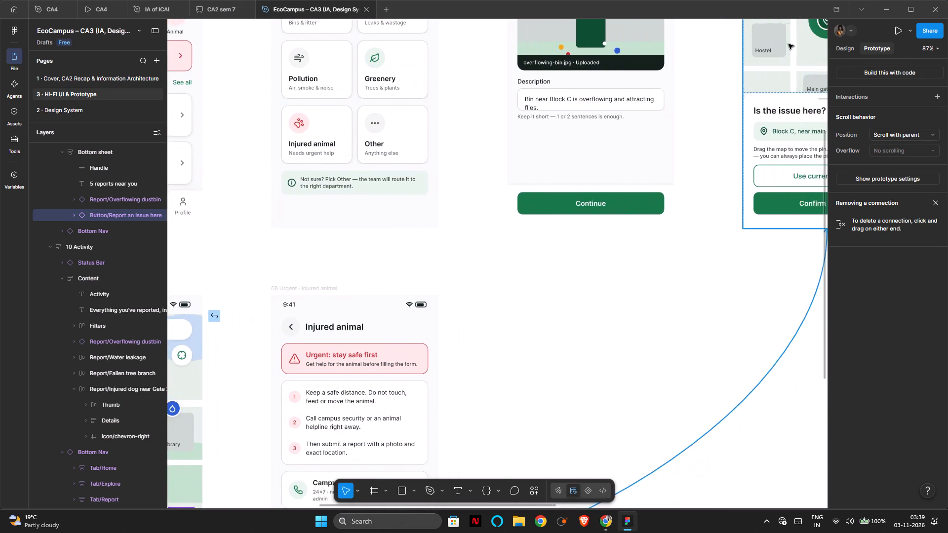
drag(789, 44, 661, 159)
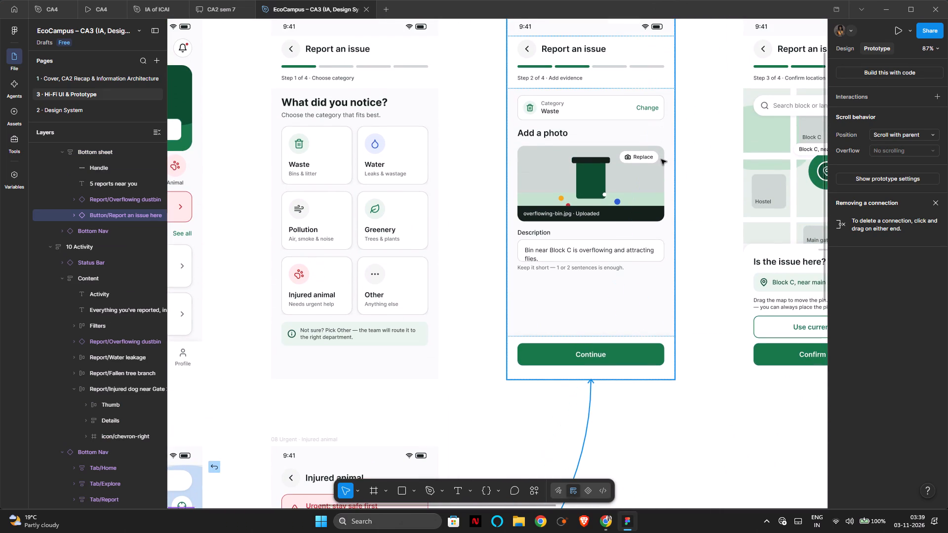
drag(661, 159, 790, 164)
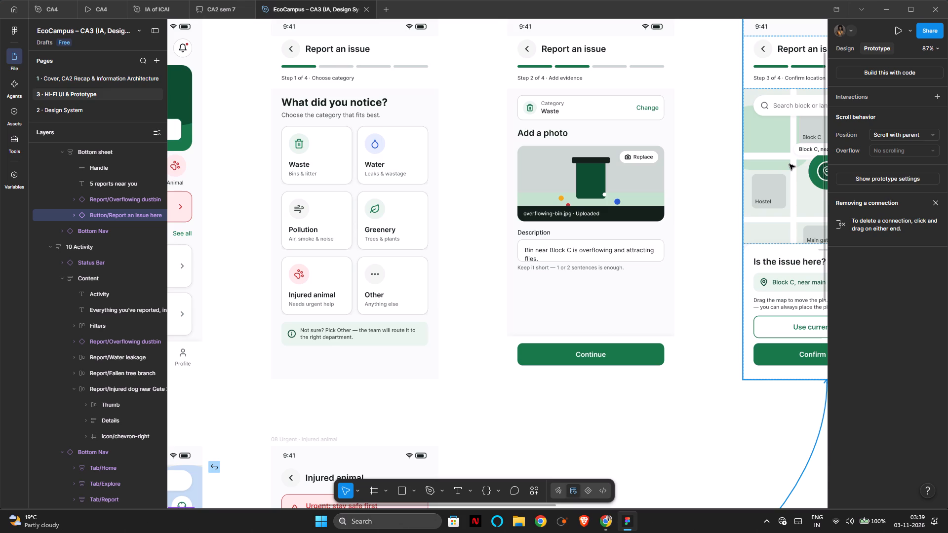
drag(790, 164, 780, 155)
drag(780, 155, 603, 164)
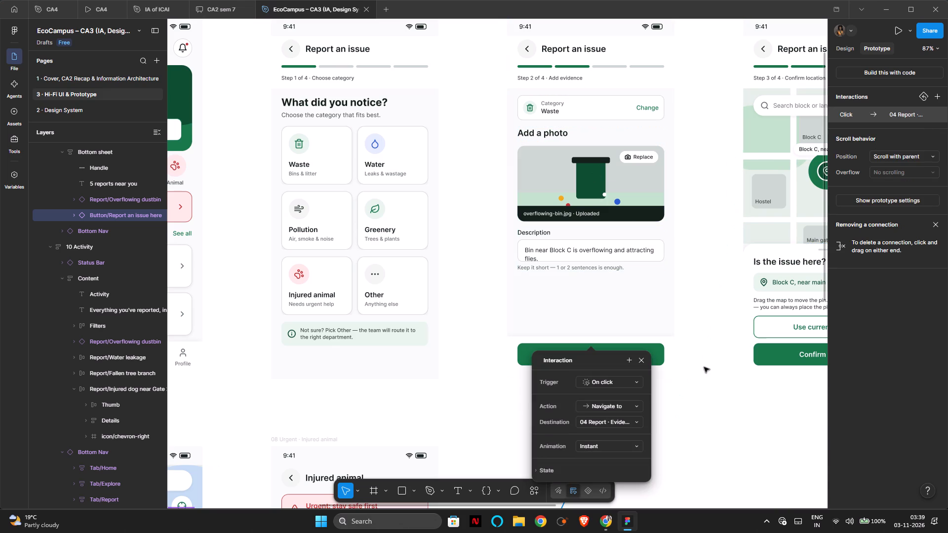
click(713, 381)
Link the Continue to report button in 08 Urgent · Injured animal to the 04 Report evidence screen with an on-click Navigate to interaction.
scroll(679, 383, down, 8)
scroll(519, 338, right, 1)
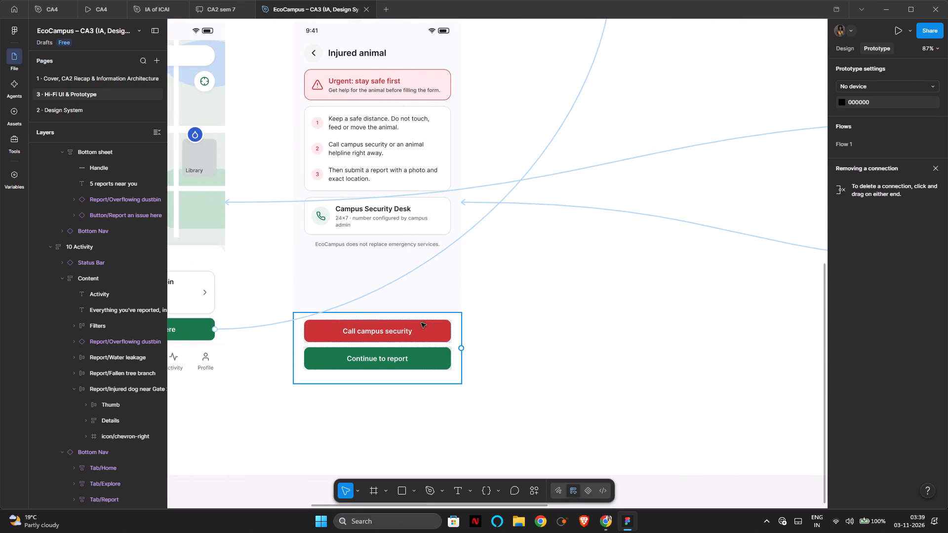
click(412, 332)
scroll(467, 332, right, 1)
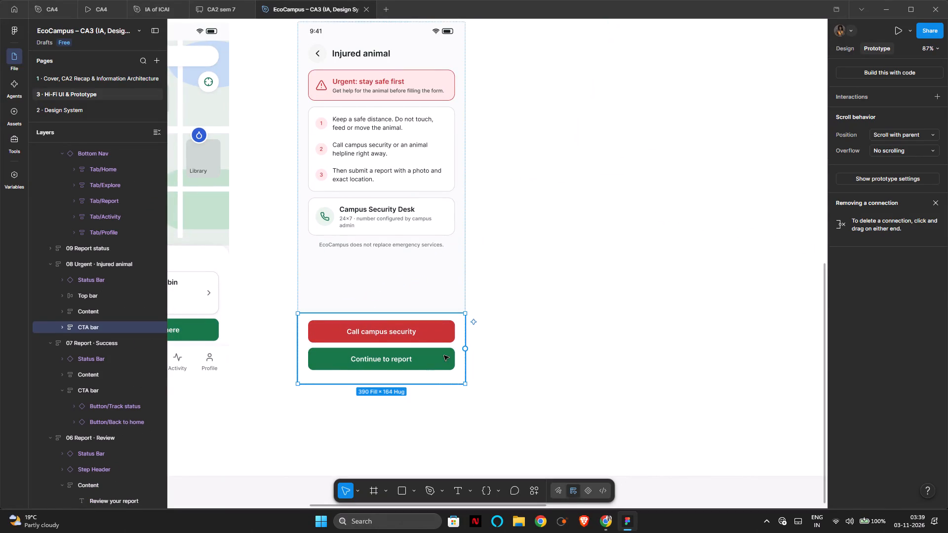
scroll(508, 338, left, 1)
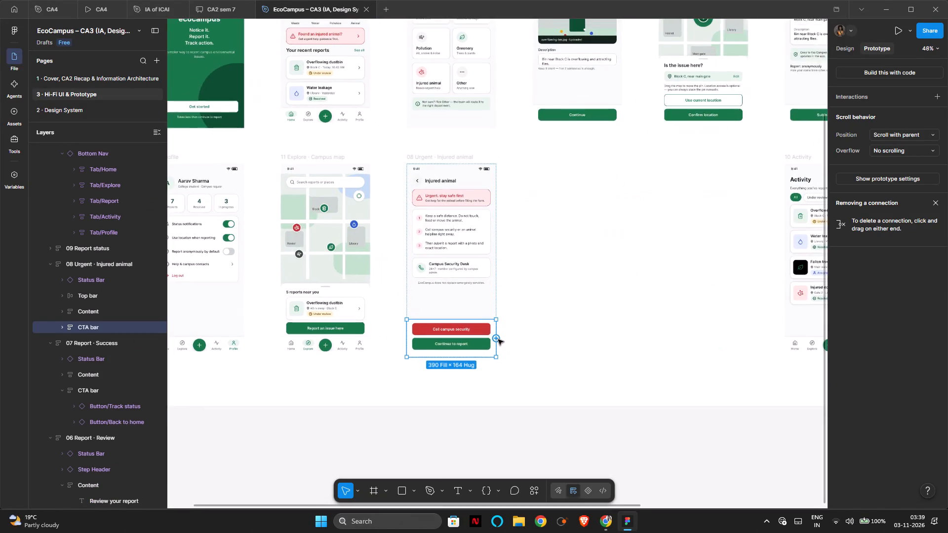
scroll(498, 340, right, 1)
click(467, 349)
double_click(484, 354)
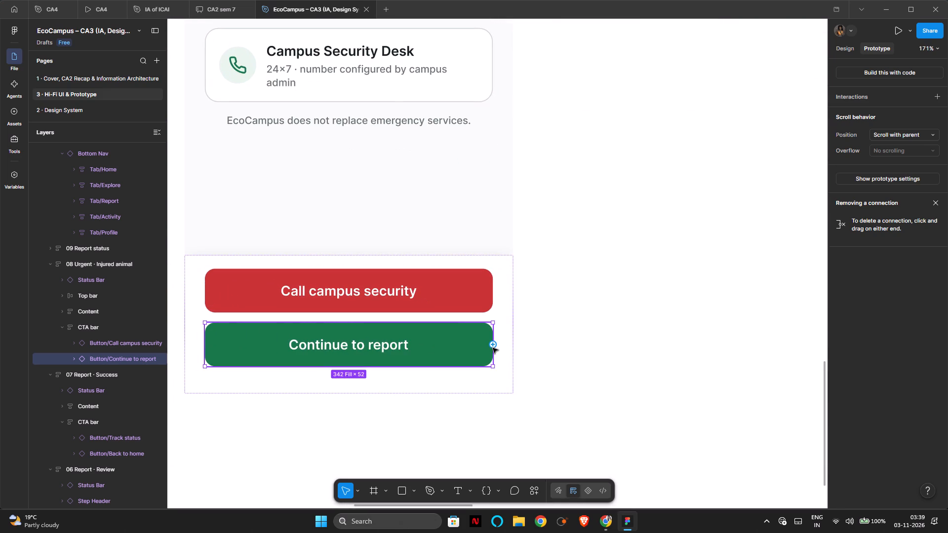
drag(493, 346, 703, 0)
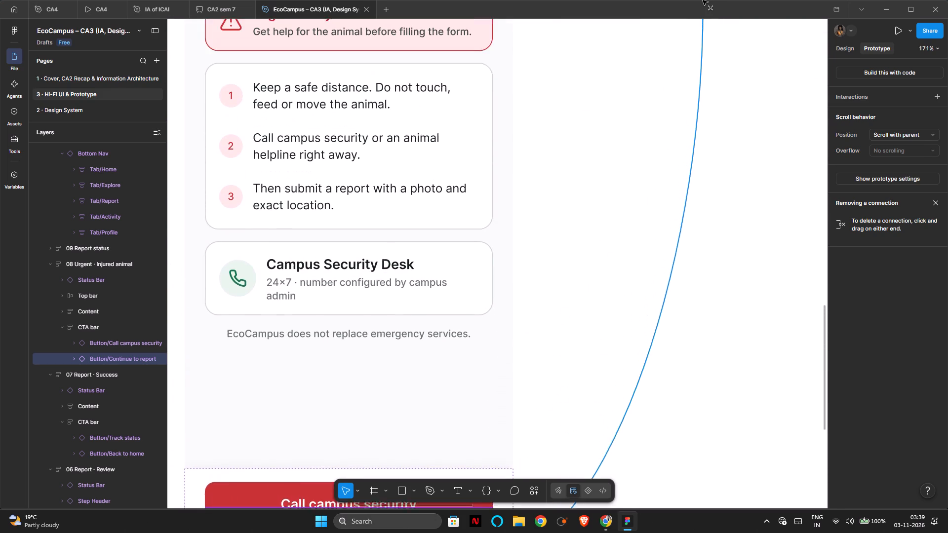
drag(703, 0, 947, 83)
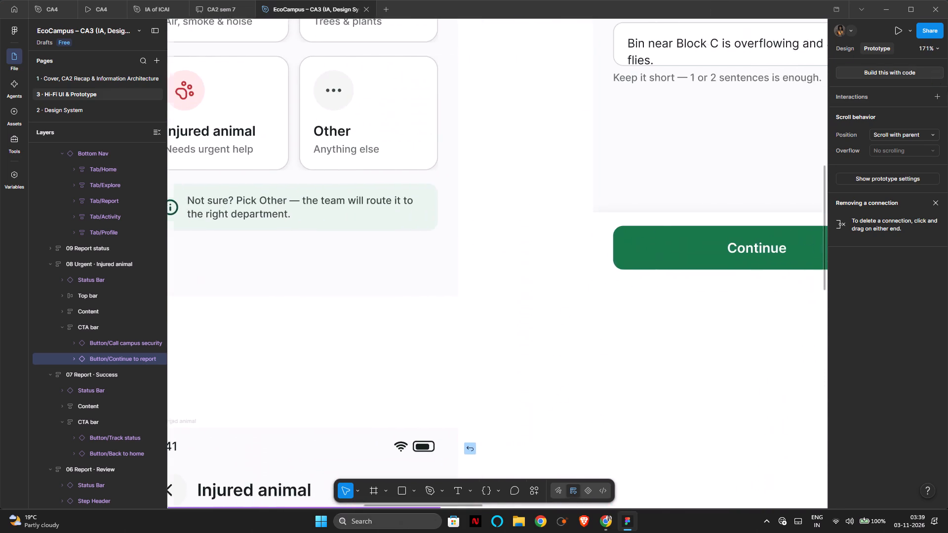
drag(947, 83, 632, 65)
click(751, 366)
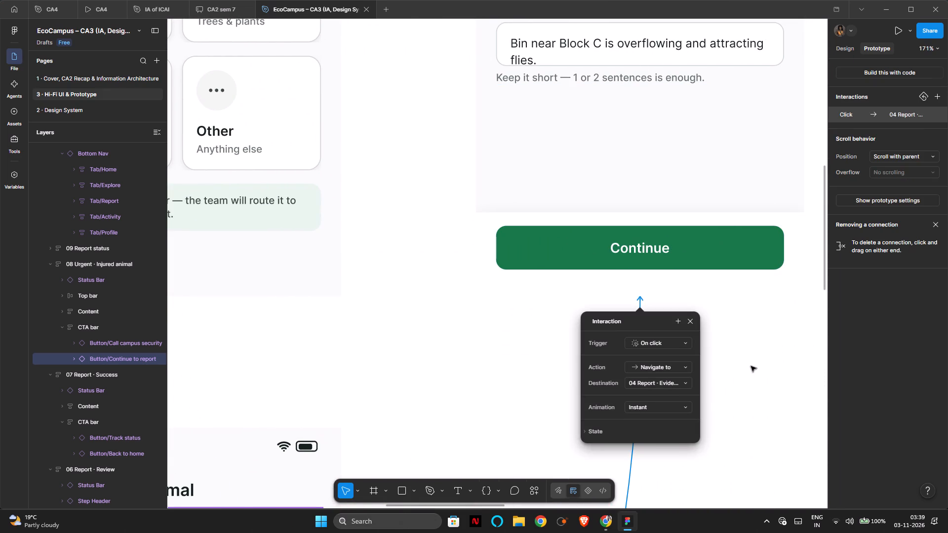
Link the Profile tab in 11 Explore's bottom navigation to the 12 Profile screen with an on-click Navigate to interaction.
scroll(740, 357, down, 6)
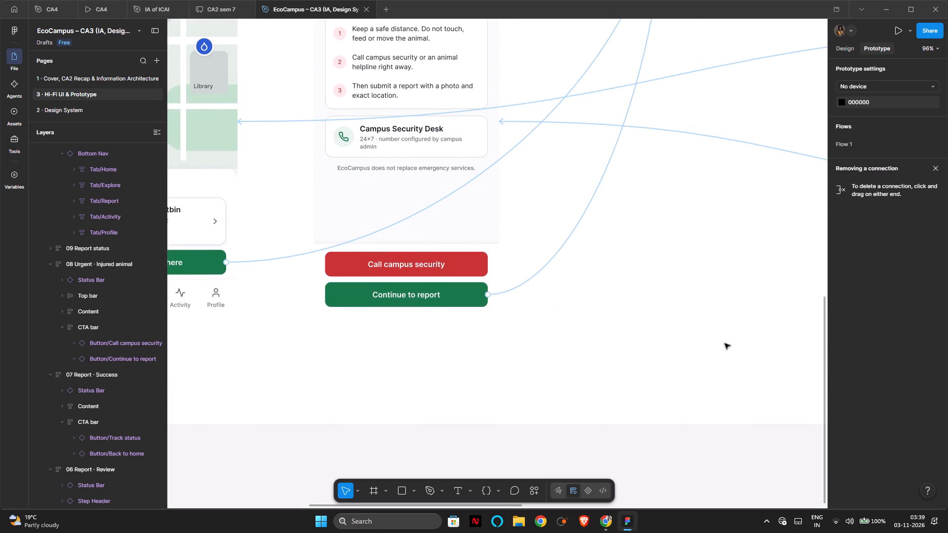
scroll(725, 343, down, 1)
scroll(725, 343, right, 5)
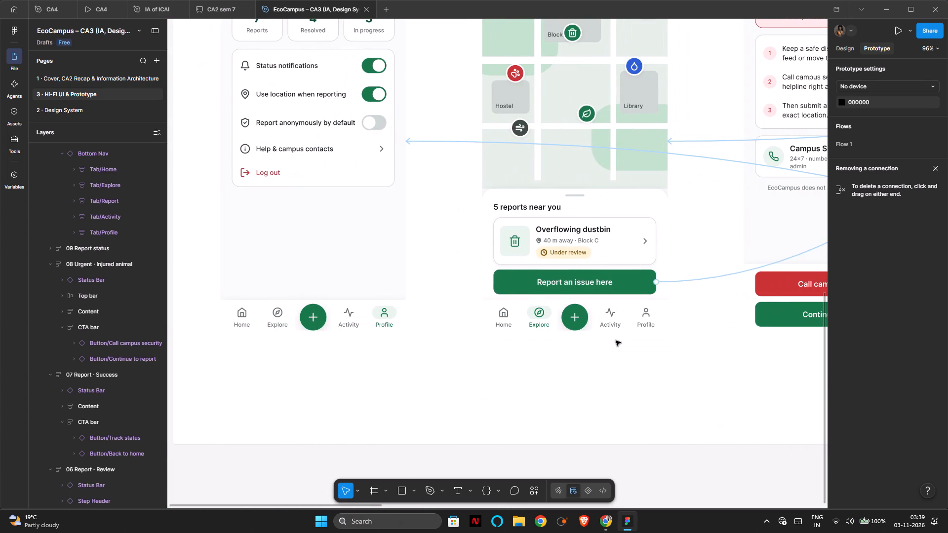
click(641, 324)
double_click(642, 324)
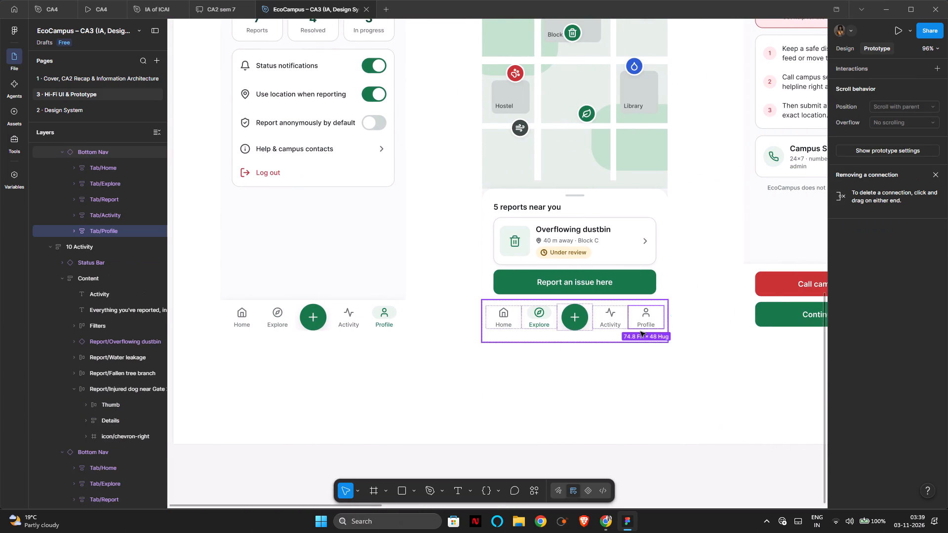
drag(644, 330, 348, 330)
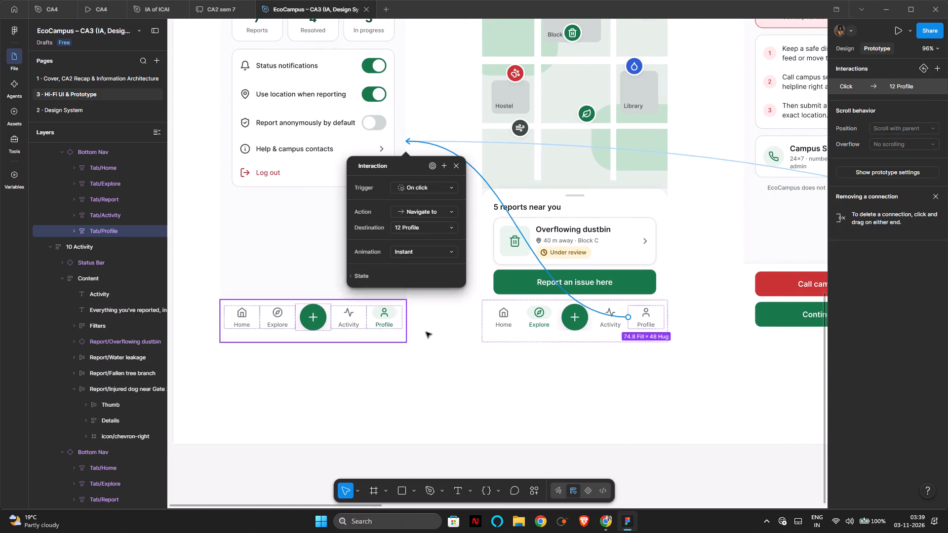
click(565, 373)
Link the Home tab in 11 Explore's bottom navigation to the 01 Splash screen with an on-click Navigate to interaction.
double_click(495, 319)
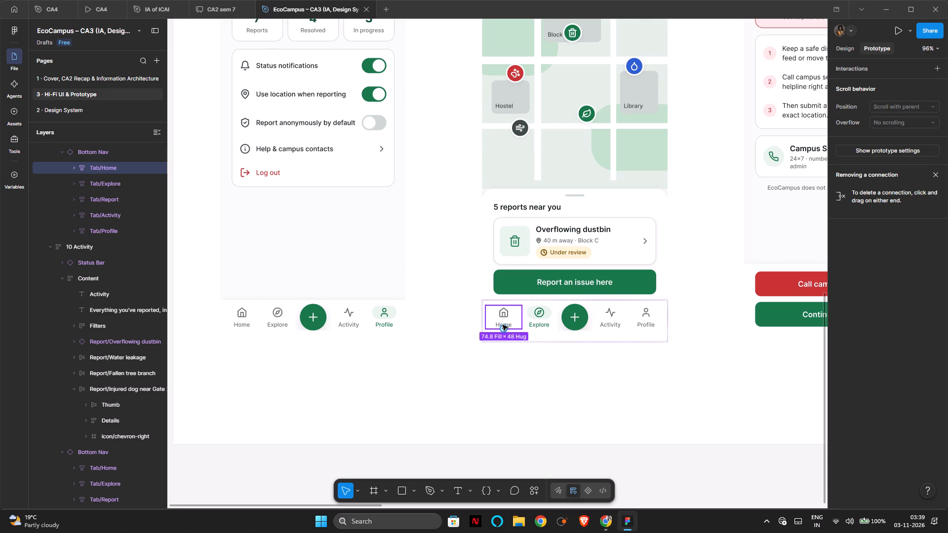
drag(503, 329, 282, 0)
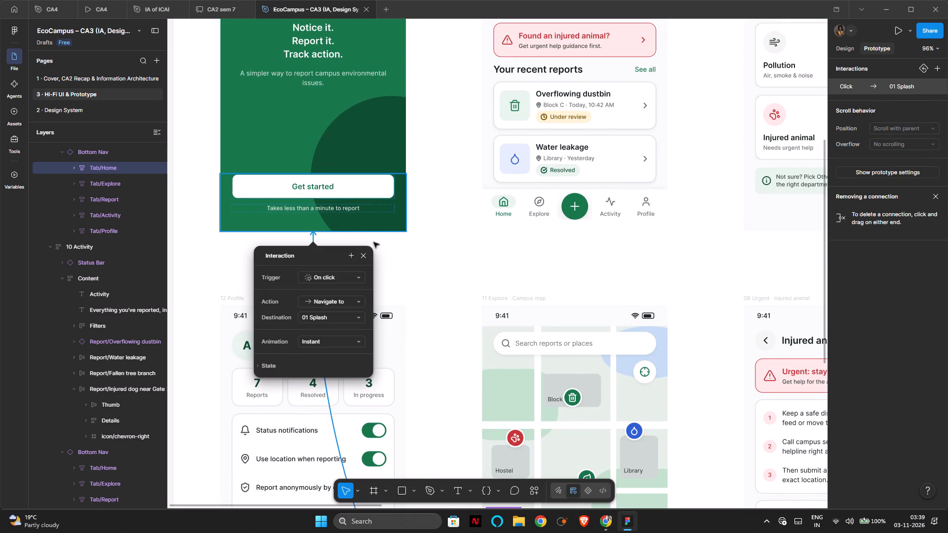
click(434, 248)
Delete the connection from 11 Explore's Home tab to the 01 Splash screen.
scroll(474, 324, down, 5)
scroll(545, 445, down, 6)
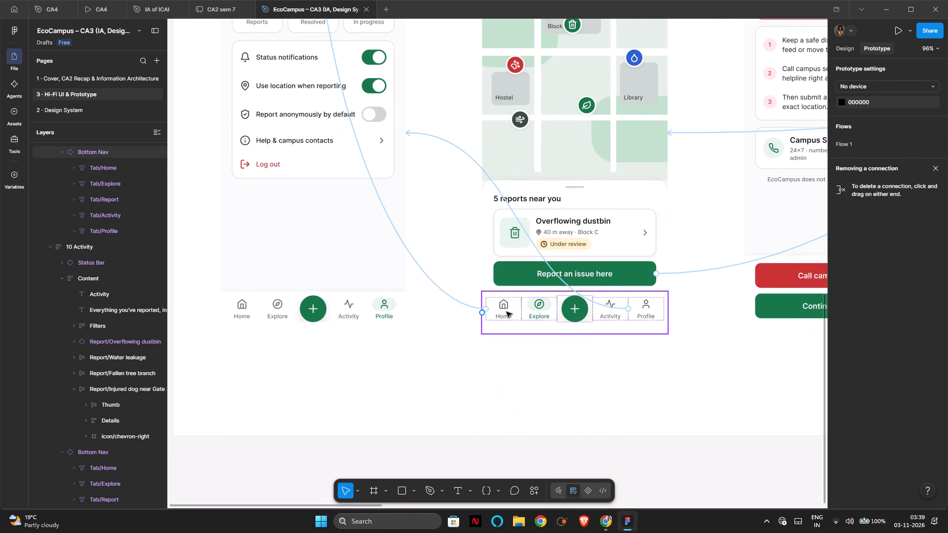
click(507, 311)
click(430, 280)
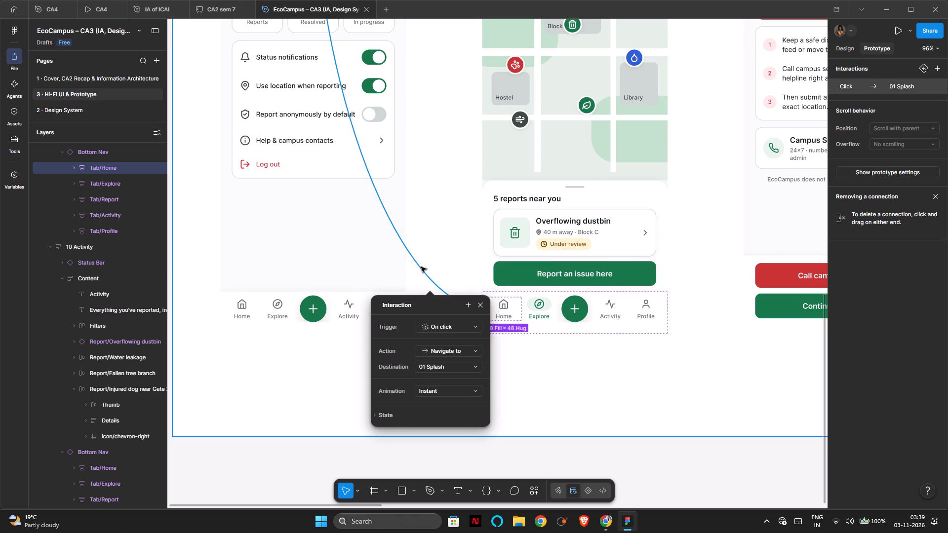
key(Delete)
Link the Home tab in 11 Explore's bottom navigation to the 02 Home screen.
drag(487, 310, 563, 145)
click(437, 237)
Link the Log out row in 12 Profile's settings to the 01 Splash screen.
scroll(440, 244, down, 6)
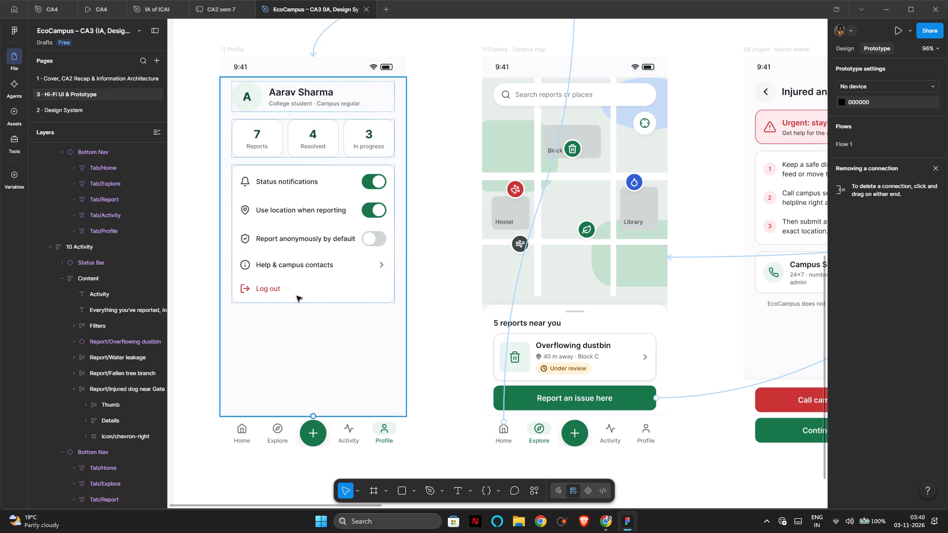
click(258, 296)
double_click(261, 293)
double_click(264, 293)
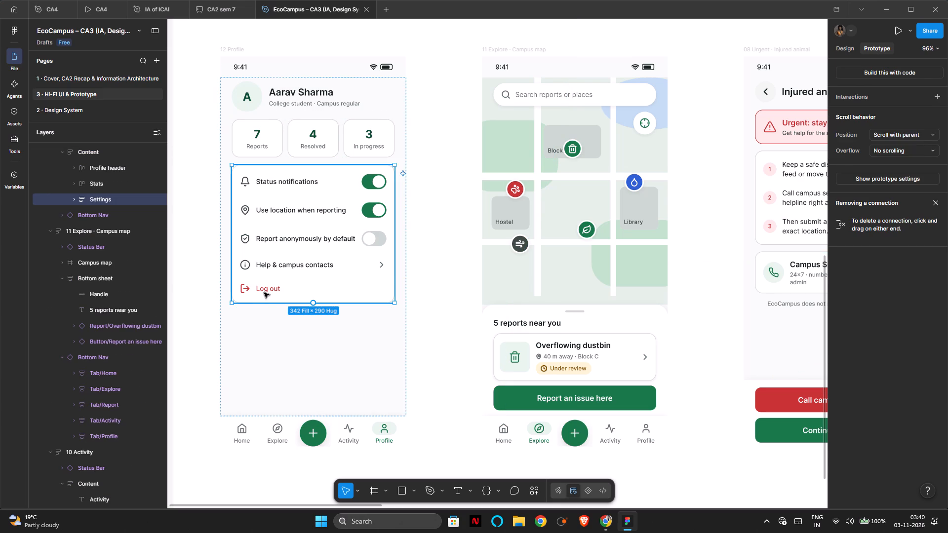
drag(241, 290, 198, 20)
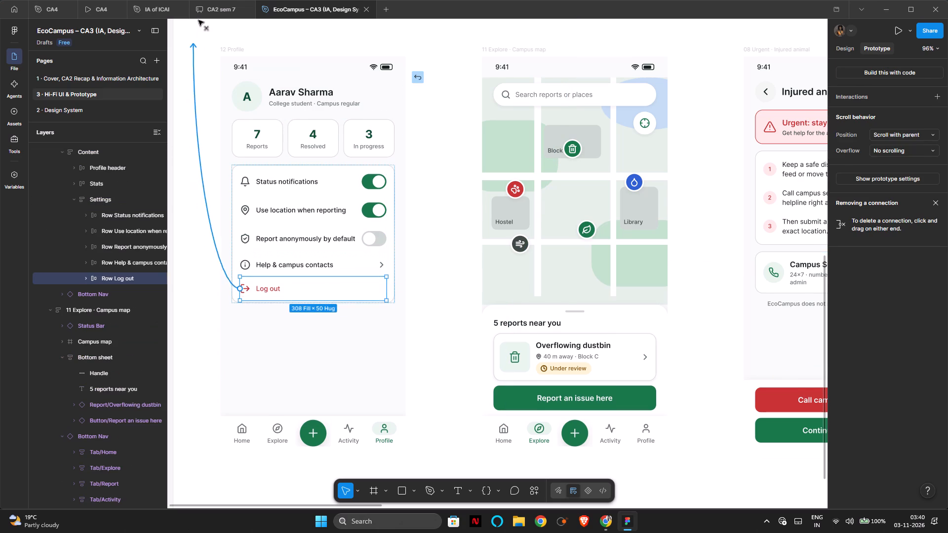
drag(198, 20, 271, 65)
click(456, 227)
Link the Explore tab in 12 Profile's bottom navigation to the 02 Home screen with an on-click Navigate to interaction.
scroll(380, 252, down, 1)
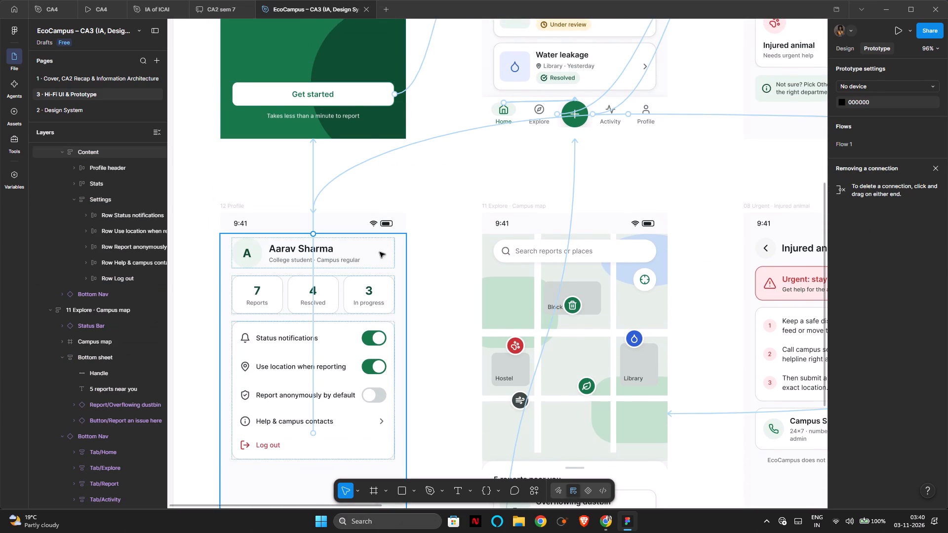
scroll(380, 252, down, 5)
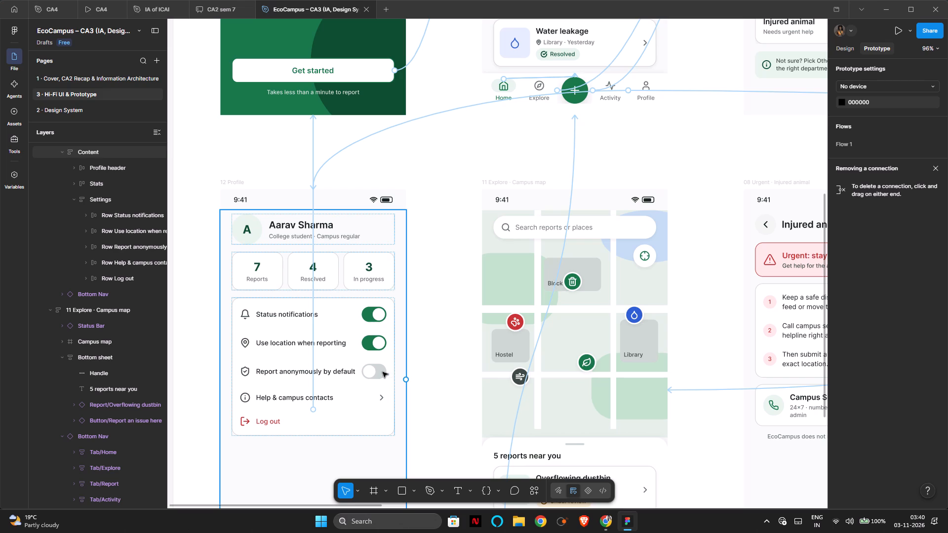
click(381, 344)
scroll(409, 327, down, 7)
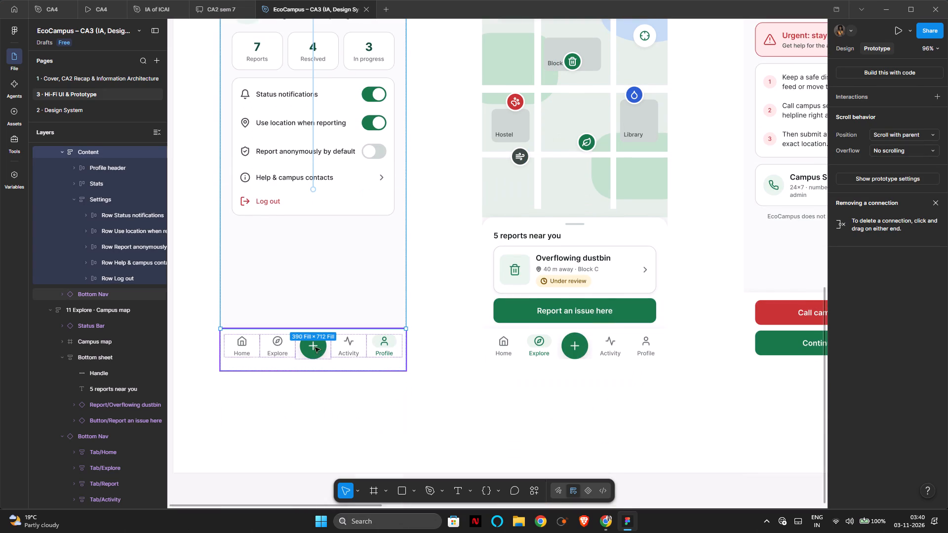
double_click(276, 350)
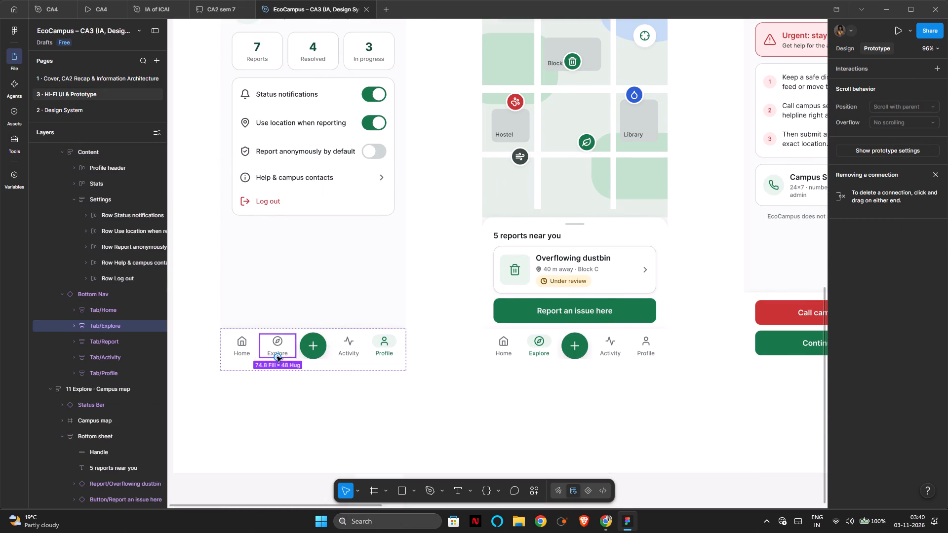
drag(277, 357, 585, 48)
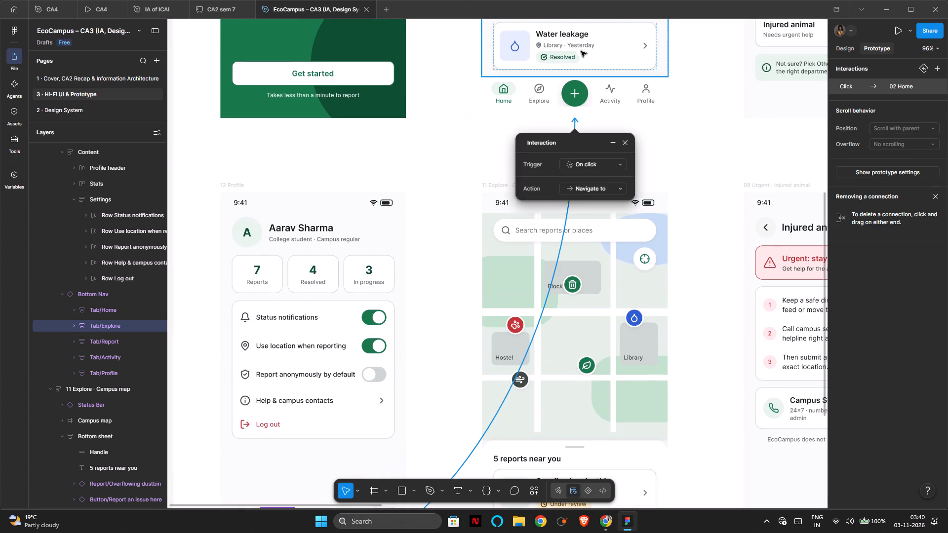
Link the Home tab in 12 Profile's bottom navigation to the 01 Splash screen with an on-click Navigate to interaction.
scroll(439, 168, down, 7)
click(249, 300)
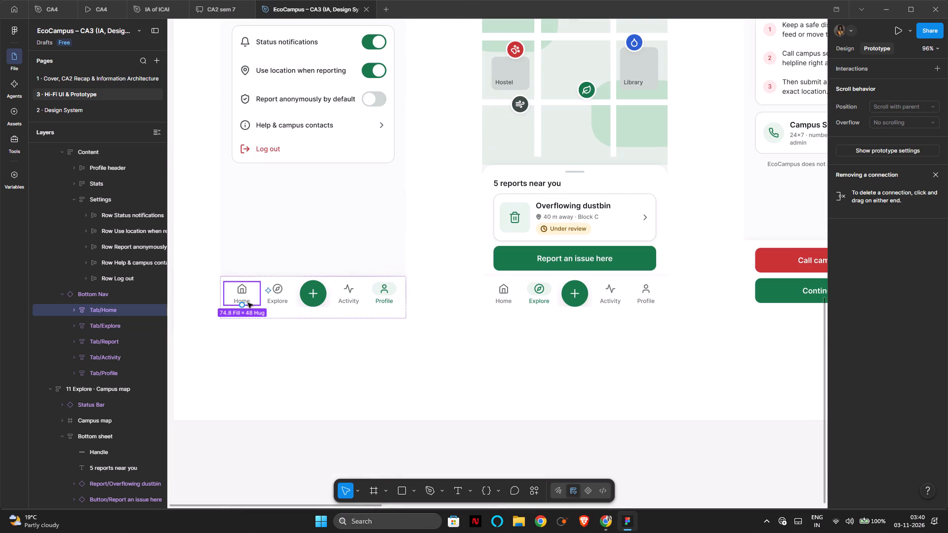
drag(242, 305, 232, 0)
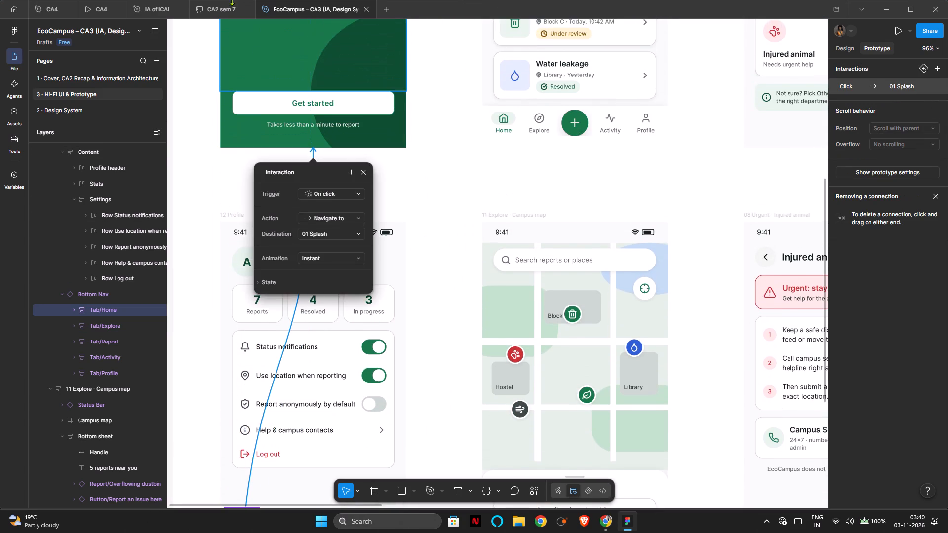
Link the Report plus tab in 12 Profile's bottom navigation to the 02 Home screen with an on-click Navigate to interaction.
scroll(343, 239, down, 7)
click(317, 325)
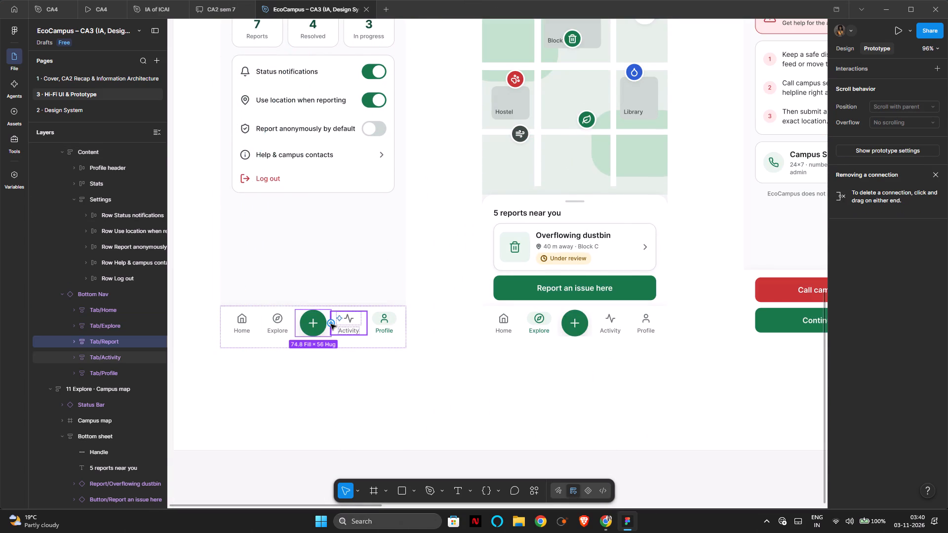
drag(331, 324, 540, 51)
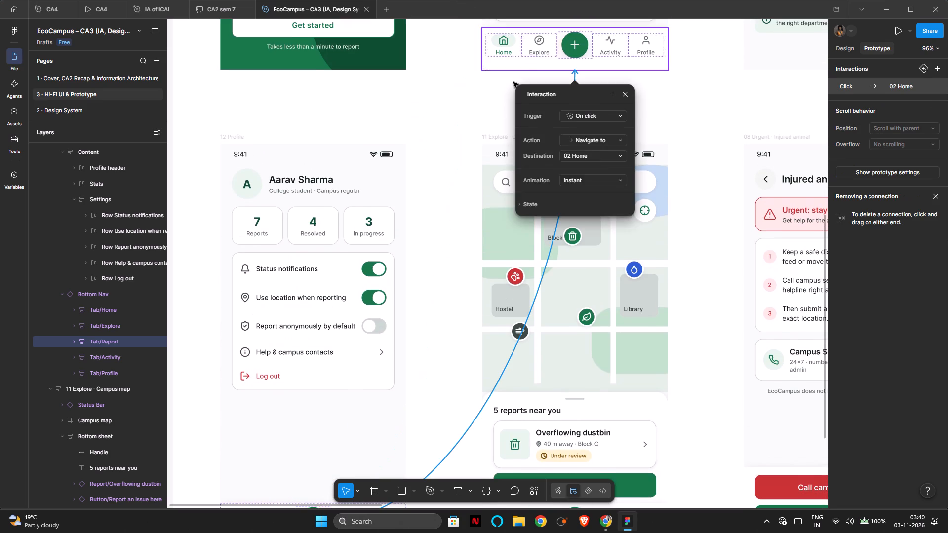
Link the Activity tab in 12 Profile's bottom navigation to the 10 Activity screen with an on-click Navigate to interaction.
scroll(443, 269, down, 7)
click(379, 305)
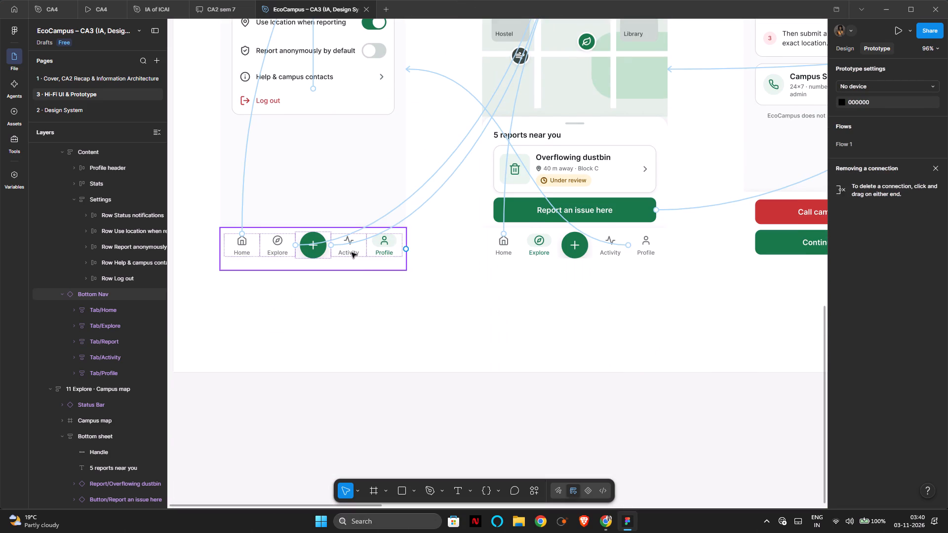
click(345, 256)
double_click(349, 253)
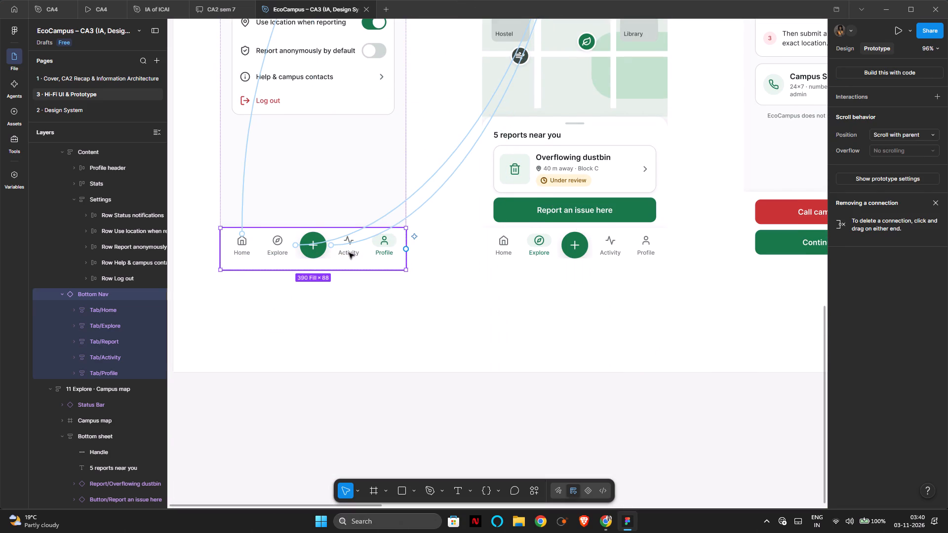
drag(346, 257, 947, 361)
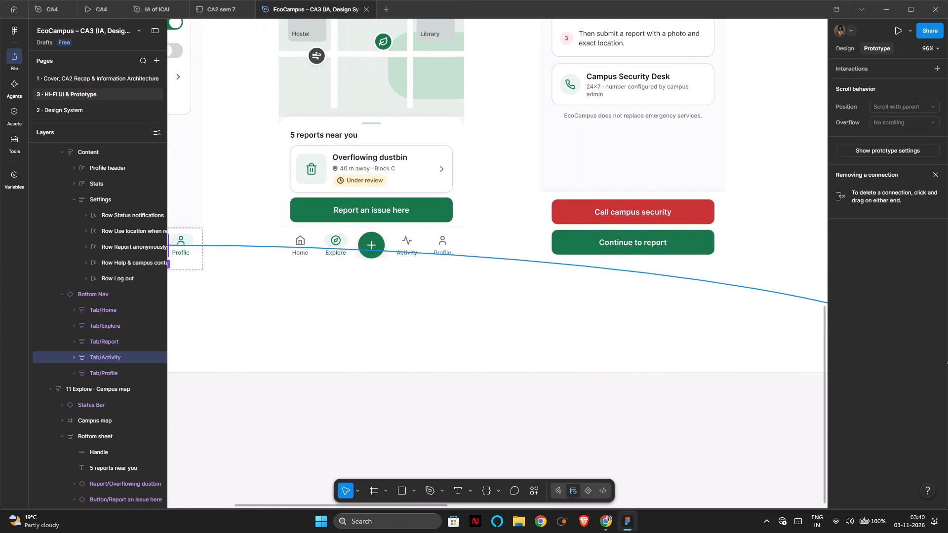
drag(947, 361, 877, 104)
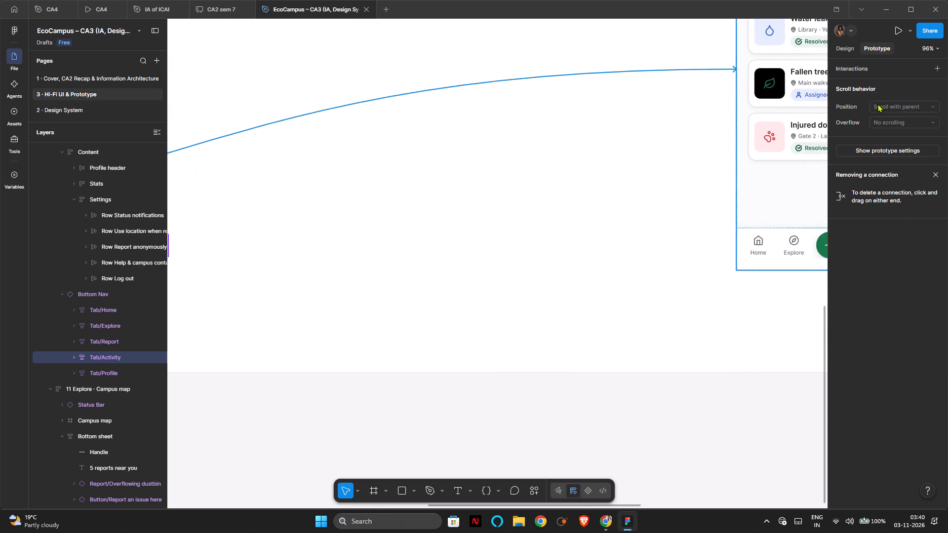
drag(877, 104, 637, 216)
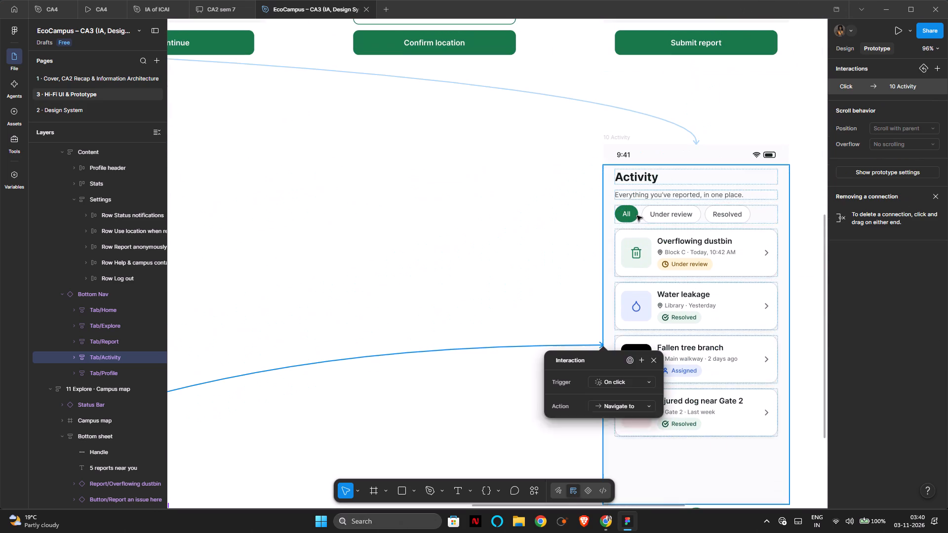
scroll(316, 226, down, 9)
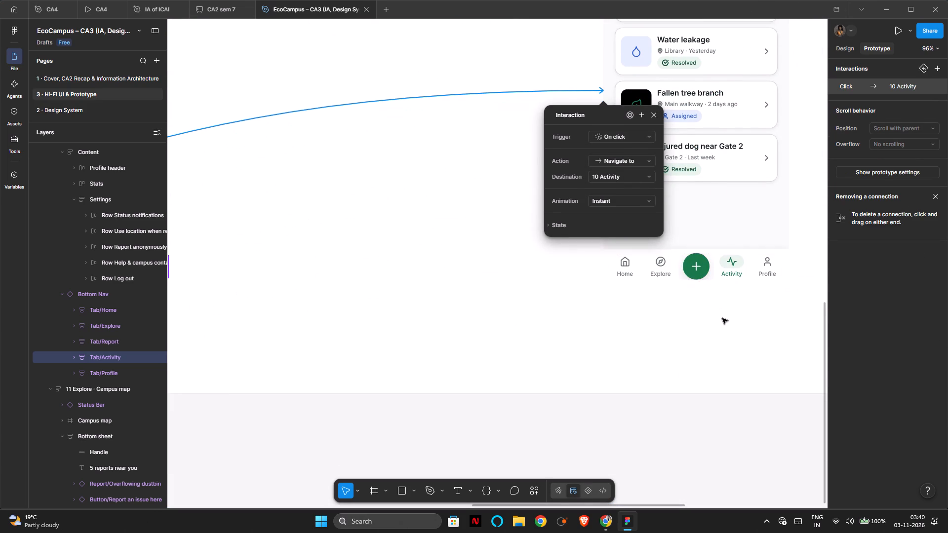
right_click(739, 277)
click(738, 279)
Connect the Profile tab in 12 Profile's bottom navigation to that screen's own content area.
scroll(724, 319, right, 13)
scroll(593, 308, right, 1)
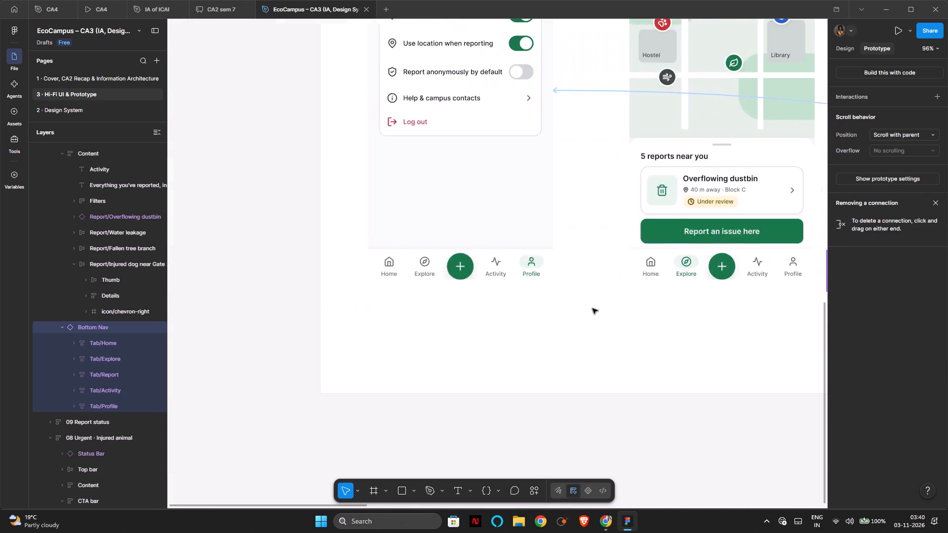
scroll(592, 308, right, 1)
scroll(678, 292, left, 1)
click(667, 266)
scroll(678, 316, left, 1)
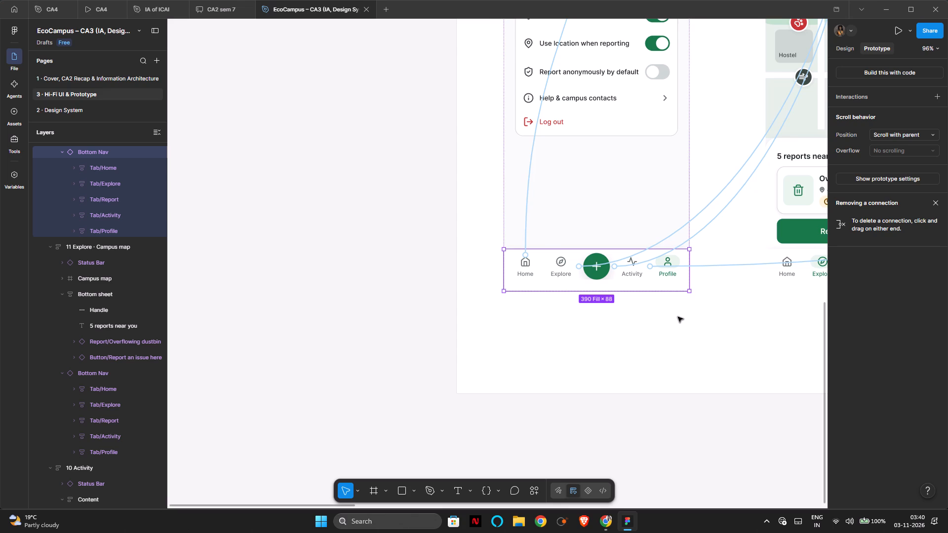
scroll(678, 317, left, 1)
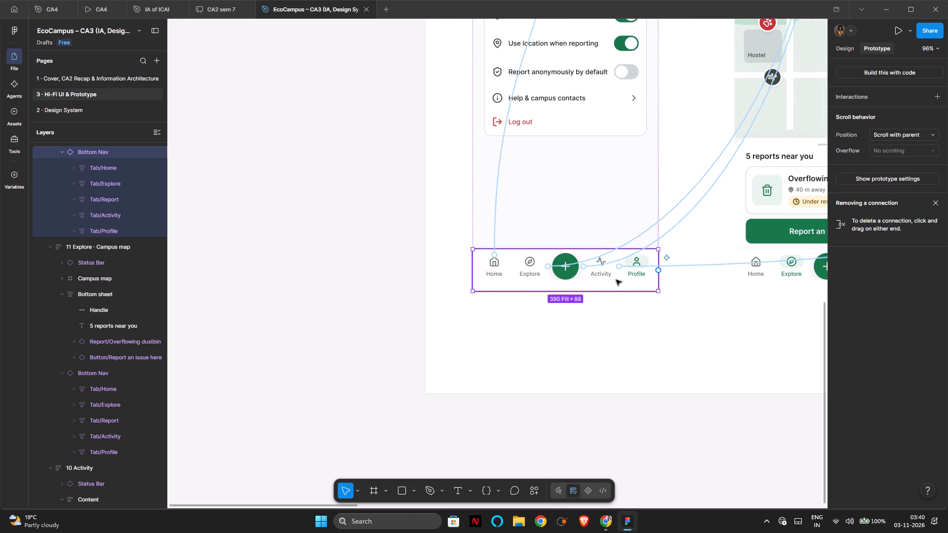
scroll(629, 277, left, 3)
click(637, 259)
scroll(637, 259, left, 1)
click(637, 259)
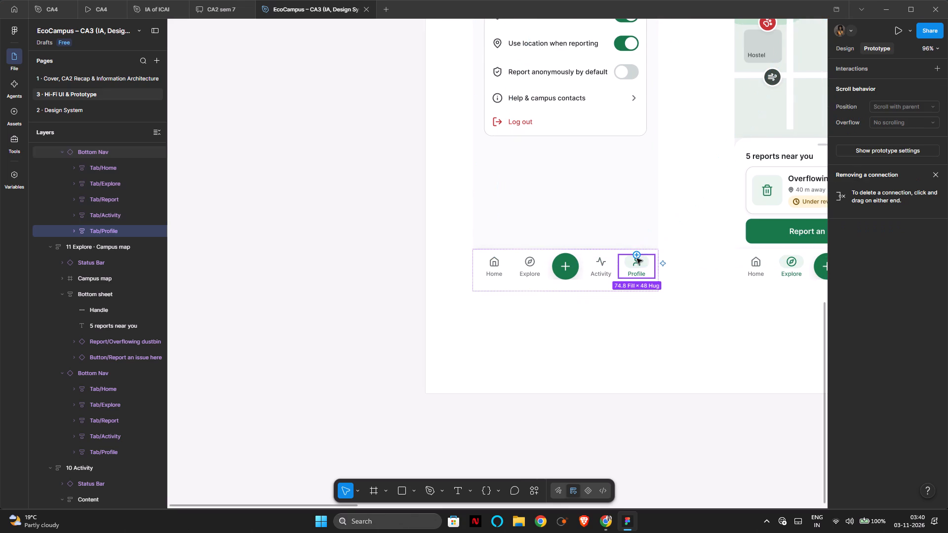
scroll(638, 267, left, 2)
drag(637, 278, 648, 196)
scroll(626, 229, left, 1)
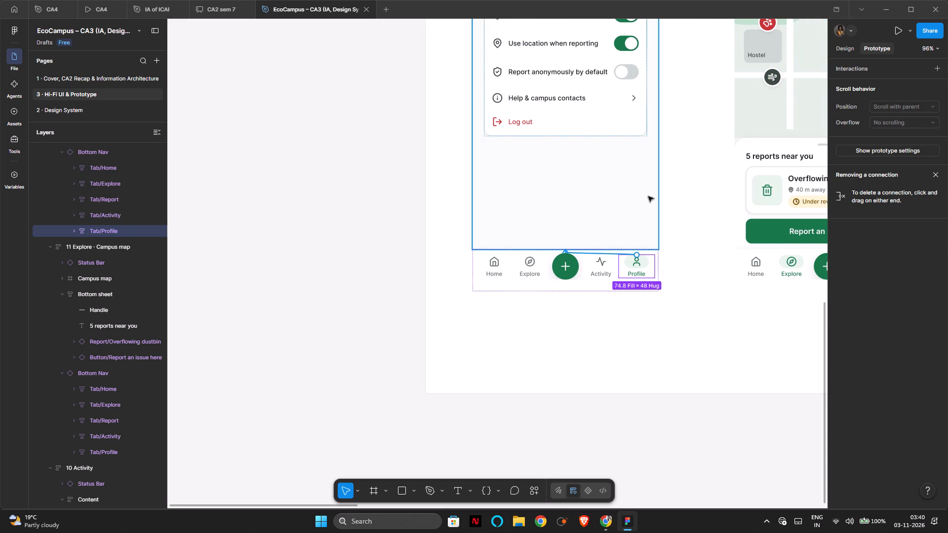
drag(648, 196, 655, 188)
scroll(648, 196, left, 3)
click(702, 325)
Link the Activity tab in 11 Explore's bottom navigation to the 10 Activity screen.
scroll(658, 322, left, 5)
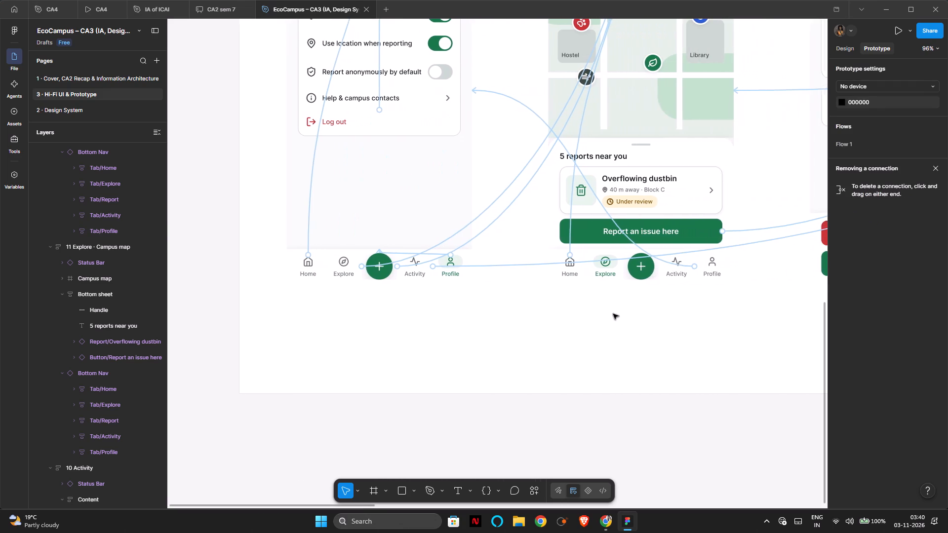
scroll(613, 314, left, 1)
click(597, 299)
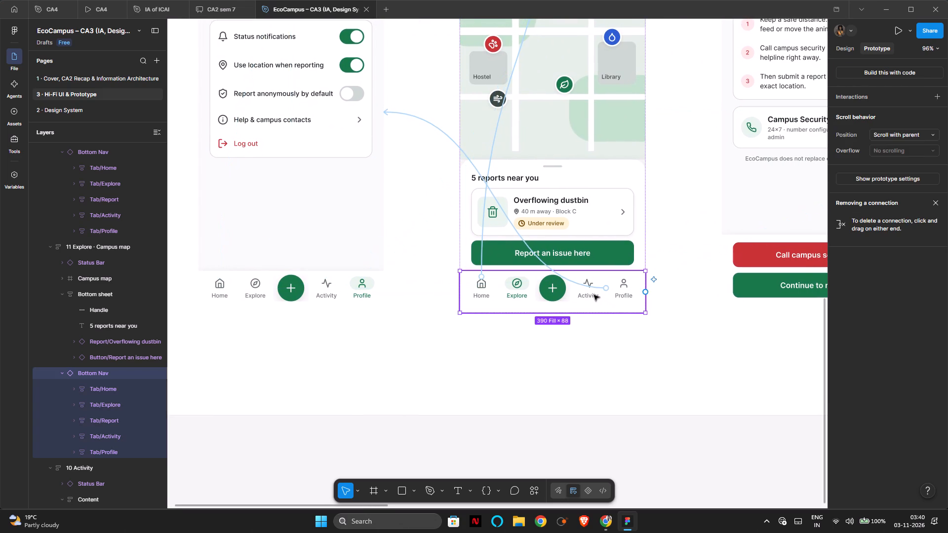
double_click(594, 295)
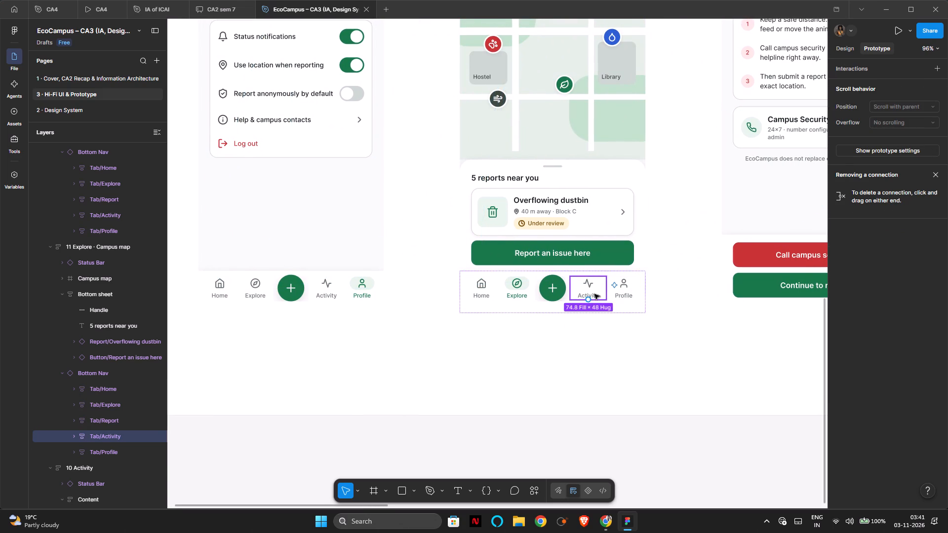
drag(591, 299, 947, 289)
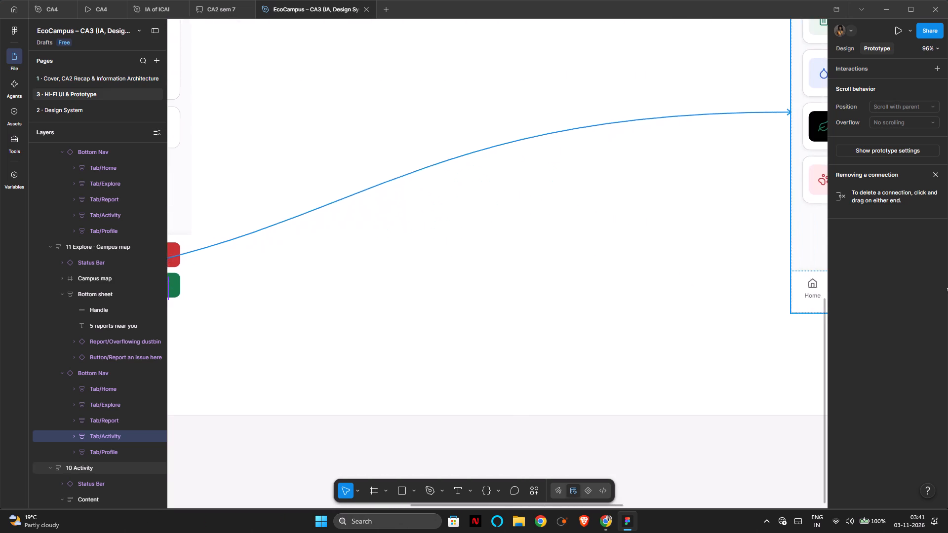
drag(947, 289, 601, 164)
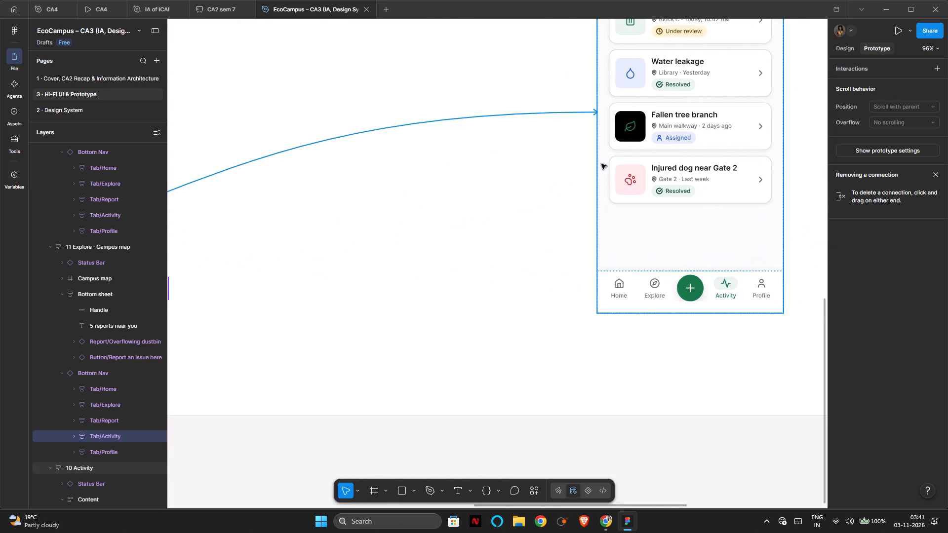
drag(601, 164, 601, 164)
click(458, 194)
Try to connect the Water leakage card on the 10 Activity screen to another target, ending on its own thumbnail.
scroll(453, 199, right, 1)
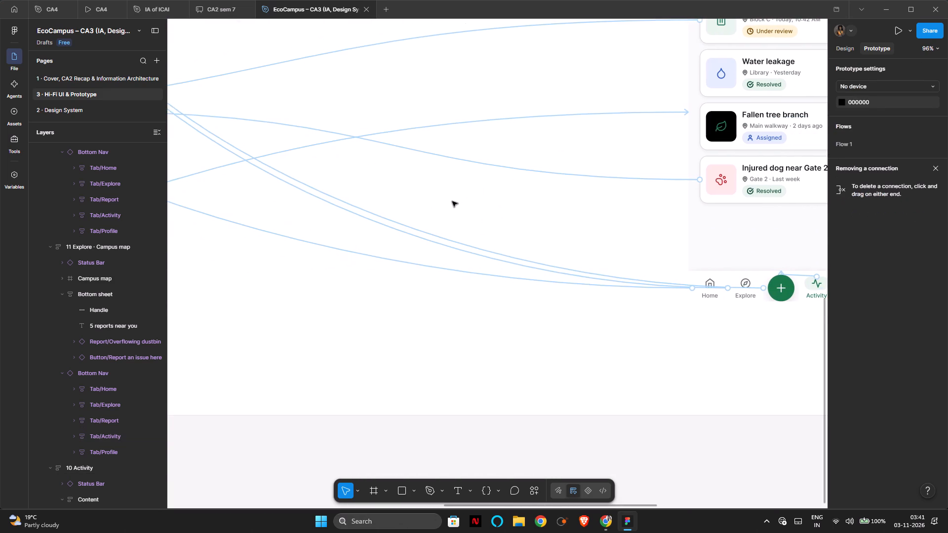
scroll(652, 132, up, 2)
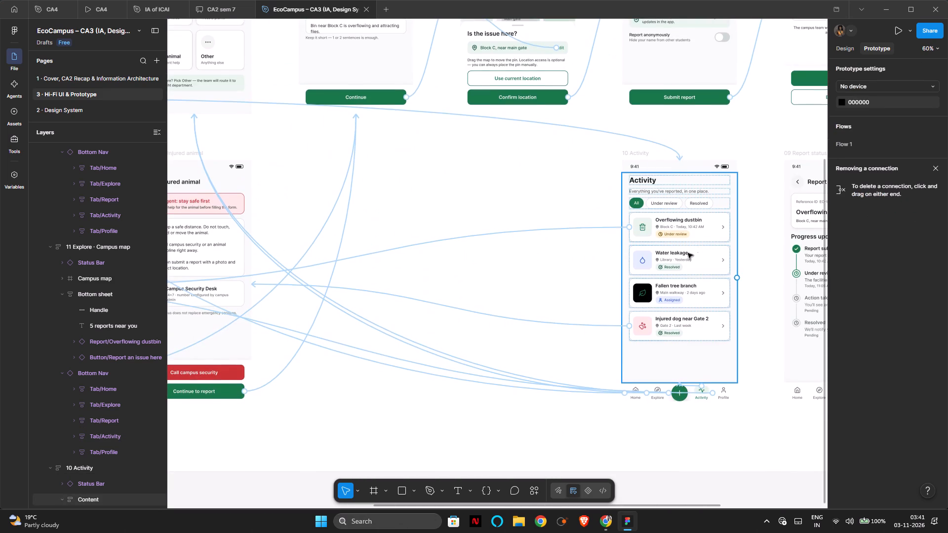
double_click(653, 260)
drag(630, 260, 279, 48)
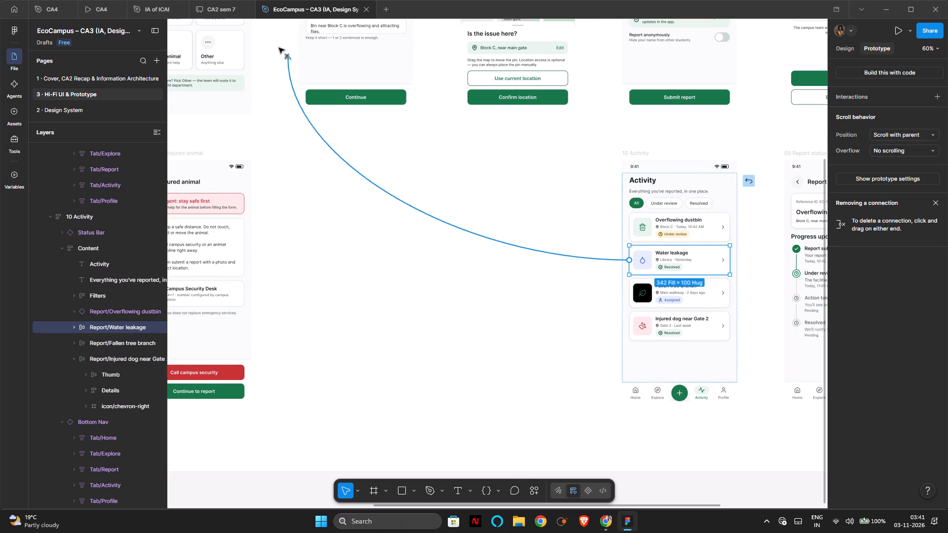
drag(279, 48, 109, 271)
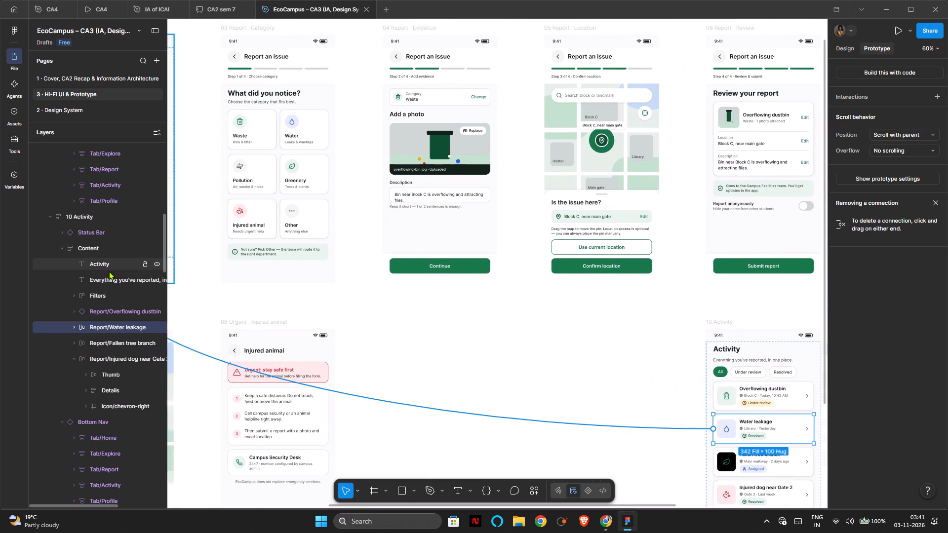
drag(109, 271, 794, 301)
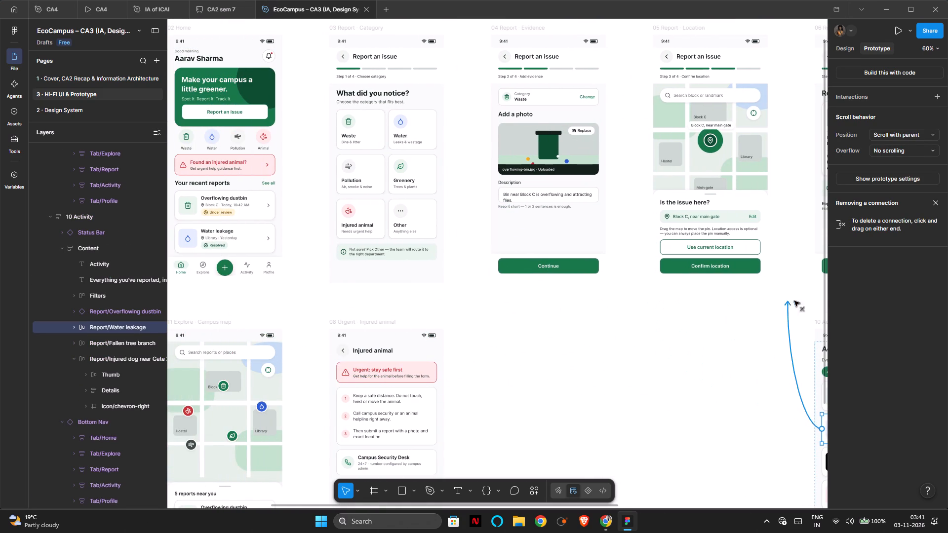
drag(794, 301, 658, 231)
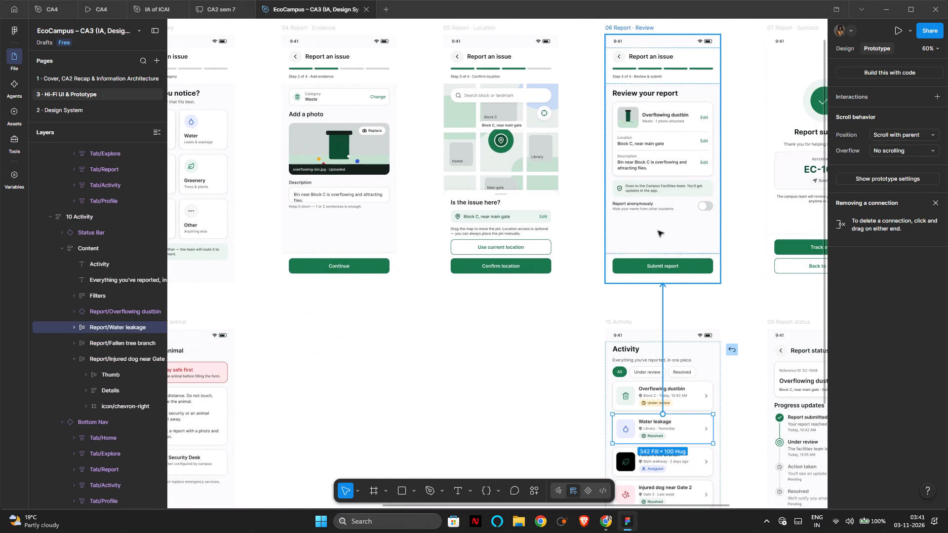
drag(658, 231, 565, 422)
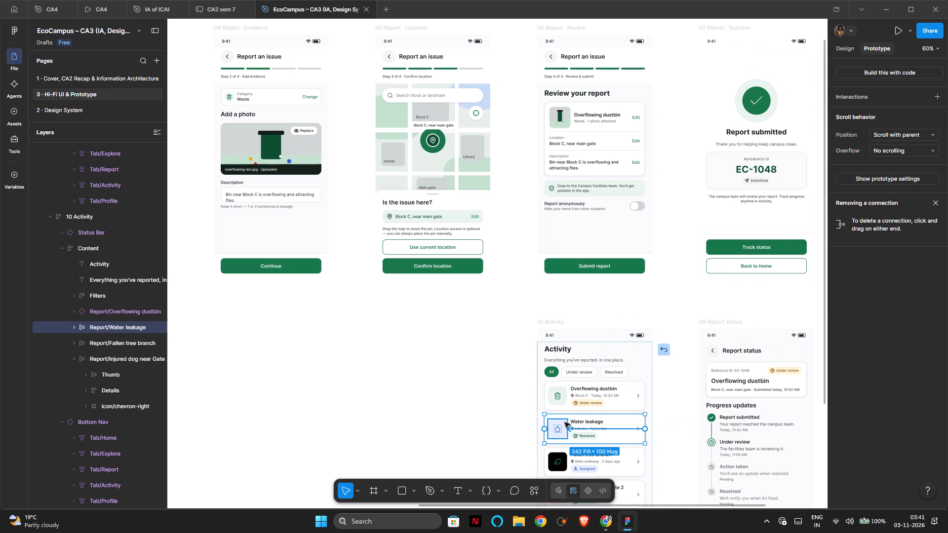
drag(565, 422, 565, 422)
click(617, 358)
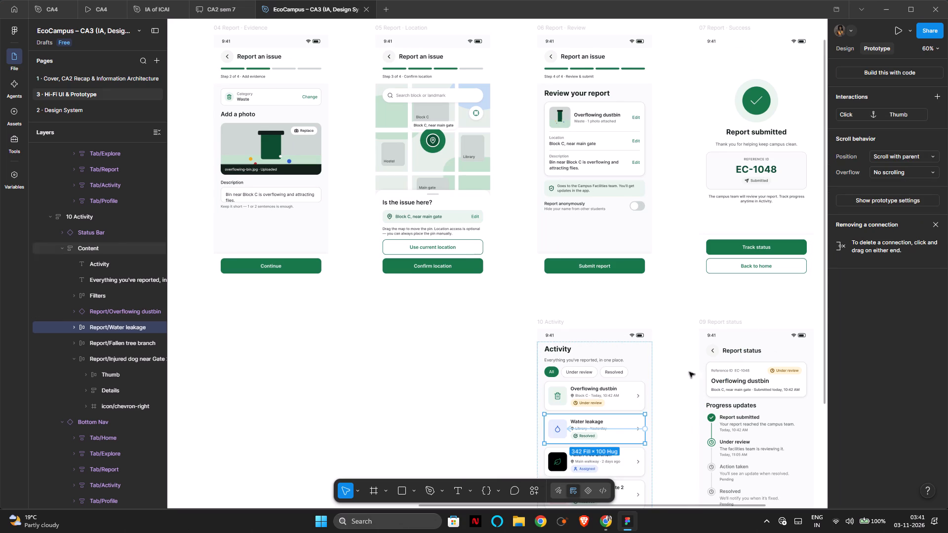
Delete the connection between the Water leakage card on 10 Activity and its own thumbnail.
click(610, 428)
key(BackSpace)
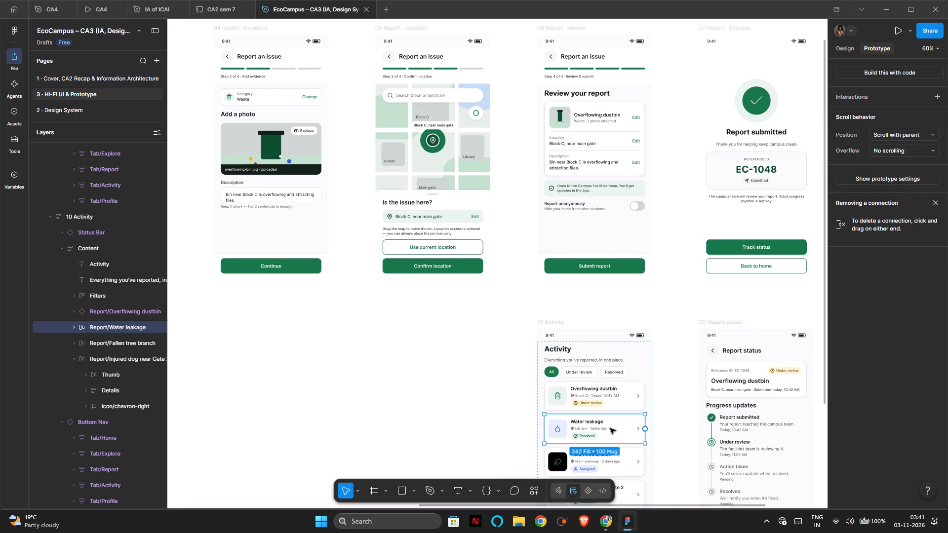
Examine where the Overflowing dustbin card on the 10 Activity screen is linked and check the neighbouring screens.
click(564, 154)
scroll(556, 197, right, 1)
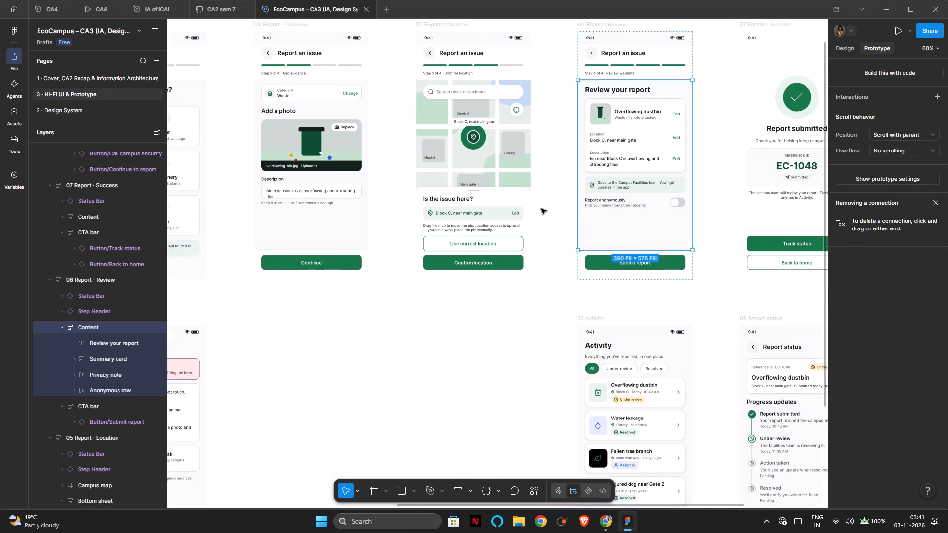
scroll(541, 209, right, 2)
scroll(509, 234, down, 2)
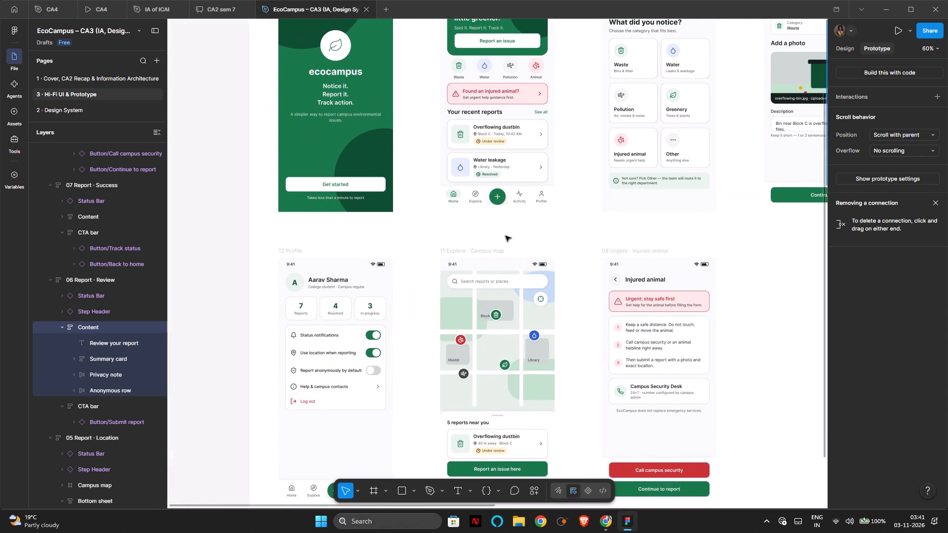
scroll(506, 236, down, 1)
scroll(508, 239, left, 2)
double_click(645, 319)
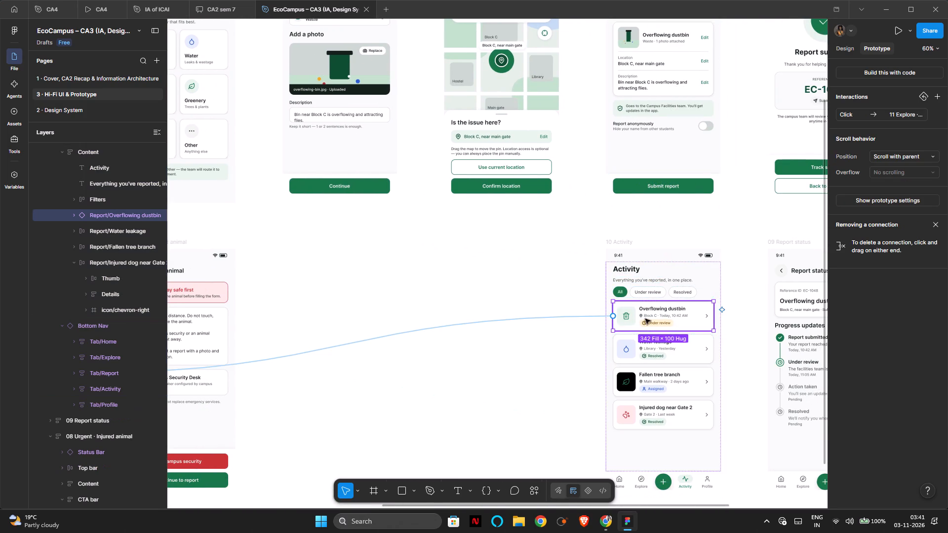
scroll(361, 339, down, 1)
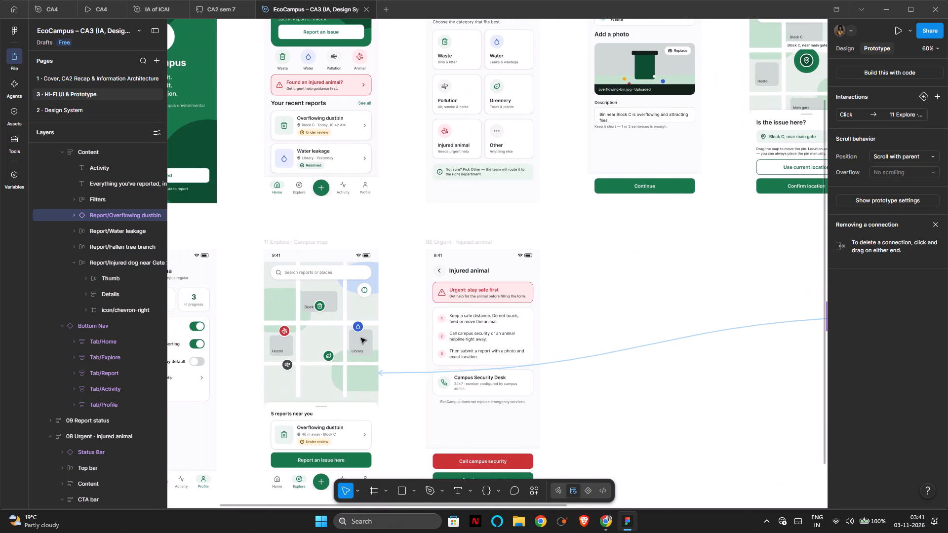
scroll(361, 338, down, 1)
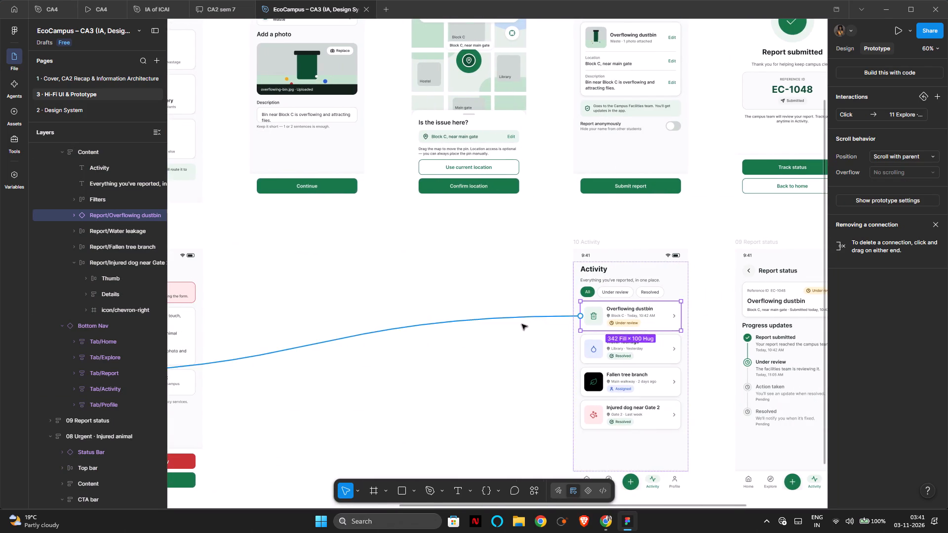
scroll(489, 335, right, 3)
scroll(432, 437, left, 1)
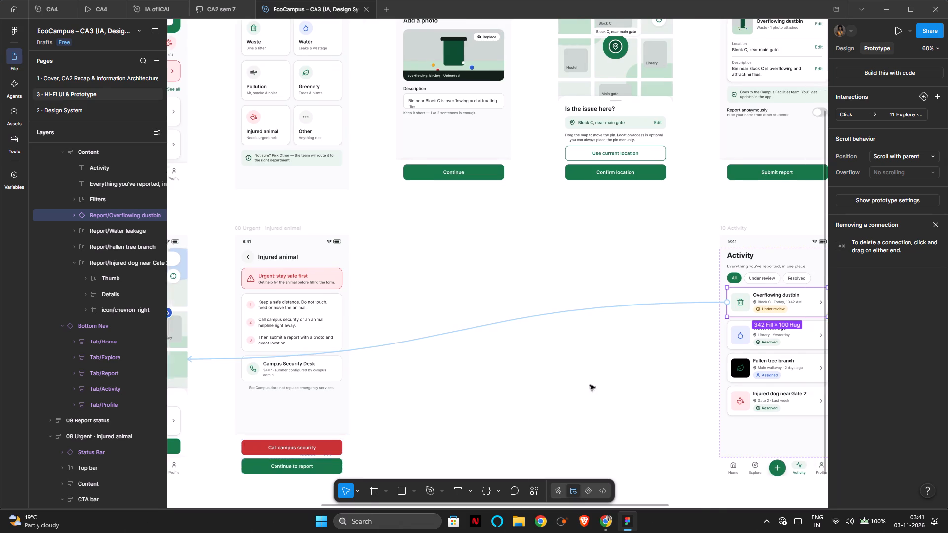
scroll(590, 385, left, 1)
Replace the Continue to report button's link in 08 Urgent with a connection to the 06 Report · Review screen.
double_click(230, 470)
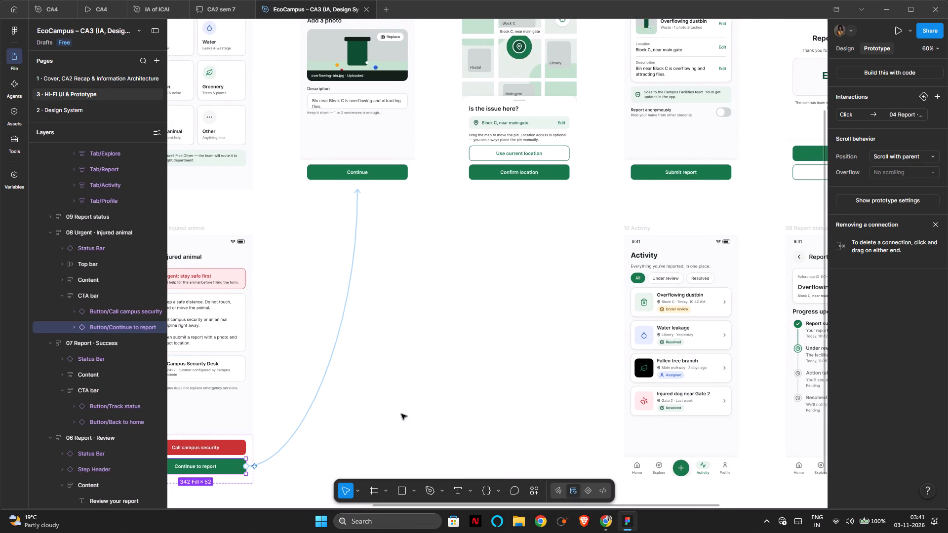
click(404, 411)
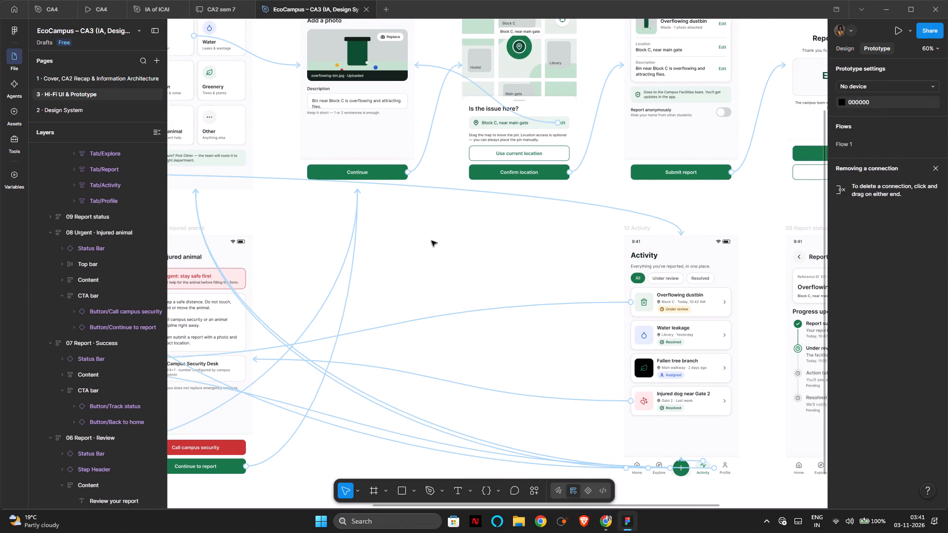
click(281, 449)
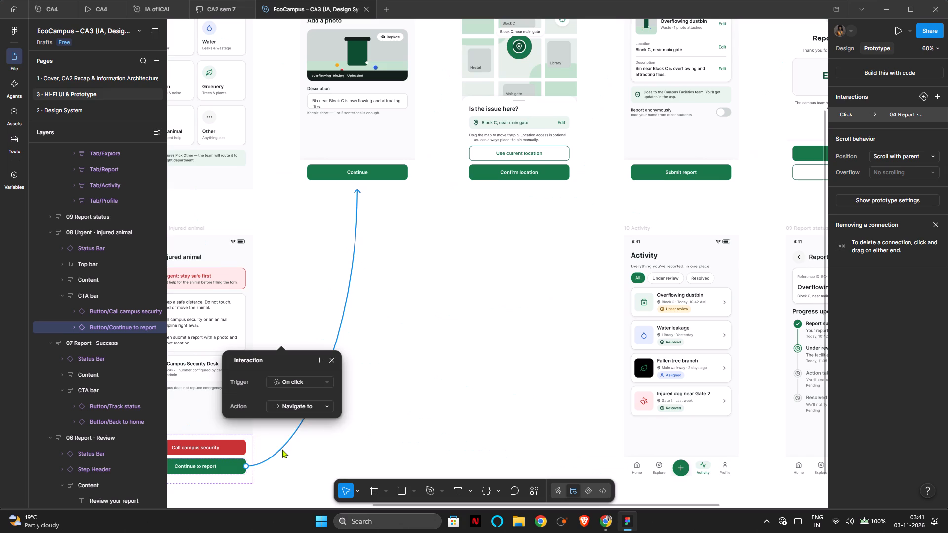
key(Delete)
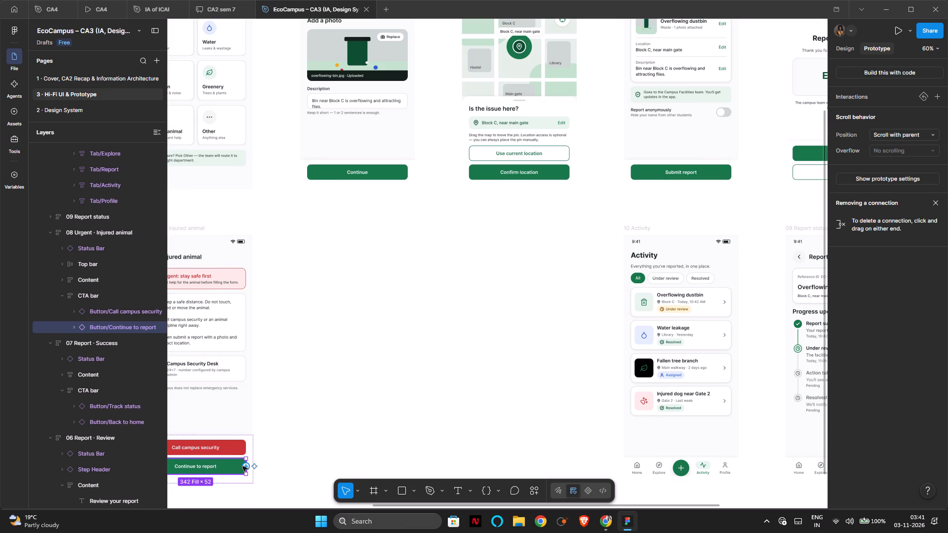
drag(245, 466, 692, 159)
click(475, 273)
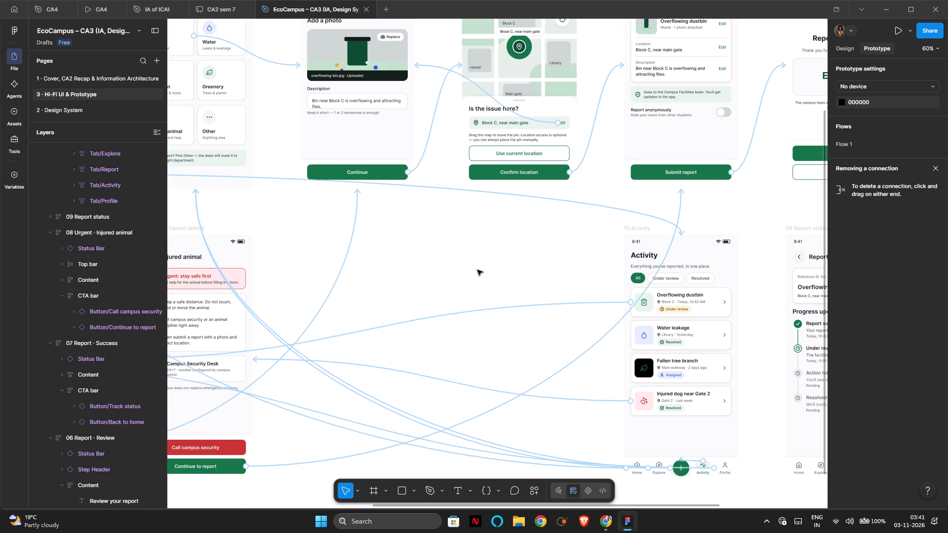
Review the prototype connections across the report, urgent, explore, activity and report status screens for missing or wrong links.
scroll(480, 268, up, 2)
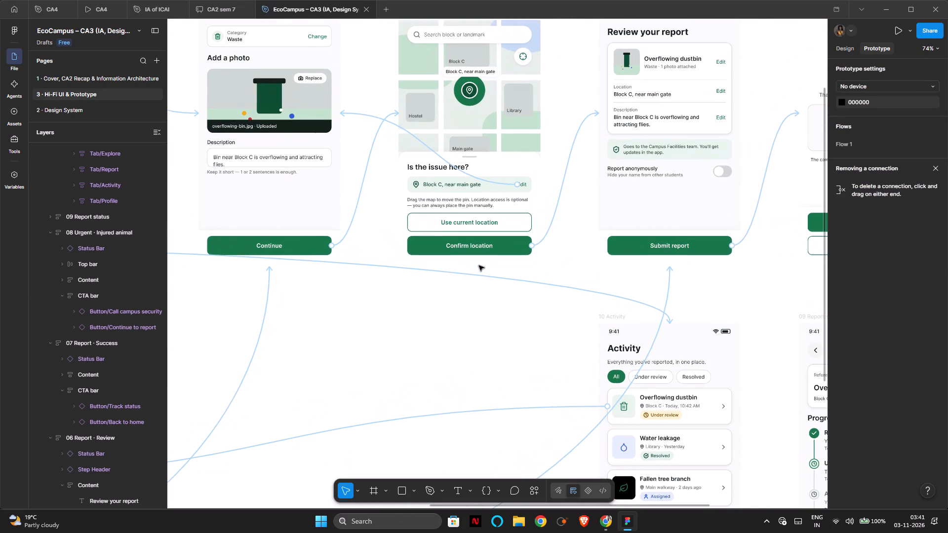
scroll(479, 266, up, 1)
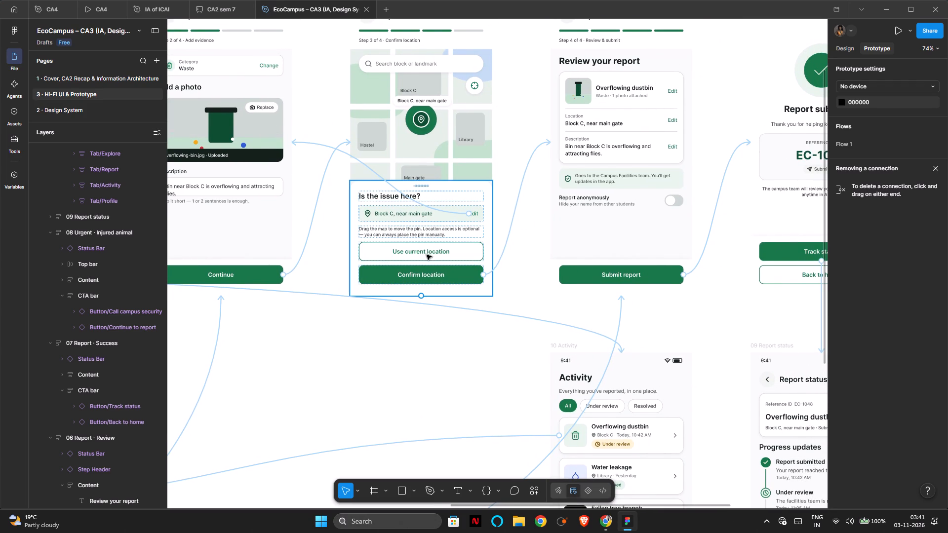
scroll(424, 256, right, 5)
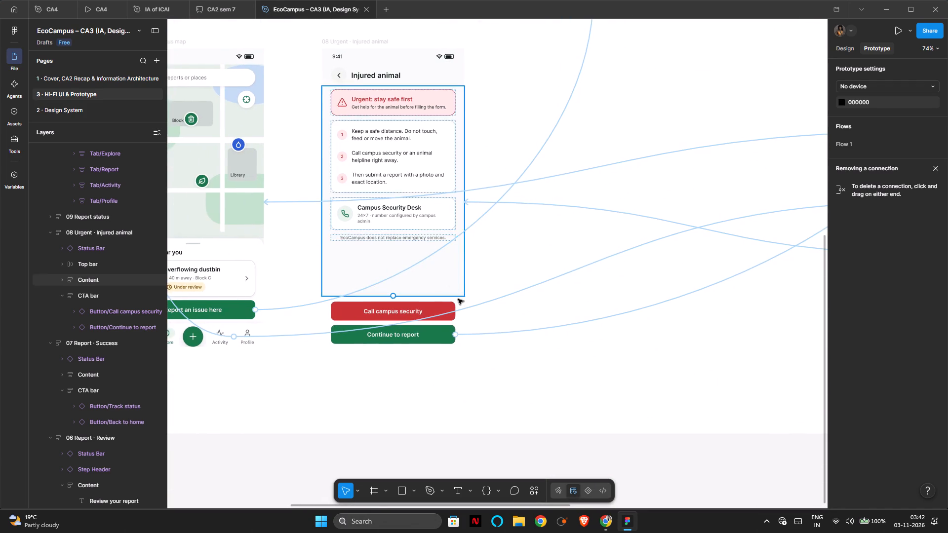
scroll(462, 299, right, 6)
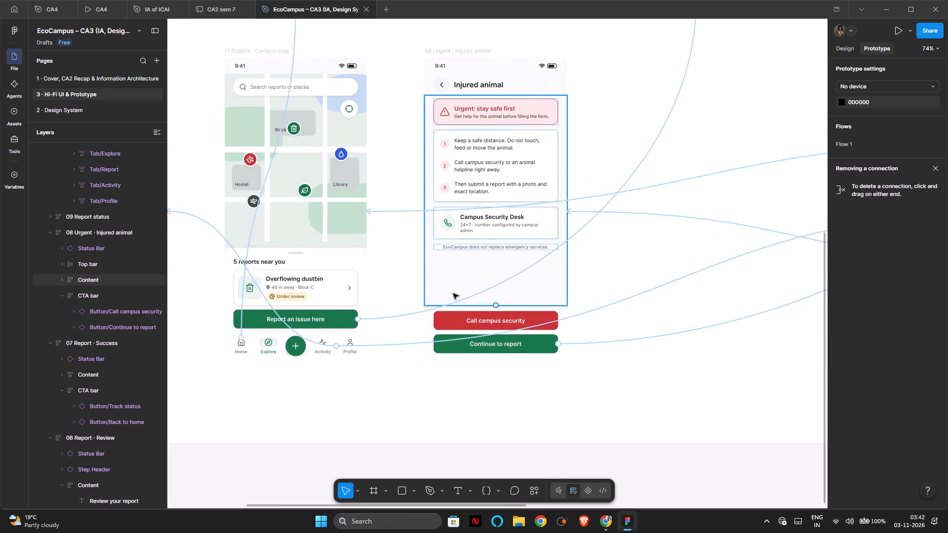
scroll(453, 294, right, 2)
scroll(444, 288, left, 9)
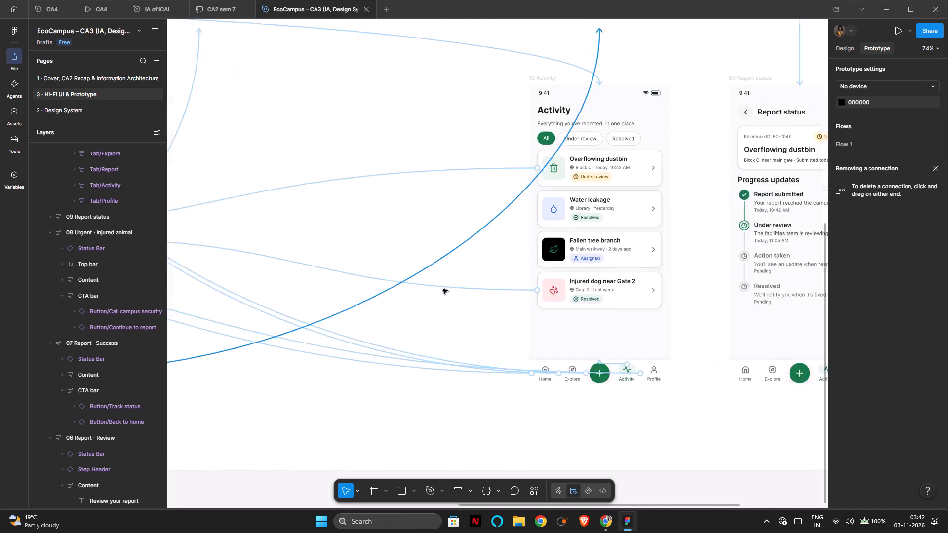
scroll(443, 289, left, 3)
scroll(443, 289, right, 5)
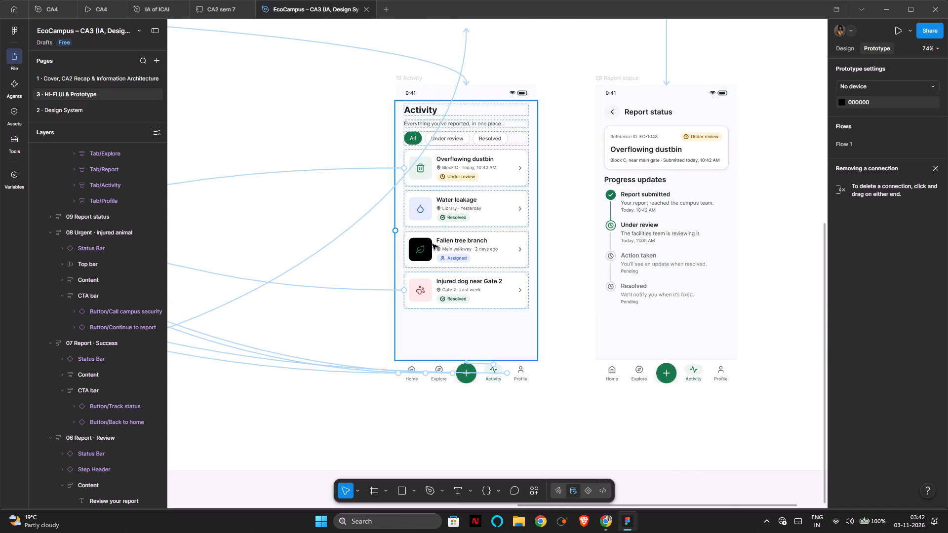
scroll(434, 244, right, 1)
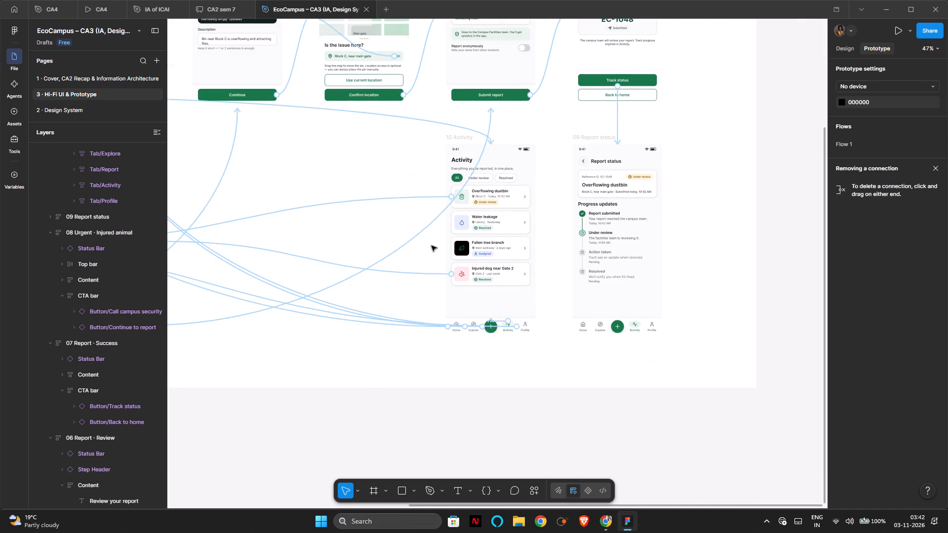
scroll(431, 246, up, 2)
scroll(430, 246, right, 2)
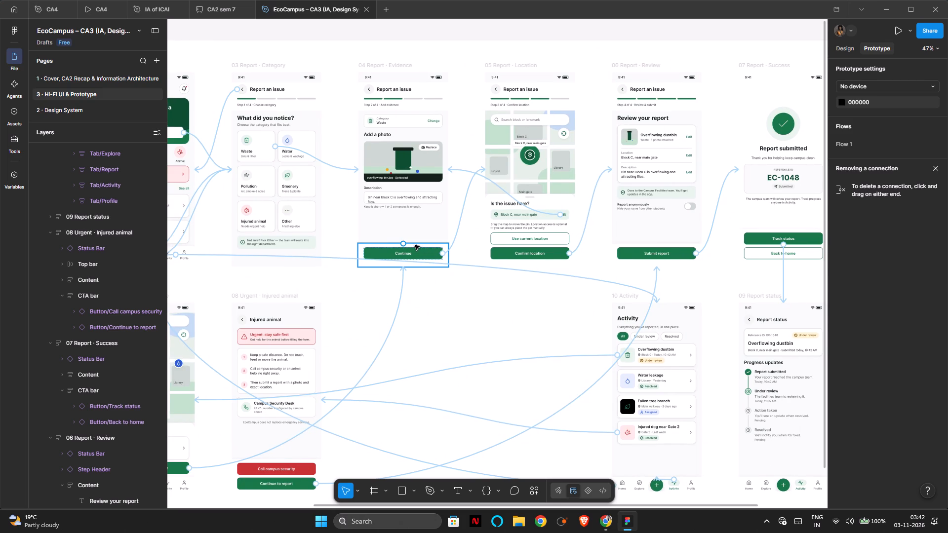
scroll(410, 246, left, 1)
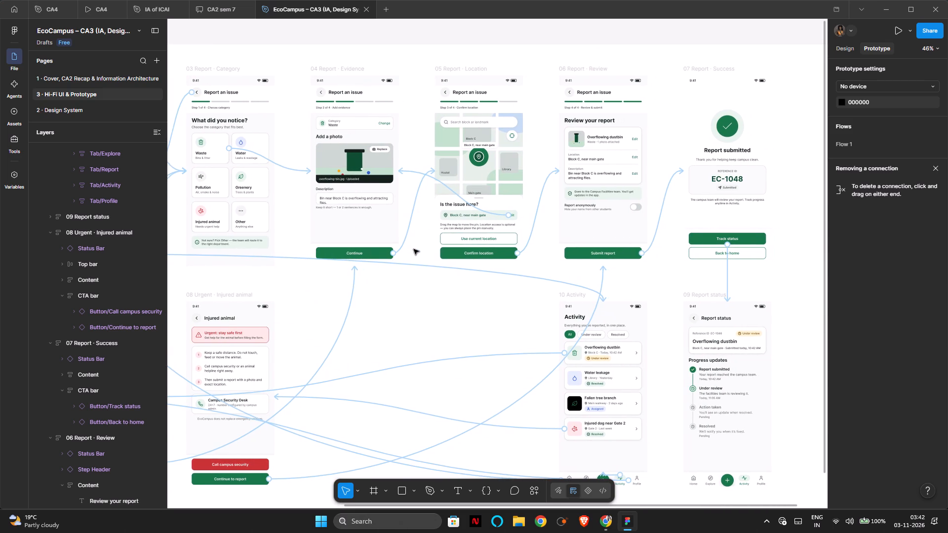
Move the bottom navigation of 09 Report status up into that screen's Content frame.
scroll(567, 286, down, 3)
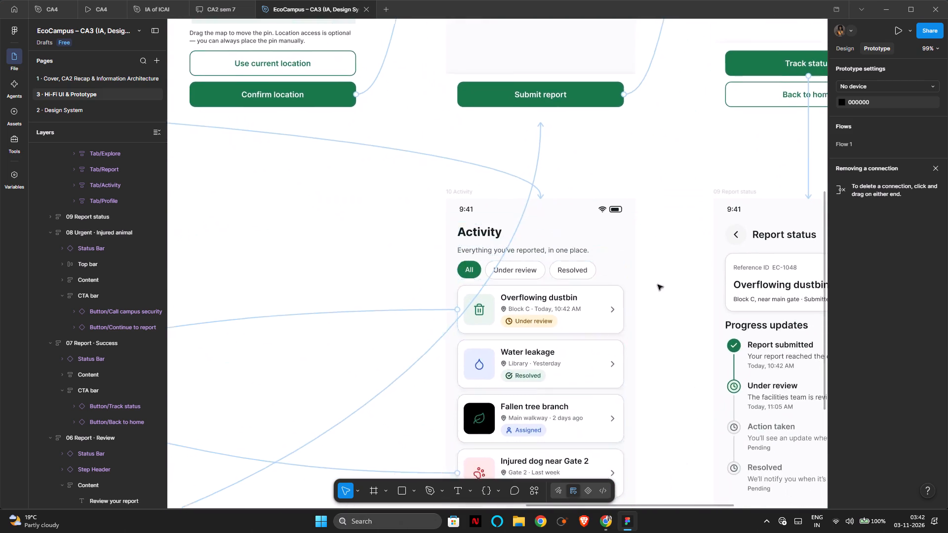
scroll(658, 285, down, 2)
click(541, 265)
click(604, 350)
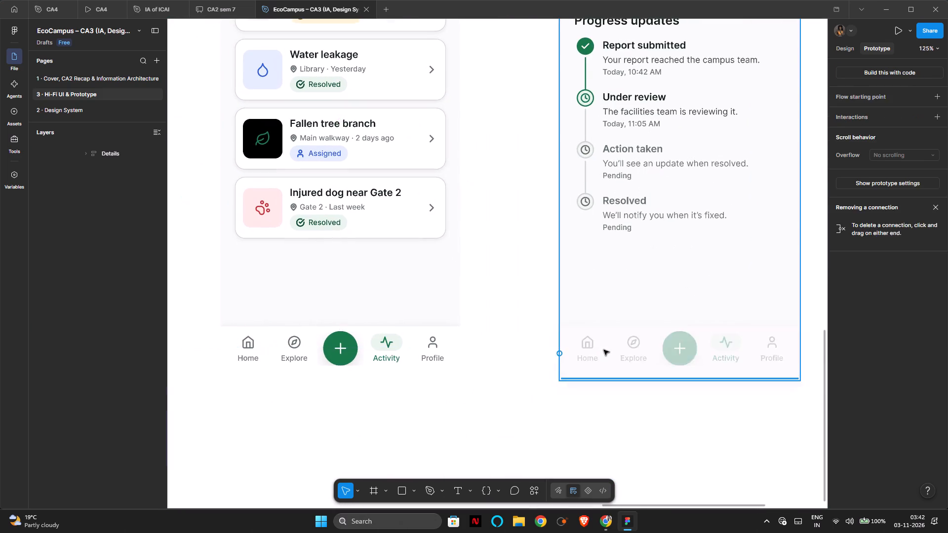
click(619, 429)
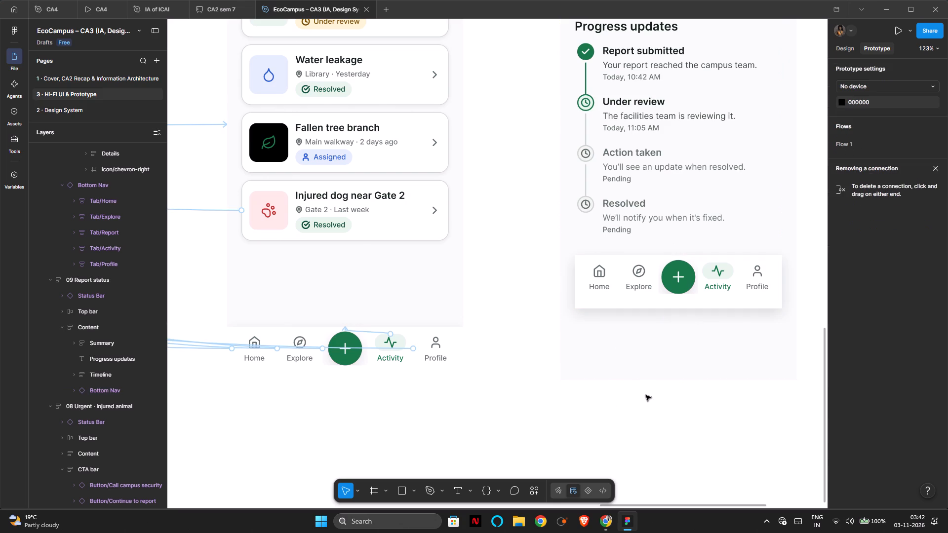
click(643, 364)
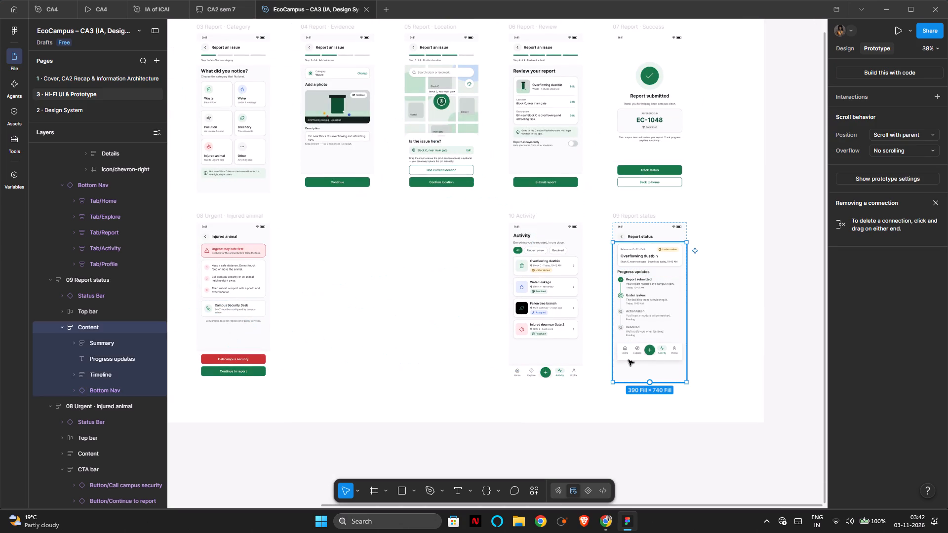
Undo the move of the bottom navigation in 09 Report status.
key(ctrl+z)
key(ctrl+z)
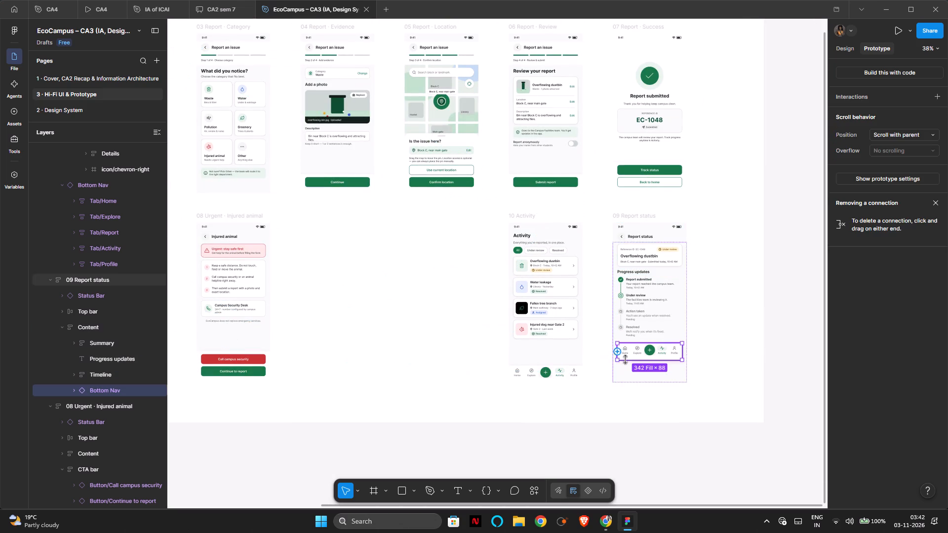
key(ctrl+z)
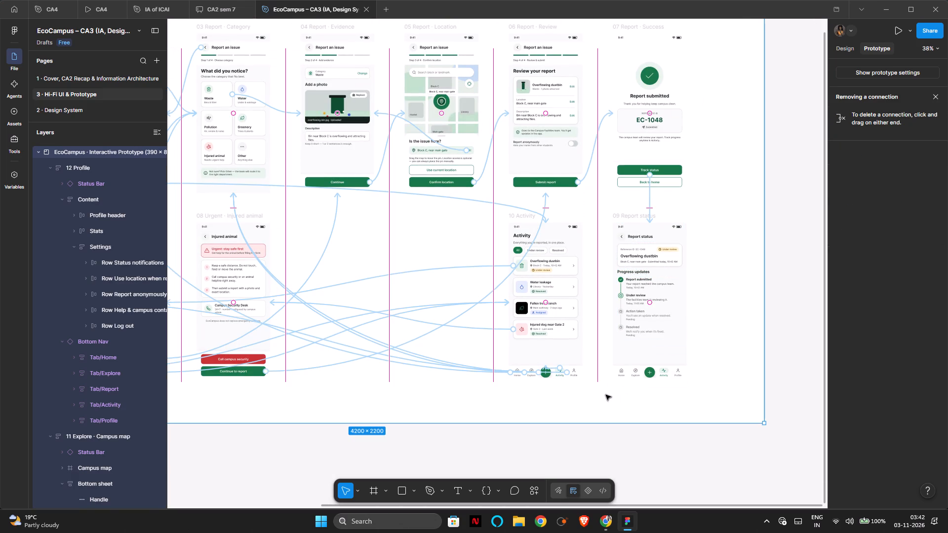
Check the prototype links of the Activity and Profile tabs in the bottom navigation of 11 Explore · Campus map.
click(603, 396)
scroll(424, 313, right, 1)
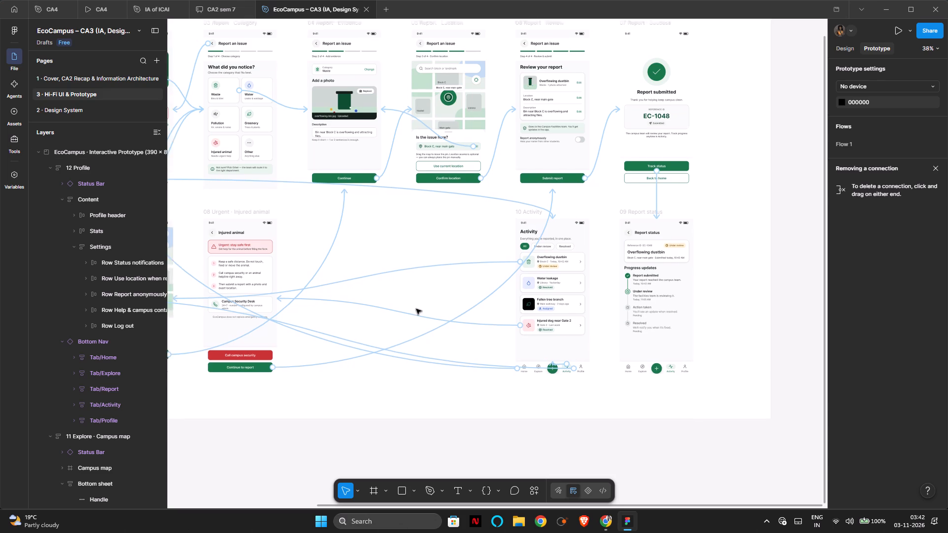
scroll(416, 309, right, 2)
scroll(483, 369, right, 1)
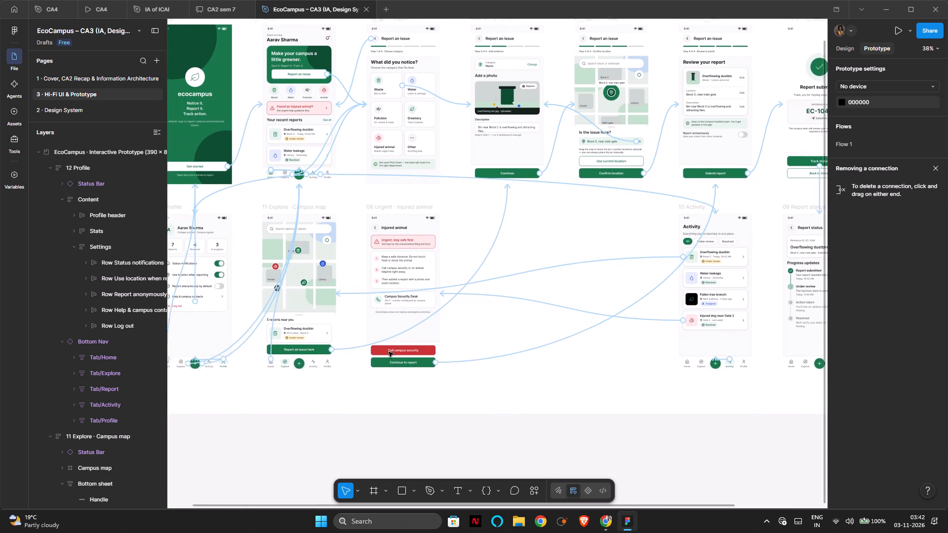
scroll(389, 352, right, 1)
scroll(340, 338, right, 3)
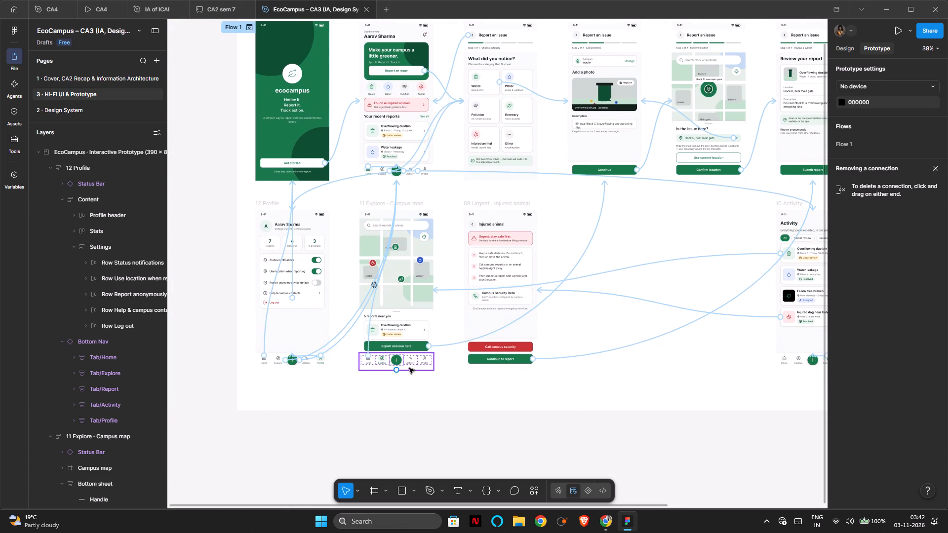
double_click(409, 363)
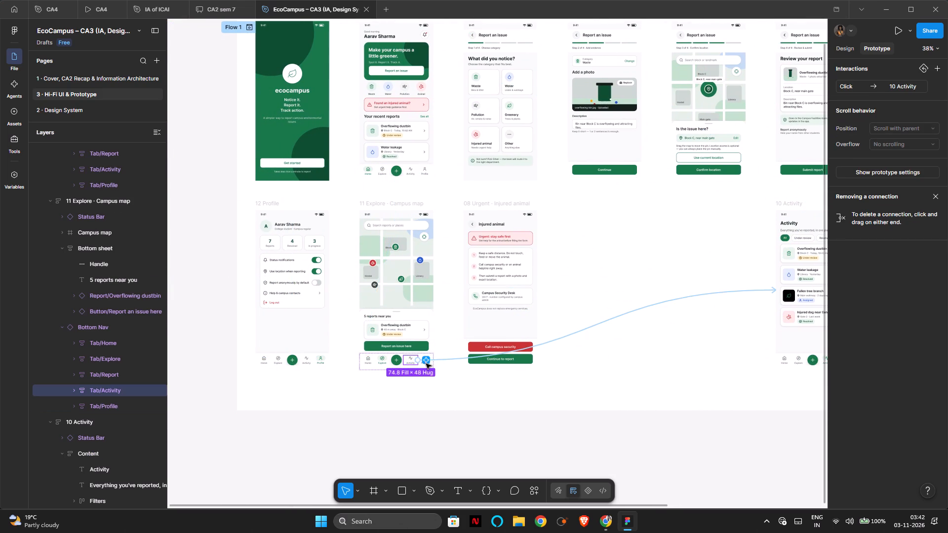
click(426, 364)
click(410, 379)
double_click(425, 366)
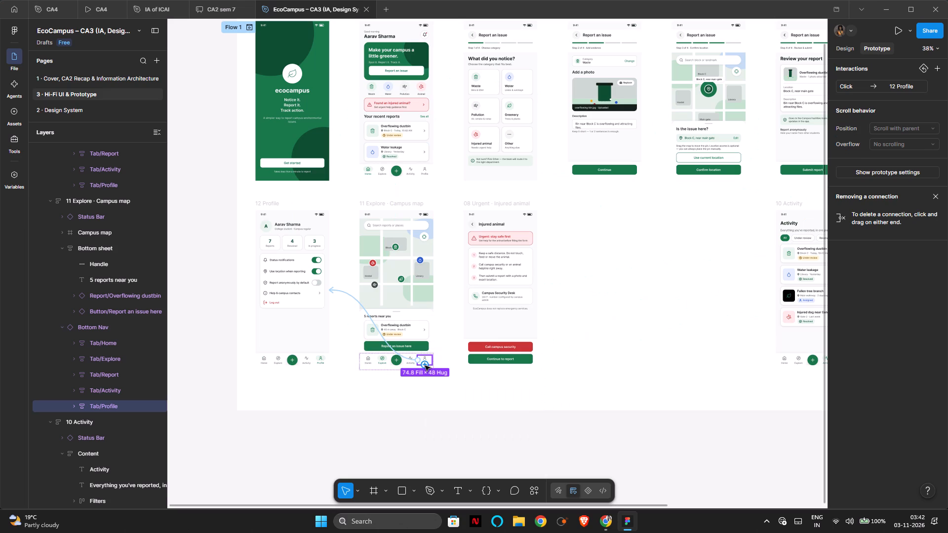
click(416, 390)
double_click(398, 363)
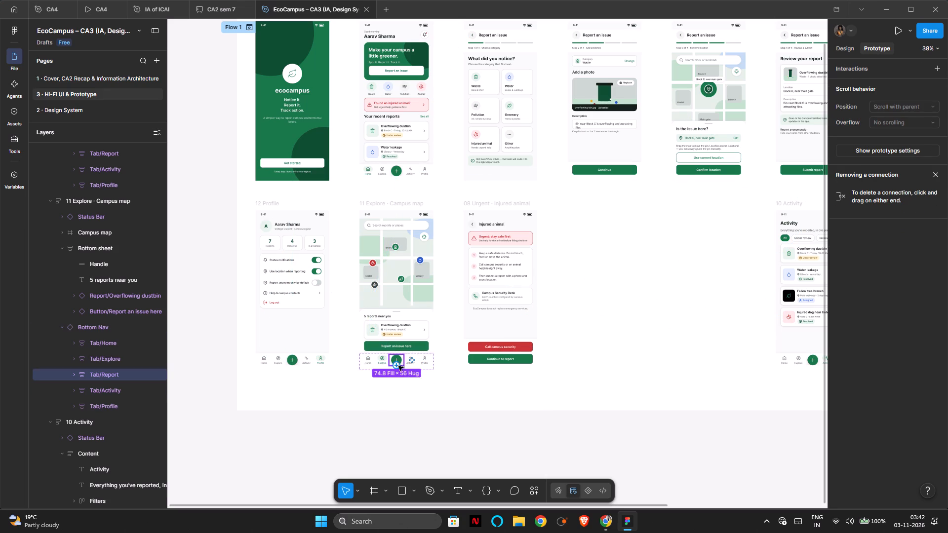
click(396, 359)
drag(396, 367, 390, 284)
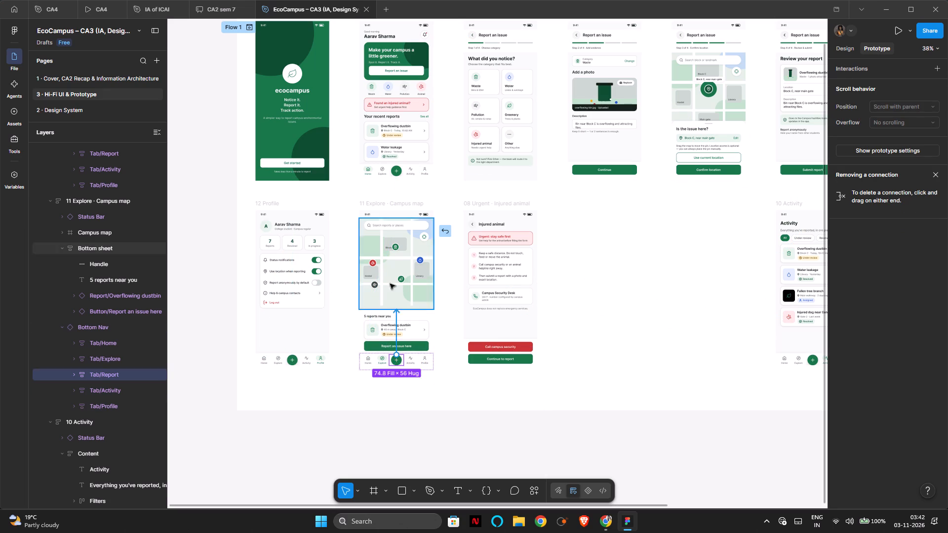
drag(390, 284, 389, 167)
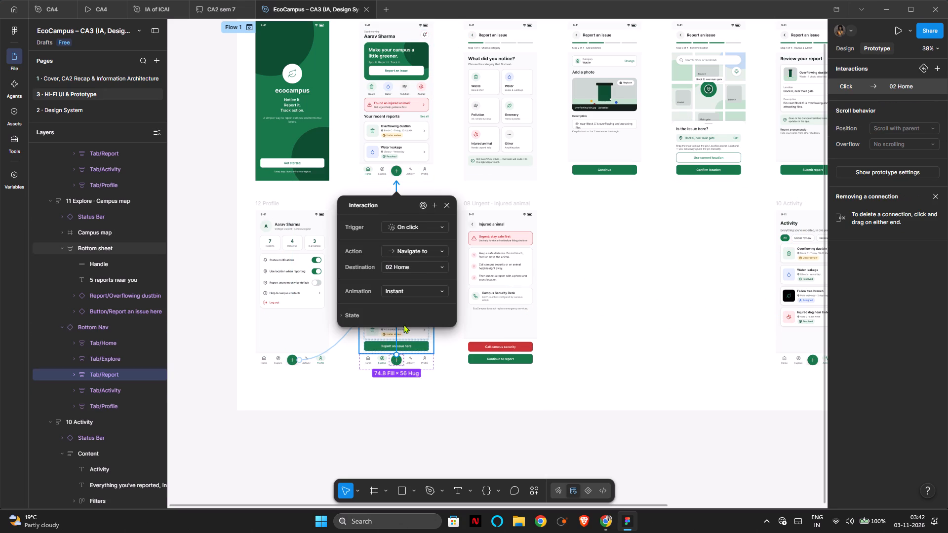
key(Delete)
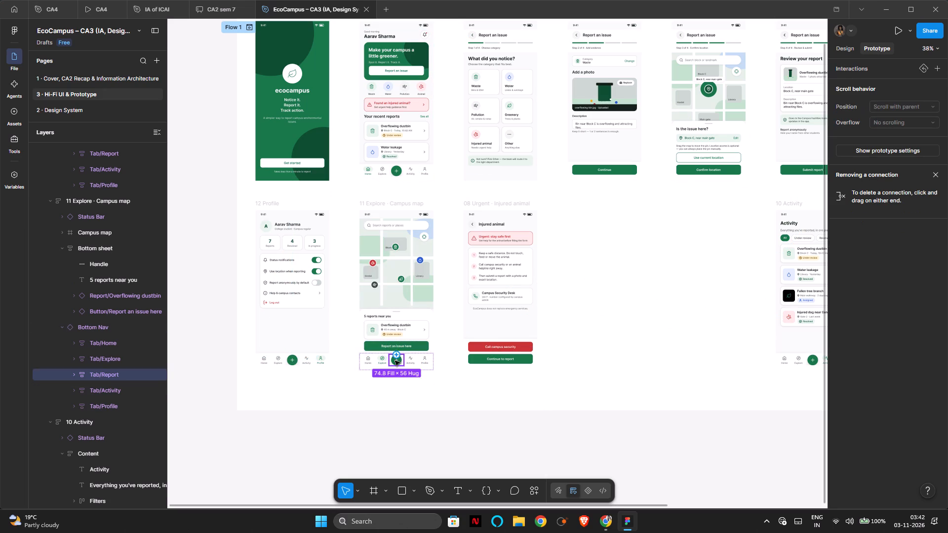
Connect the Report tab in the bottom navigation of 11 Explore · Campus map to the 03 Report · Category screen.
drag(395, 365, 484, 168)
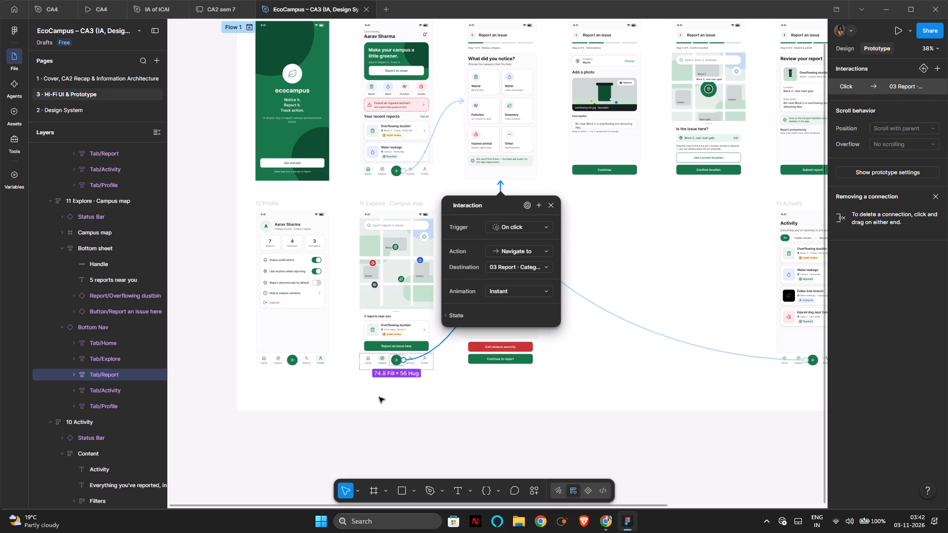
click(376, 401)
Draw a connection from the Explore tab in the bottom navigation of 11 Explore · Campus map to the 02 Home screen.
click(381, 362)
double_click(381, 362)
drag(381, 365, 376, 152)
click(442, 393)
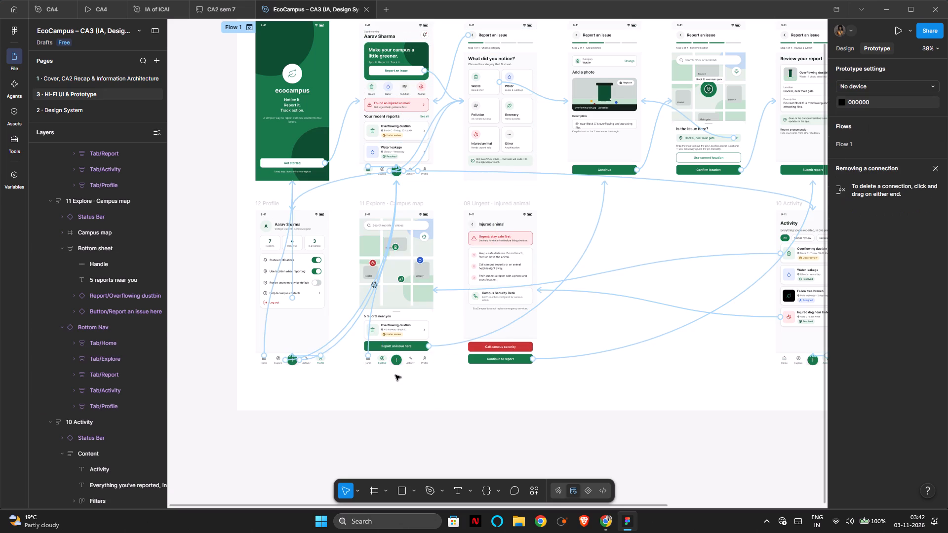
Connect the Overflowing dustbin card in the bottom sheet of 11 Explore · Campus map to the 06 Report · Review screen.
scroll(391, 362, right, 1)
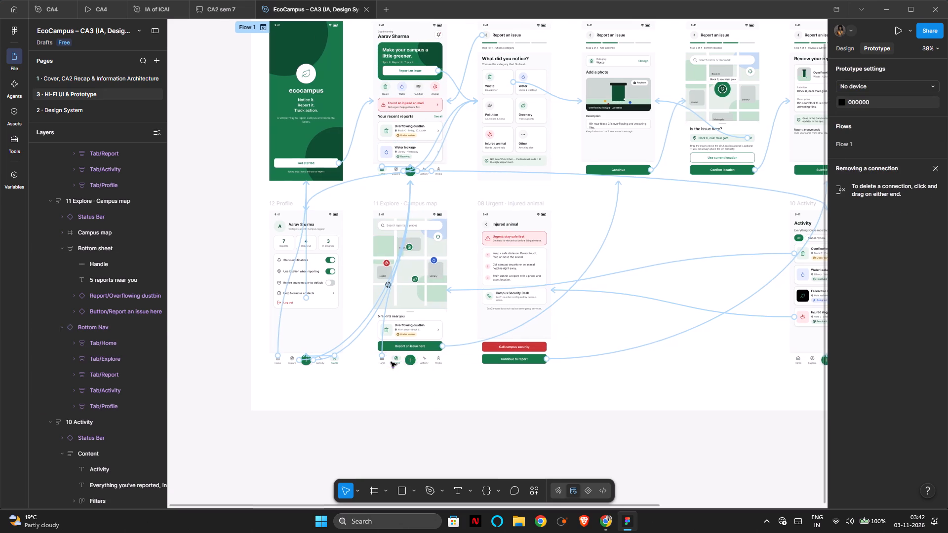
click(532, 272)
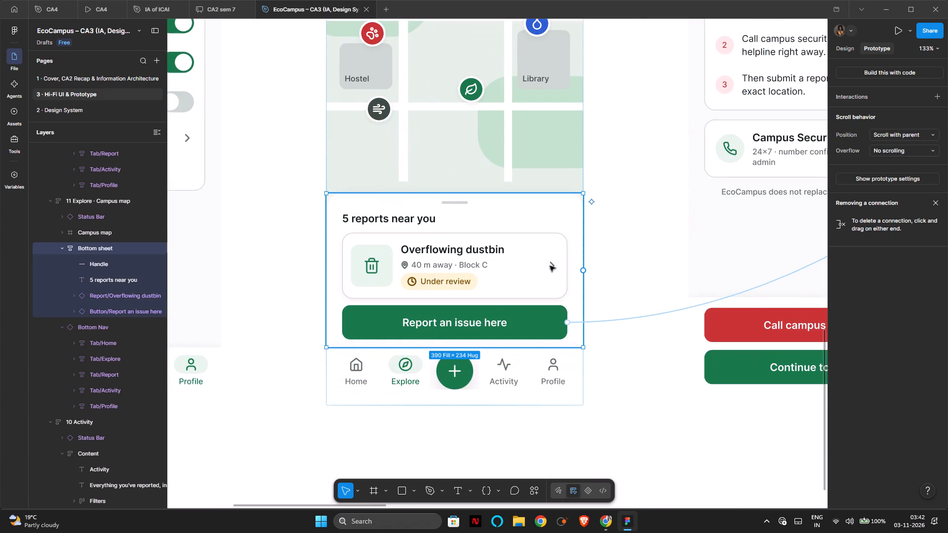
double_click(551, 266)
drag(566, 266, 914, 0)
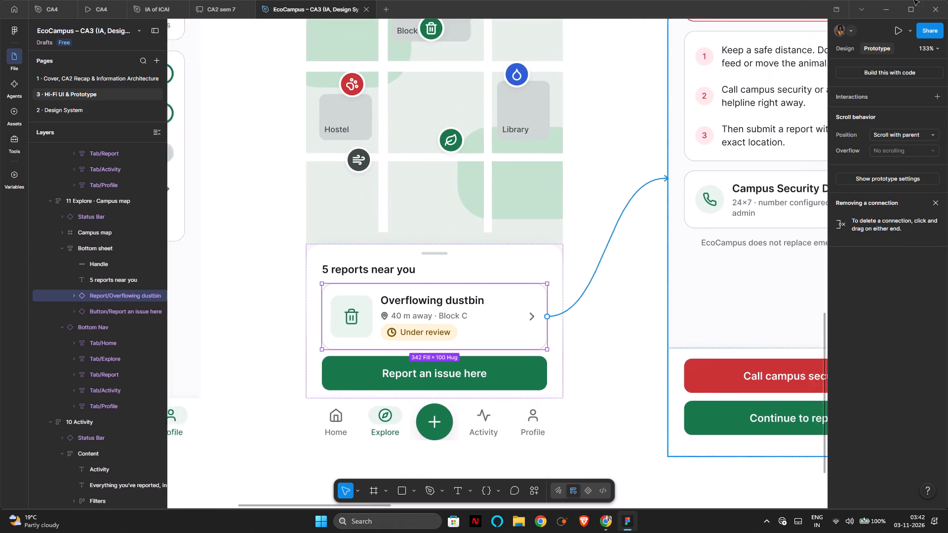
drag(914, 0, 929, 0)
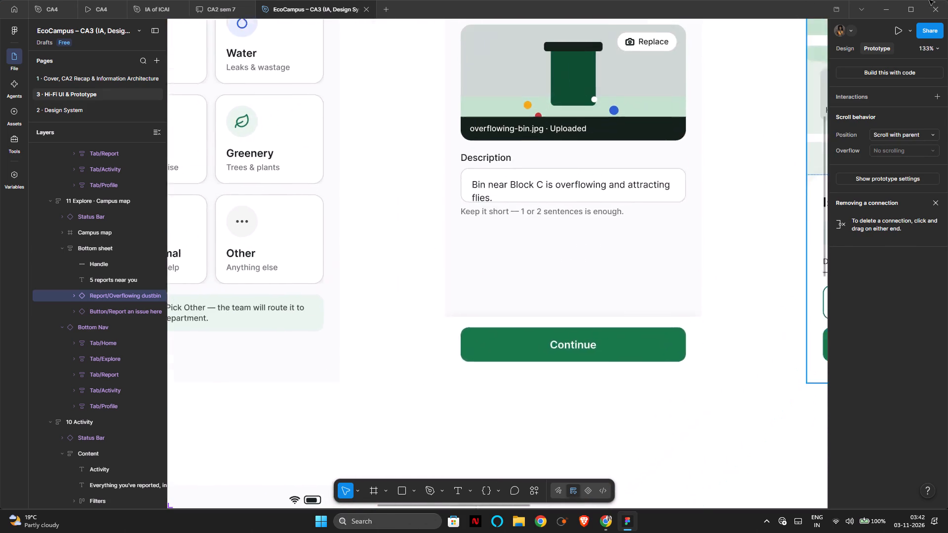
drag(929, 0, 716, 532)
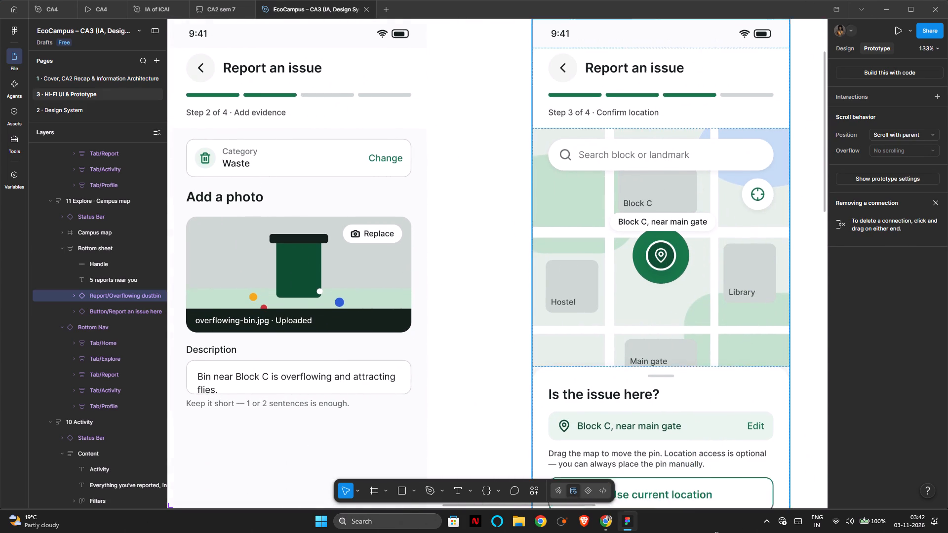
drag(716, 532, 687, 0)
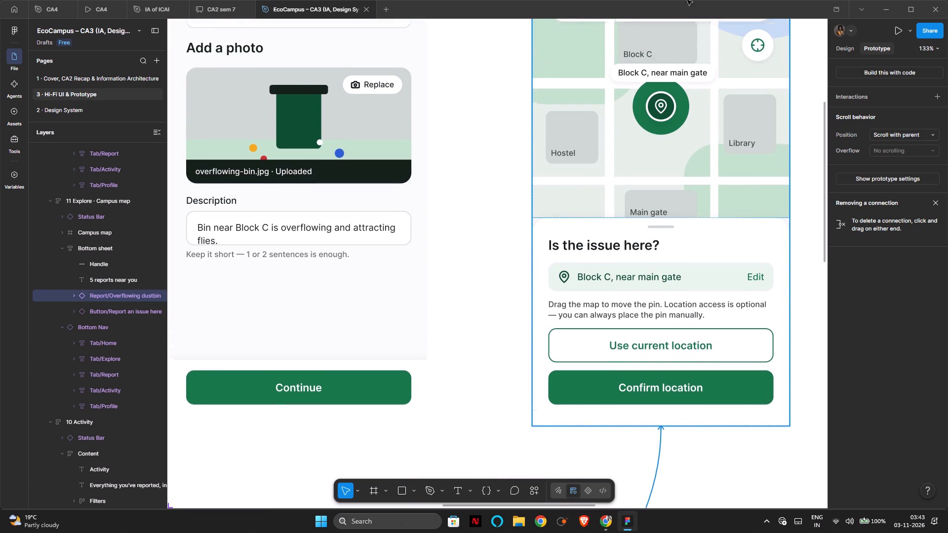
drag(687, 0, 947, 348)
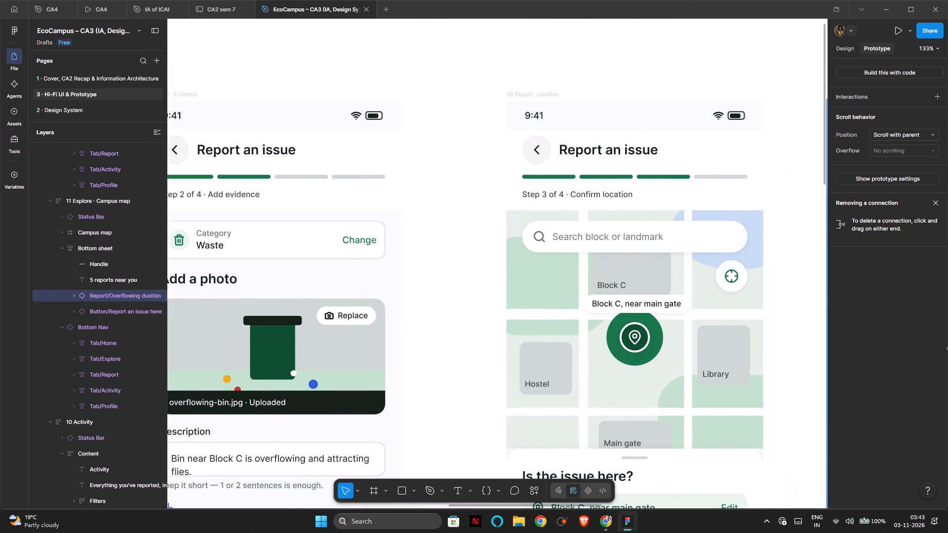
drag(947, 348, 749, 234)
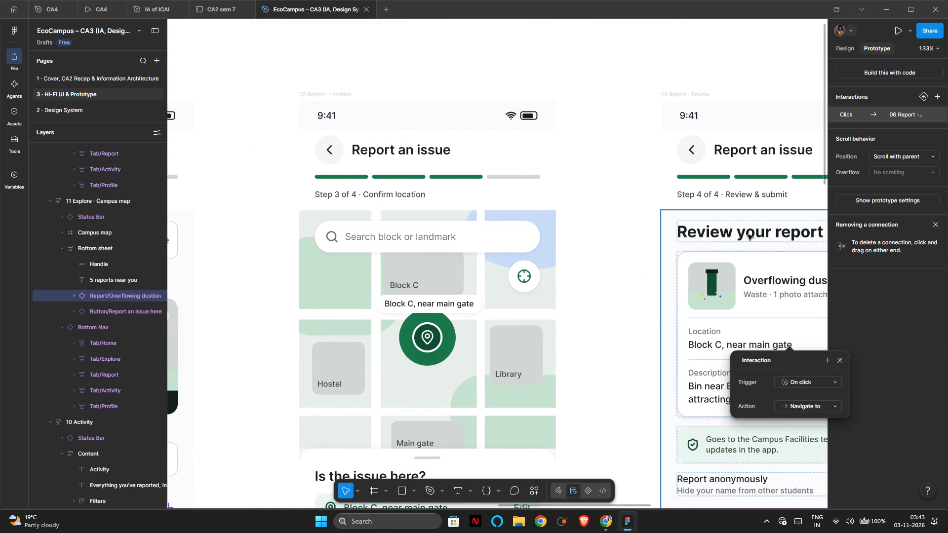
scroll(701, 312, down, 9)
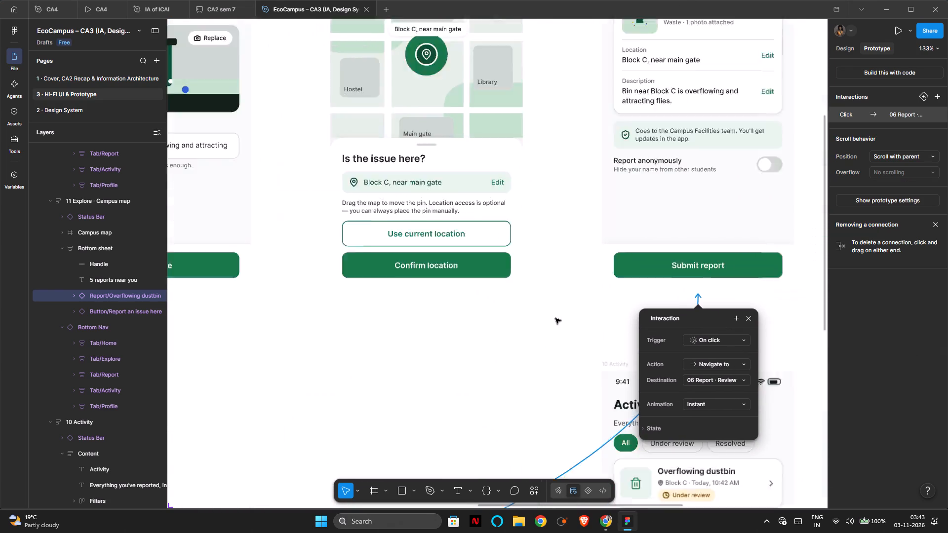
click(843, 45)
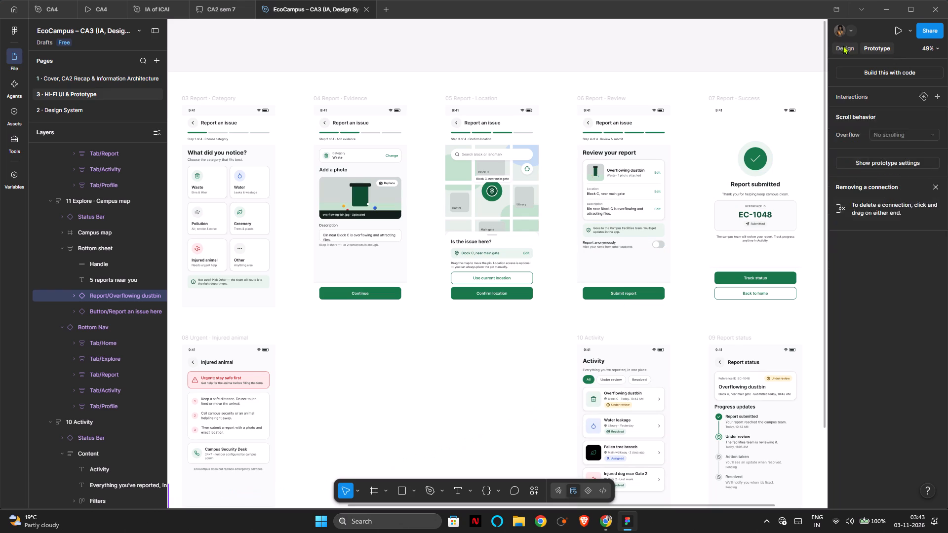
click(873, 46)
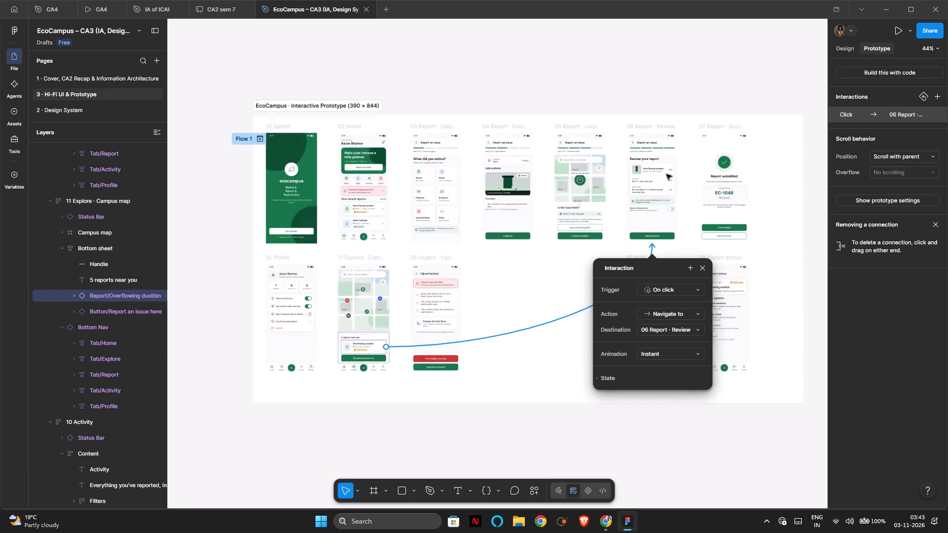
click(590, 86)
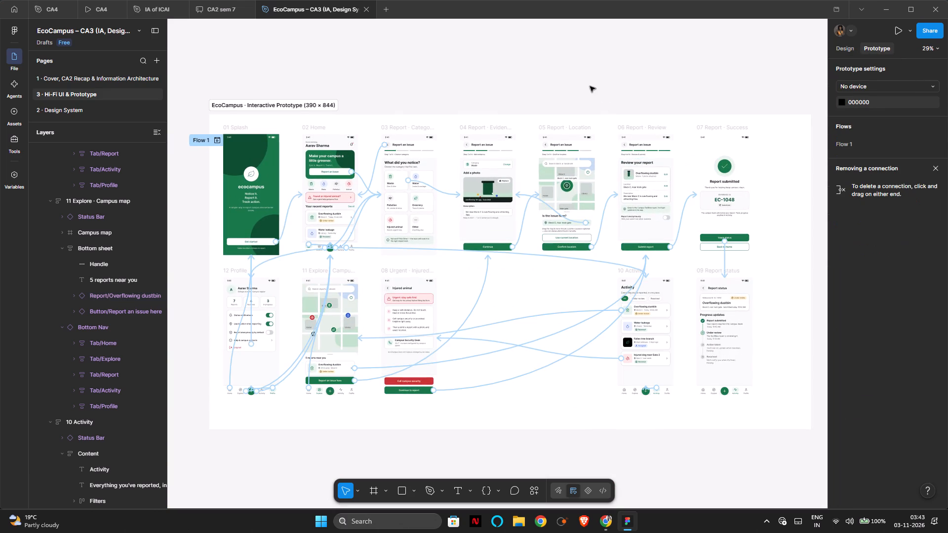
Connect the Home tab in the bottom navigation of 09 Report status to the 02 Home screen.
scroll(598, 123, down, 4)
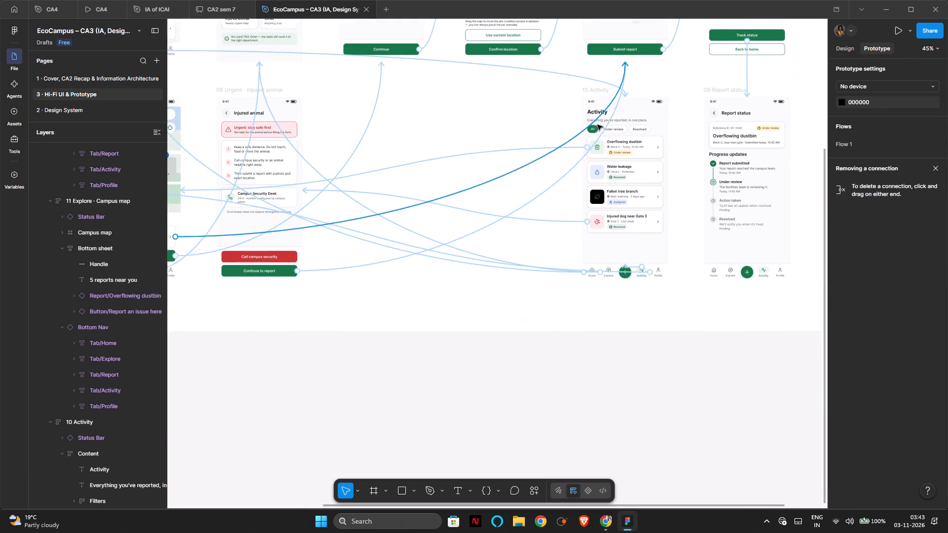
scroll(597, 125, down, 1)
scroll(652, 223, left, 1)
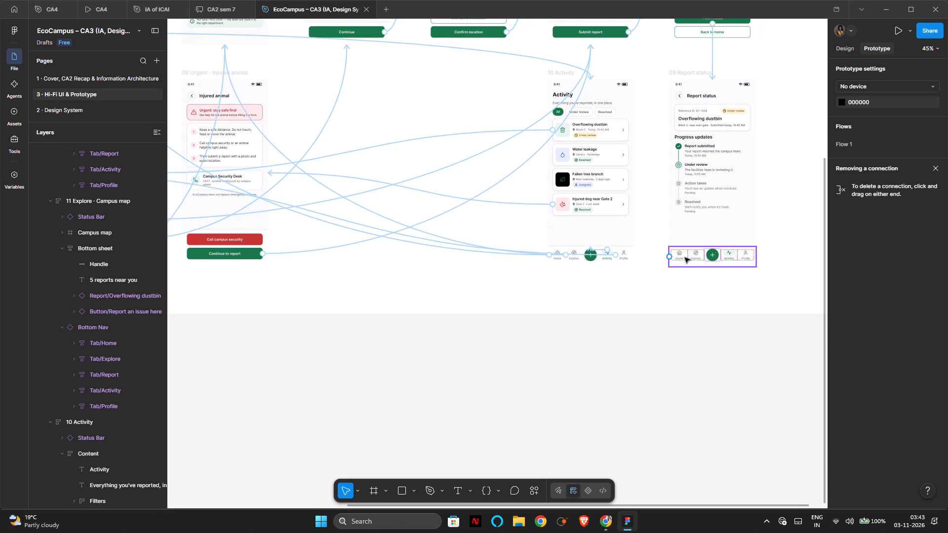
click(681, 258)
triple_click(681, 258)
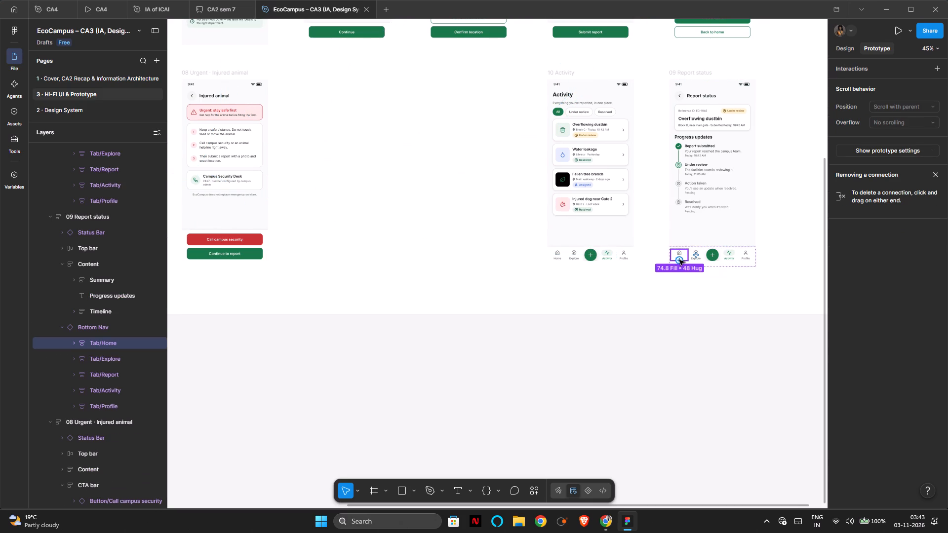
drag(679, 260, 160, 65)
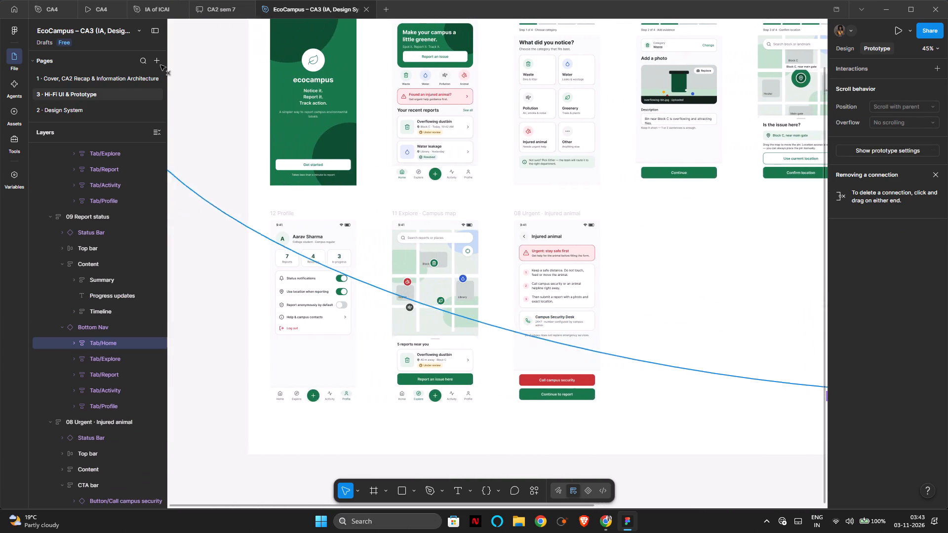
drag(160, 65, 462, 115)
scroll(516, 164, left, 3)
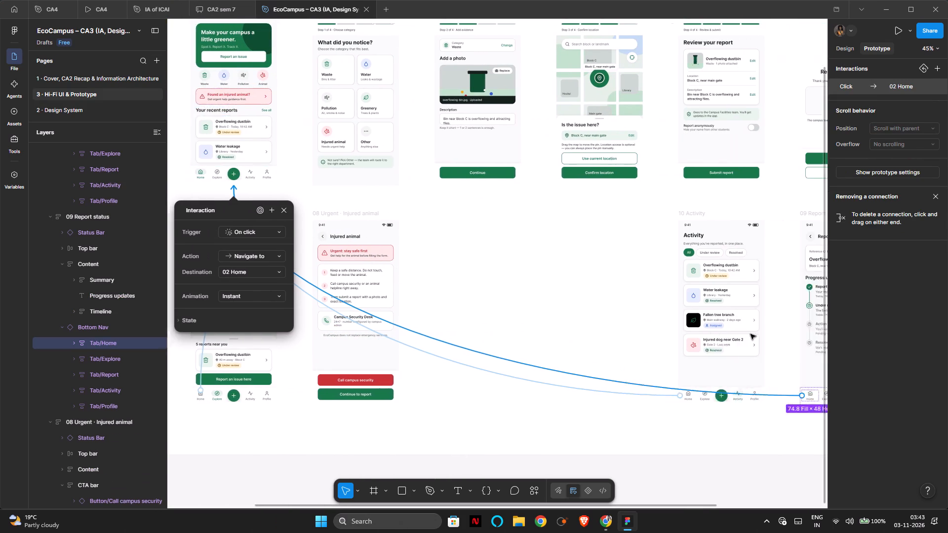
Connect the Explore tab in the bottom navigation of 09 Report status to the 03 Report · Category screen.
scroll(750, 334, left, 3)
double_click(767, 401)
drag(768, 402, 415, 211)
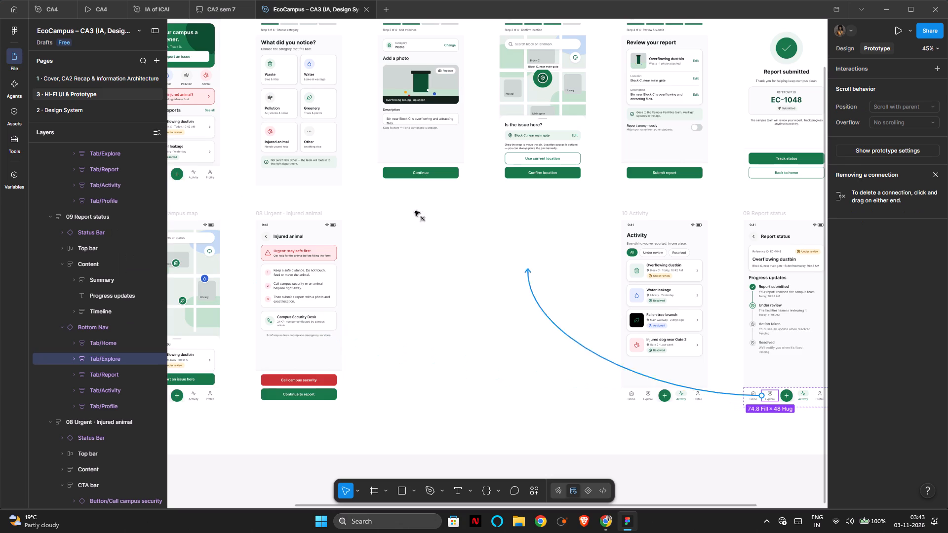
drag(415, 211, 303, 114)
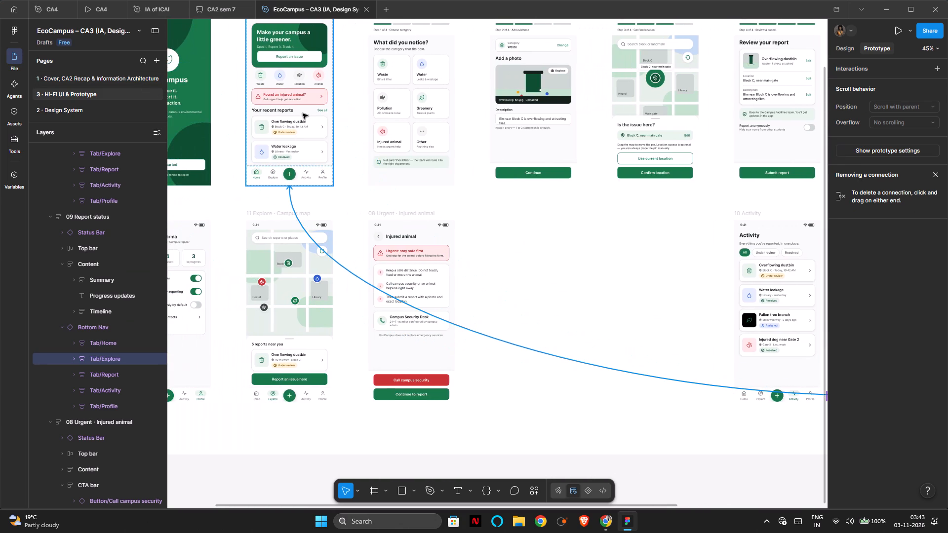
drag(303, 114, 400, 118)
Draw a connection from the Report tab in the bottom navigation of 09 Report status to the 03 Report · Category screen.
scroll(760, 303, left, 4)
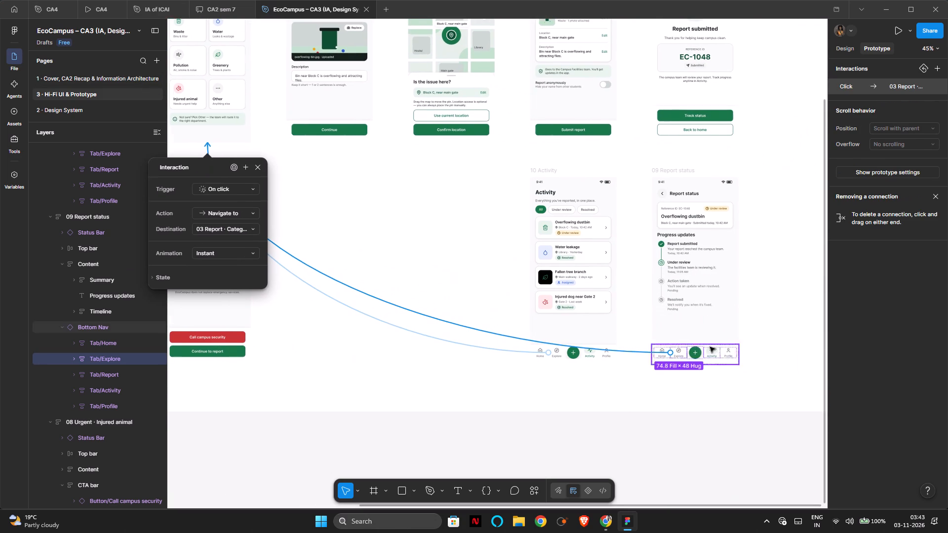
double_click(699, 355)
drag(696, 359, 247, 78)
Add a second interaction, triggered on drag, from the Explore tab of 09 Report status to the 02 Home screen.
click(674, 356)
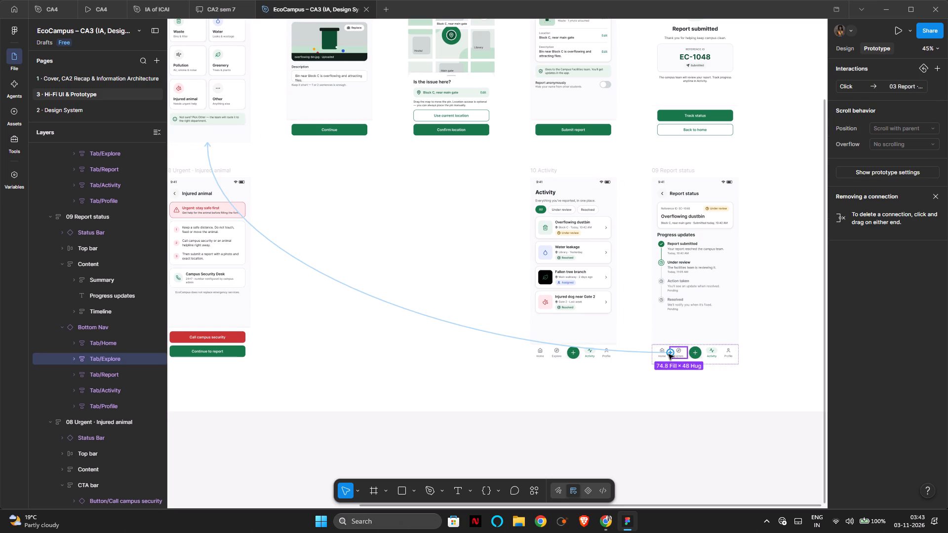
click(636, 353)
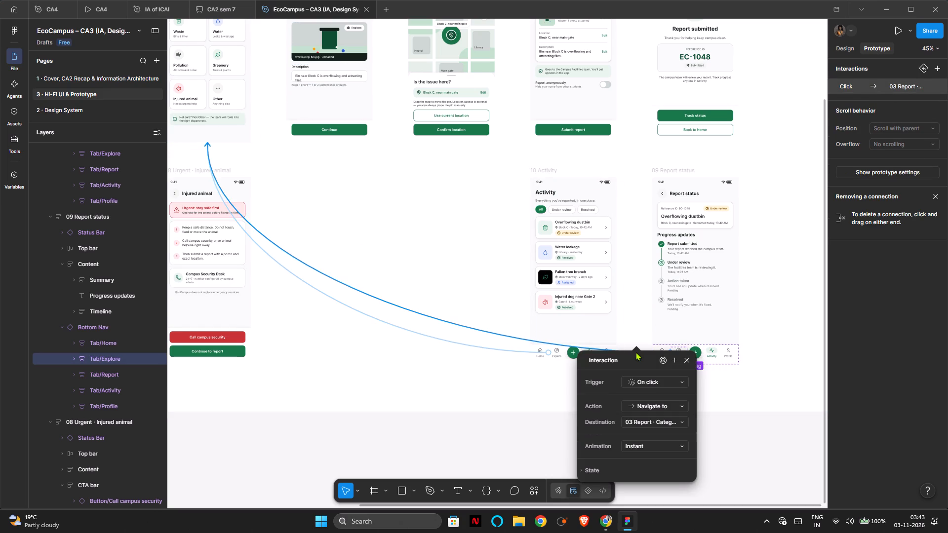
click(407, 307)
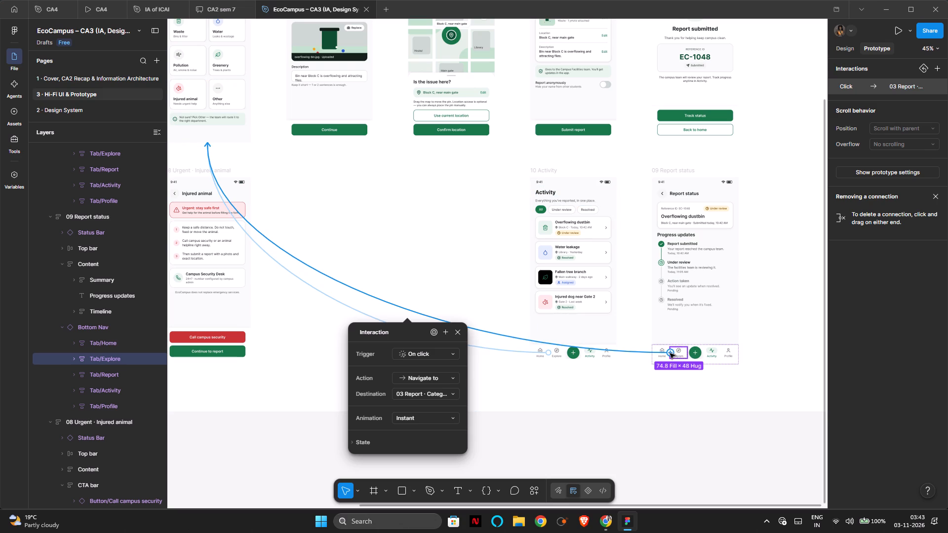
drag(670, 353, 237, 133)
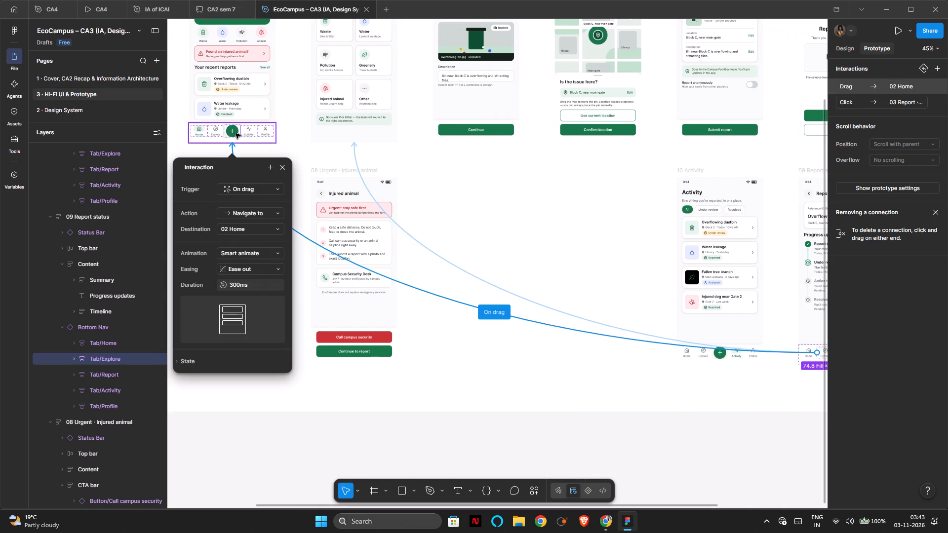
Delete the on-click connection from the Explore tab of 09 Report status to the 03 Report · Category screen.
click(510, 202)
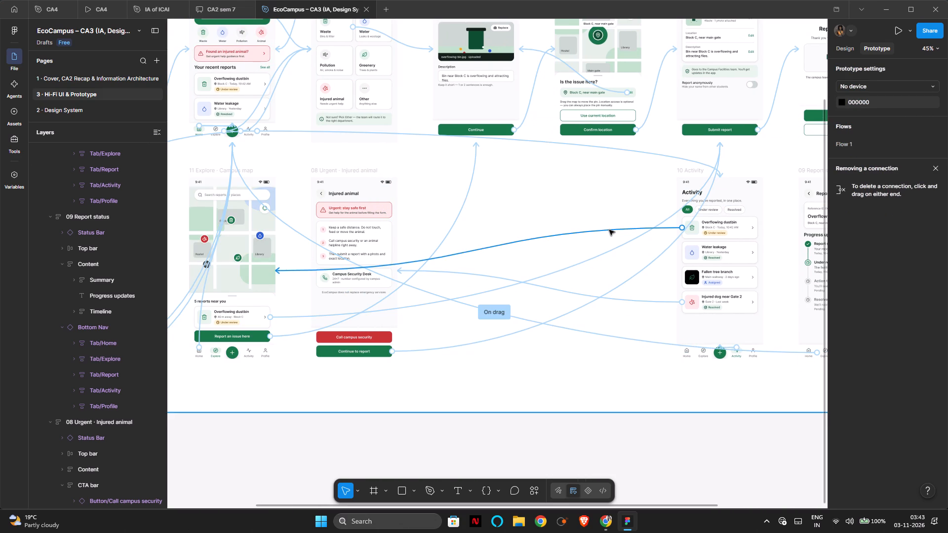
scroll(609, 231, left, 4)
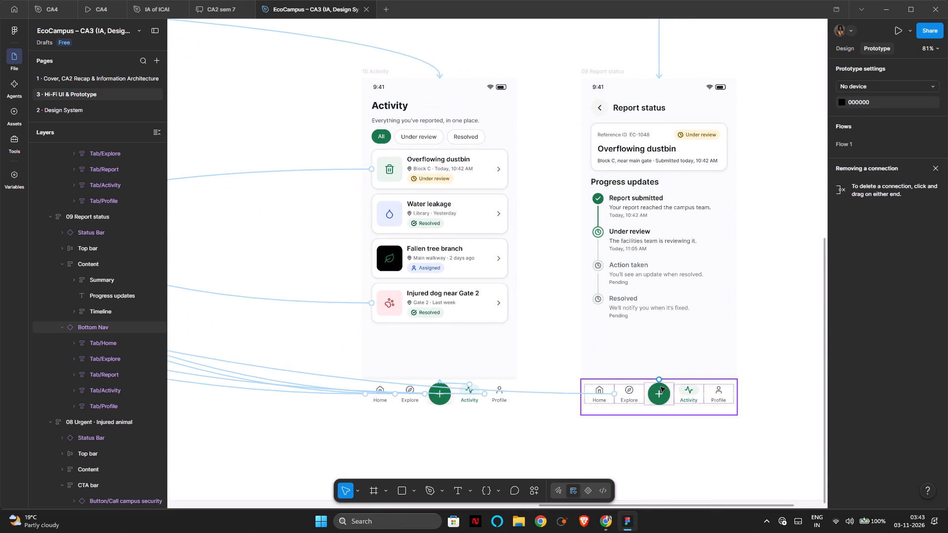
click(628, 396)
click(633, 387)
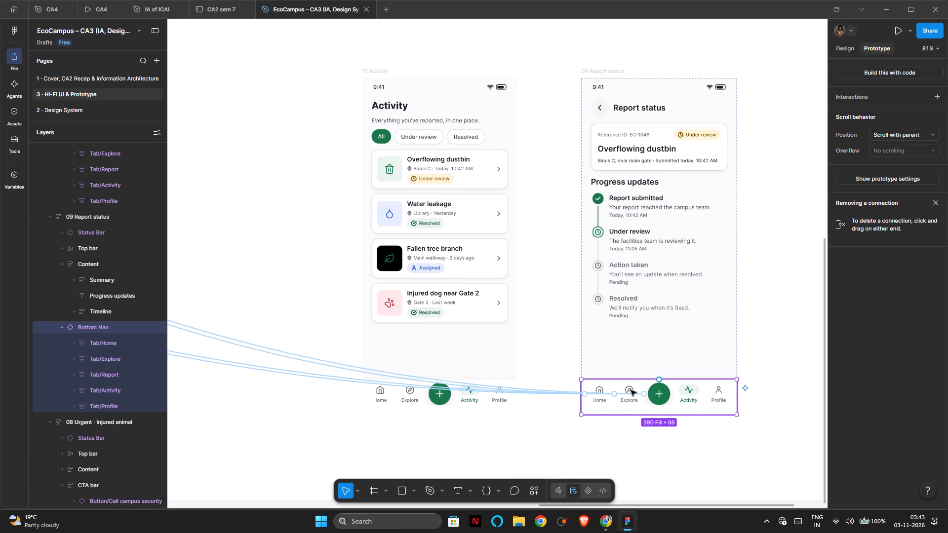
click(631, 390)
double_click(631, 390)
click(641, 415)
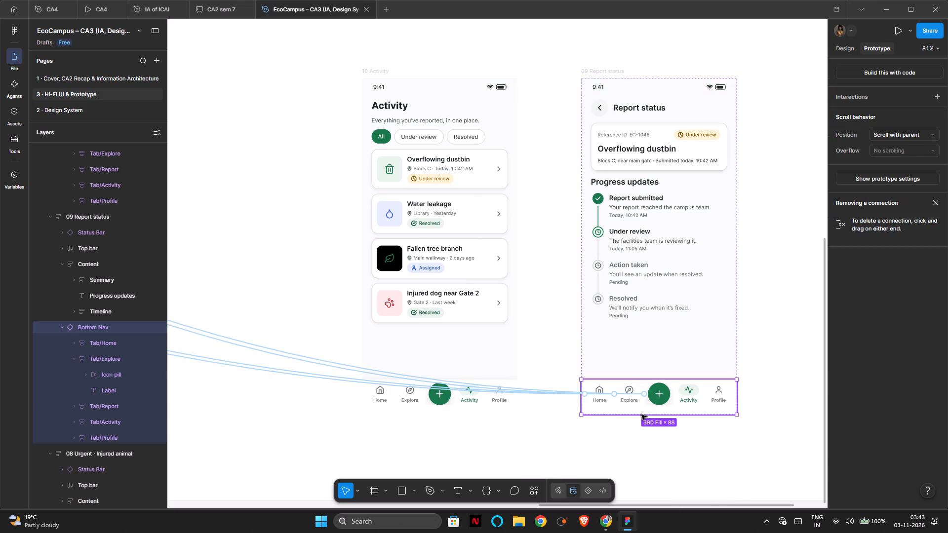
click(635, 390)
double_click(625, 386)
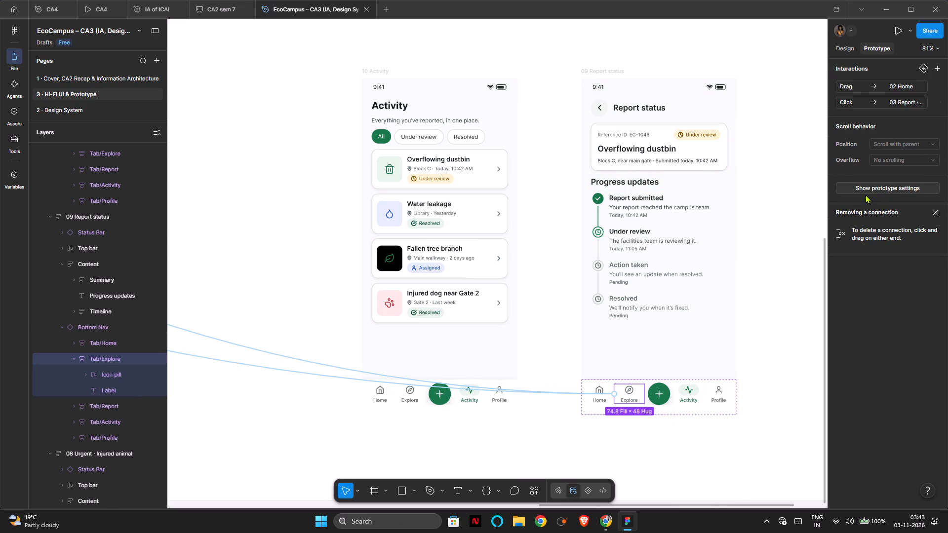
scroll(791, 214, right, 9)
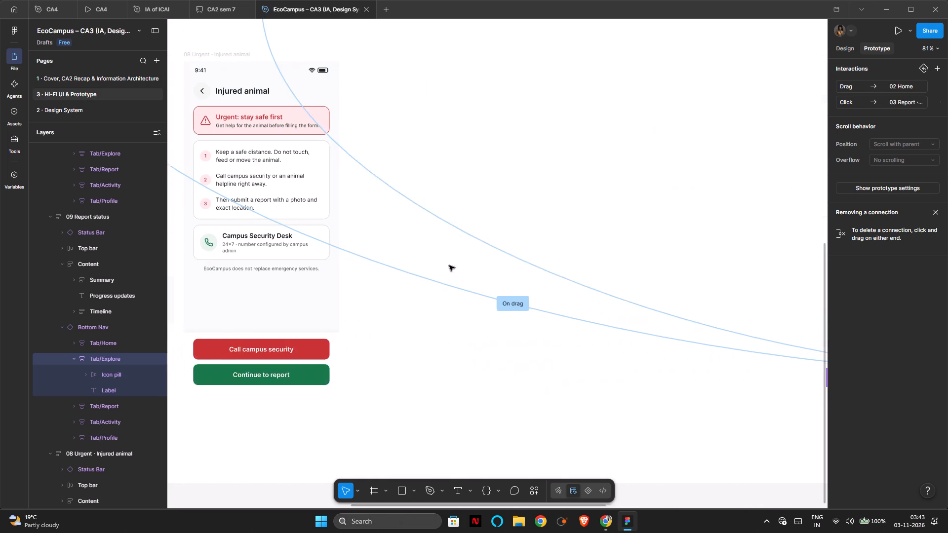
click(503, 244)
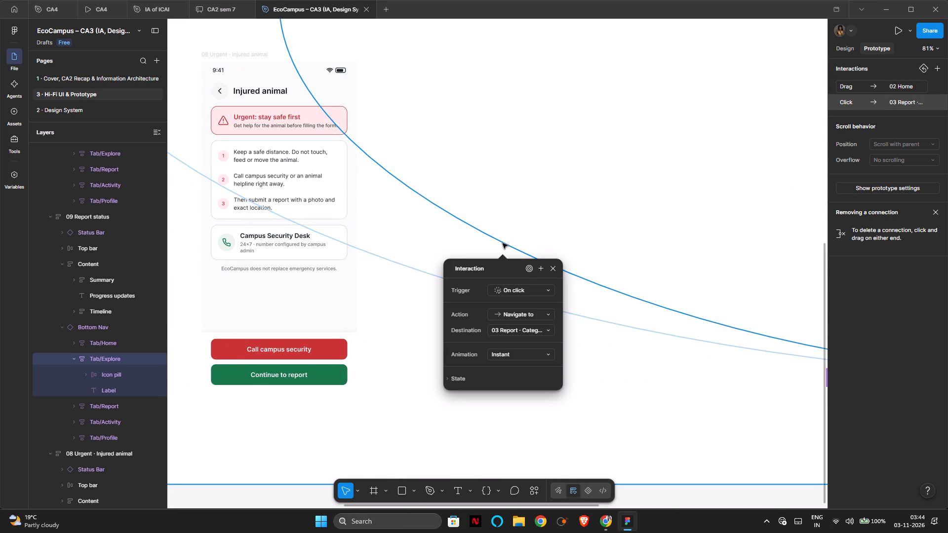
key(Delete)
Connect the Activity tab in the bottom navigation of 09 Report status to the 10 Activity screen.
scroll(502, 243, left, 5)
scroll(595, 265, right, 8)
scroll(784, 338, left, 2)
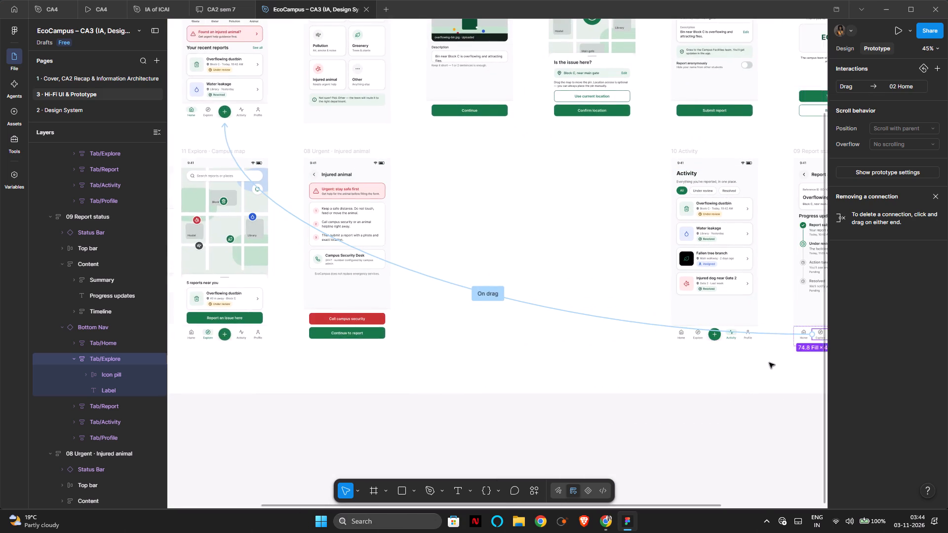
scroll(769, 363, left, 2)
click(766, 362)
double_click(786, 341)
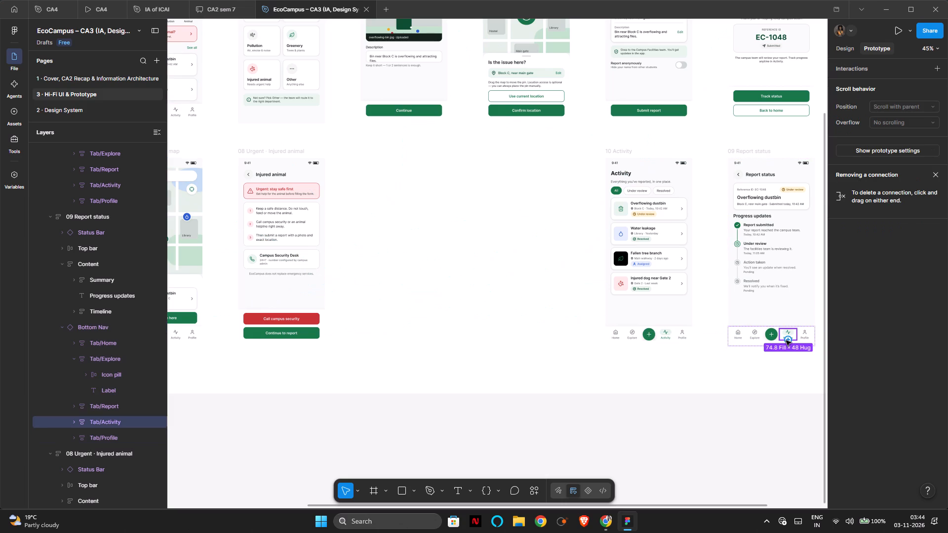
drag(786, 340, 608, 240)
click(765, 405)
Connect the Profile tab in the bottom navigation of 09 Report status to the 12 Profile screen.
double_click(800, 337)
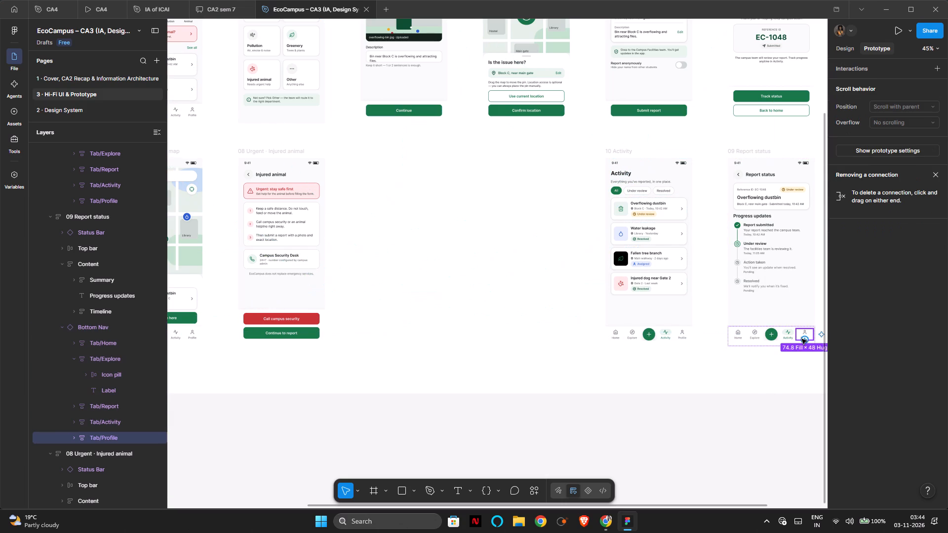
drag(802, 339, 210, 363)
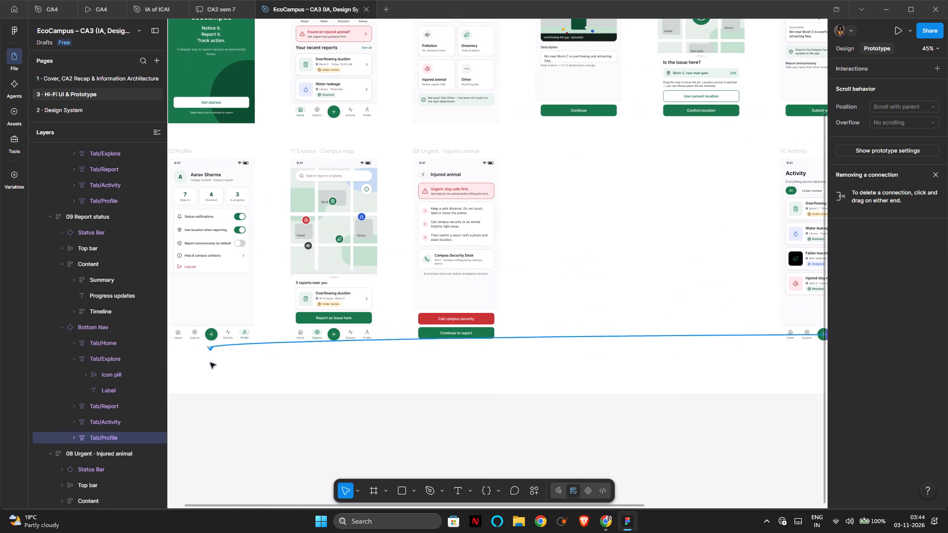
drag(210, 363, 203, 337)
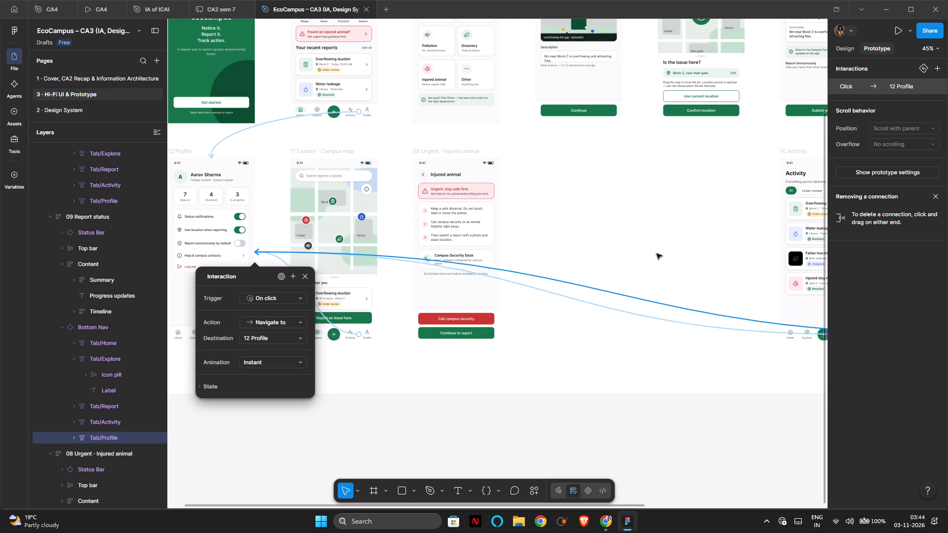
click(659, 240)
Examine the connections of the bottom navigation on 09 Report status and 11 Explore · Campus map, and of 08 Urgent · Injured animal.
scroll(658, 240, left, 4)
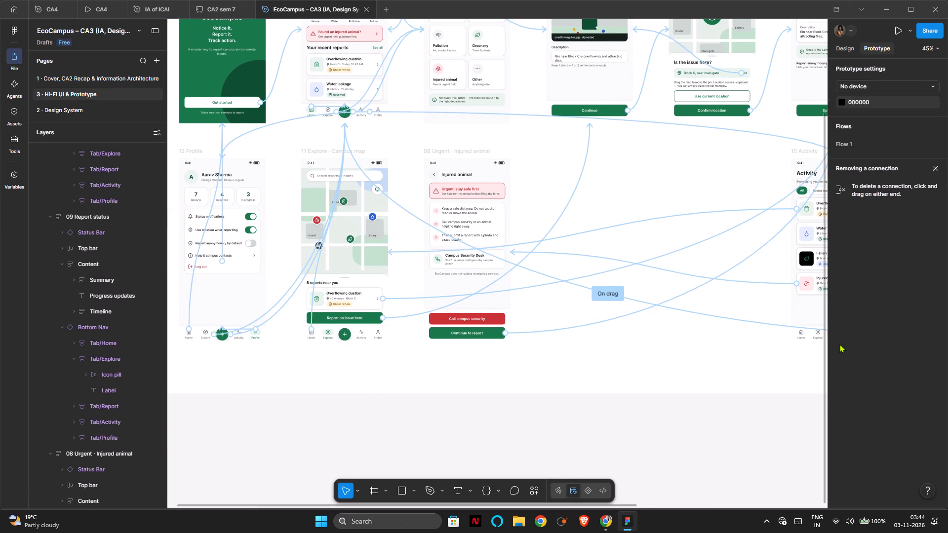
scroll(839, 344, left, 4)
click(689, 340)
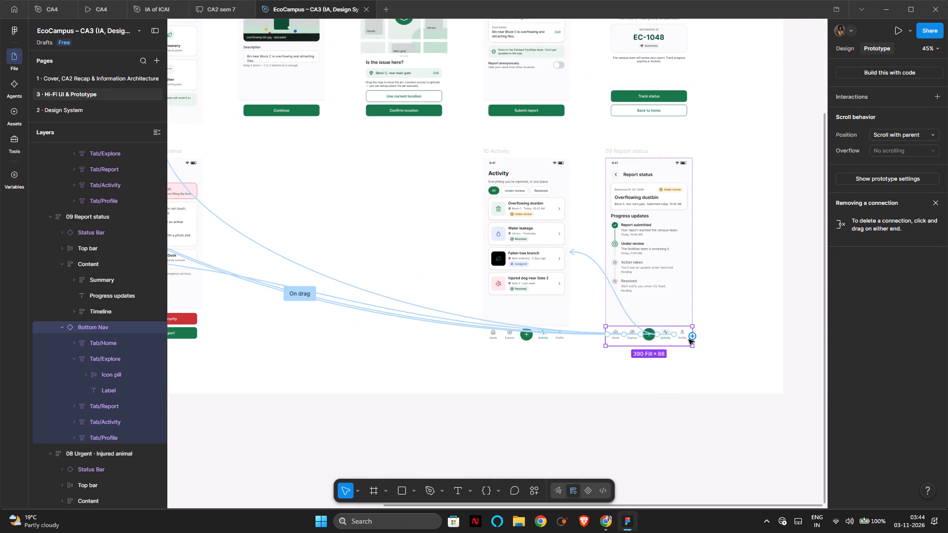
scroll(681, 343, right, 3)
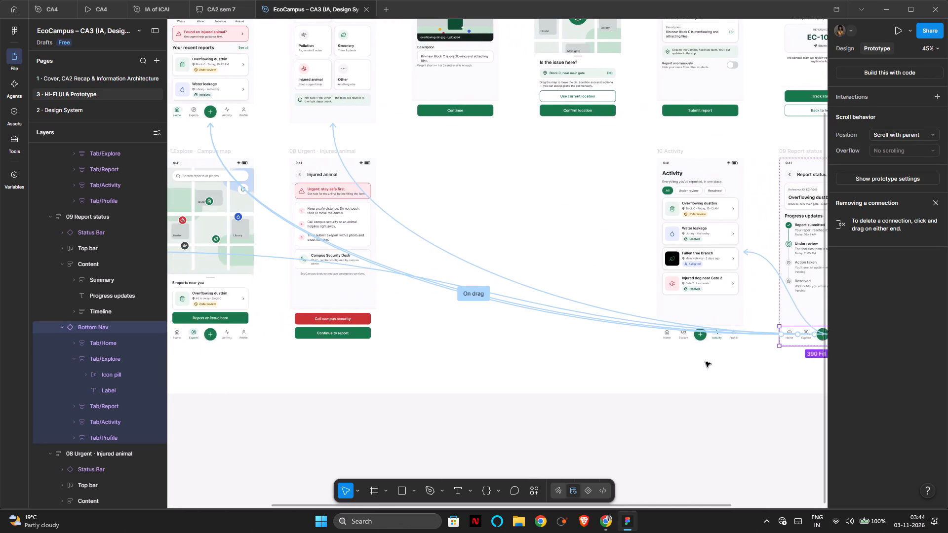
scroll(706, 362, right, 3)
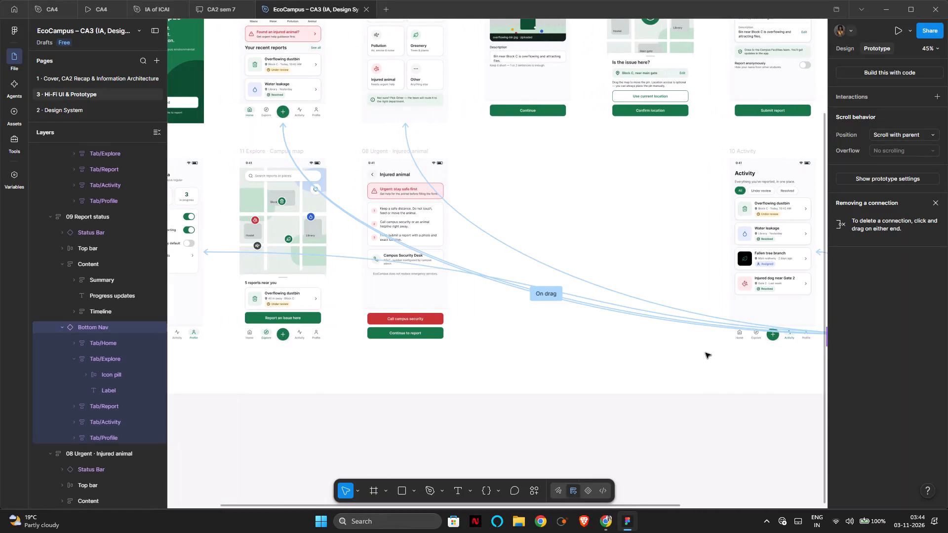
click(462, 332)
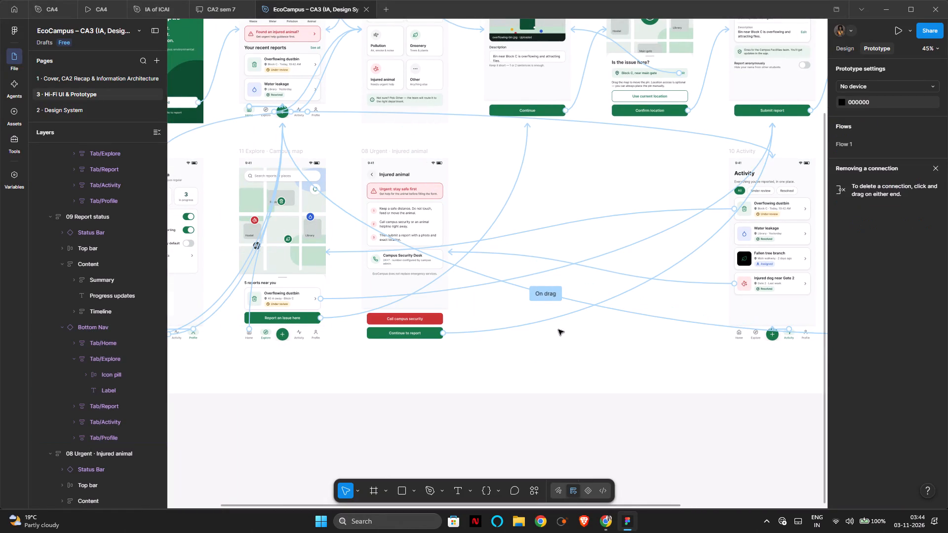
click(295, 336)
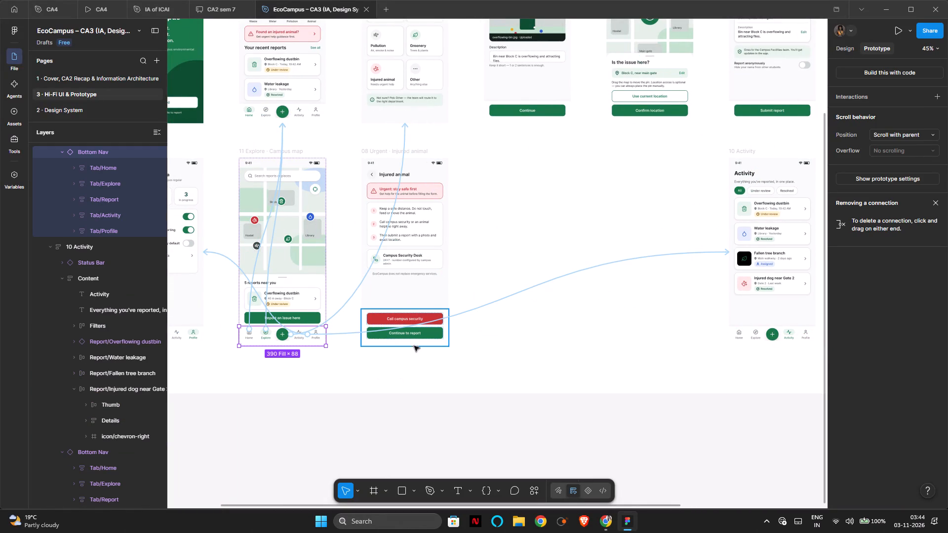
click(395, 300)
click(465, 203)
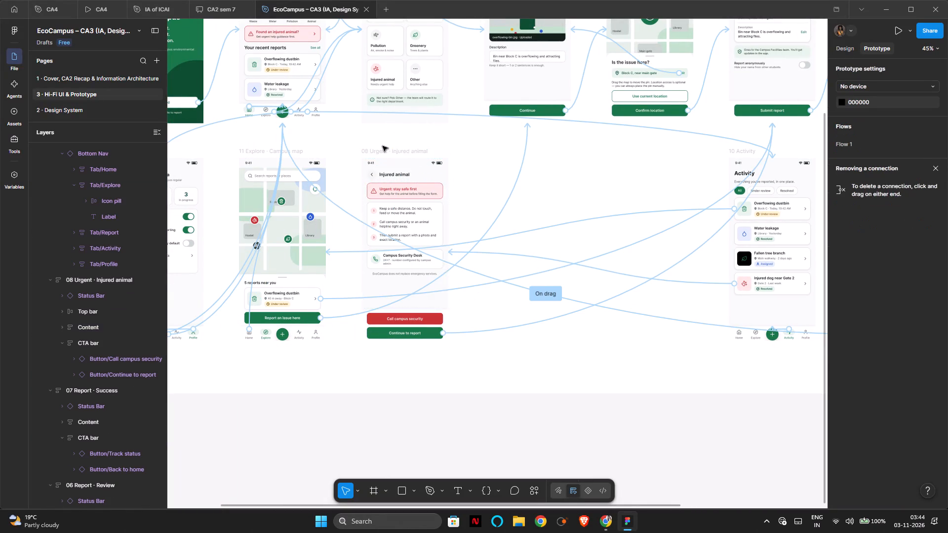
click(388, 150)
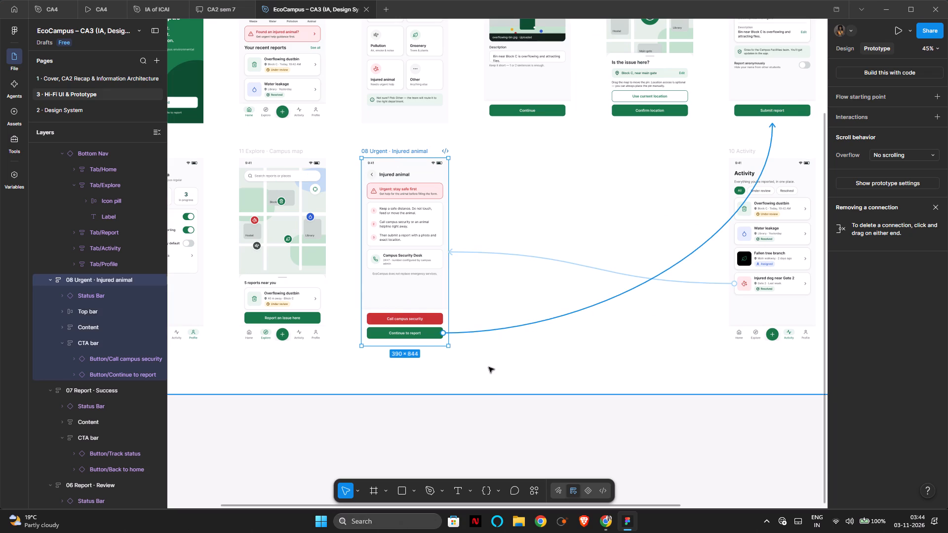
Connect the Back arrow in the top bar of 08 Urgent · Injured animal to the 10 Activity screen.
scroll(373, 251, up, 4)
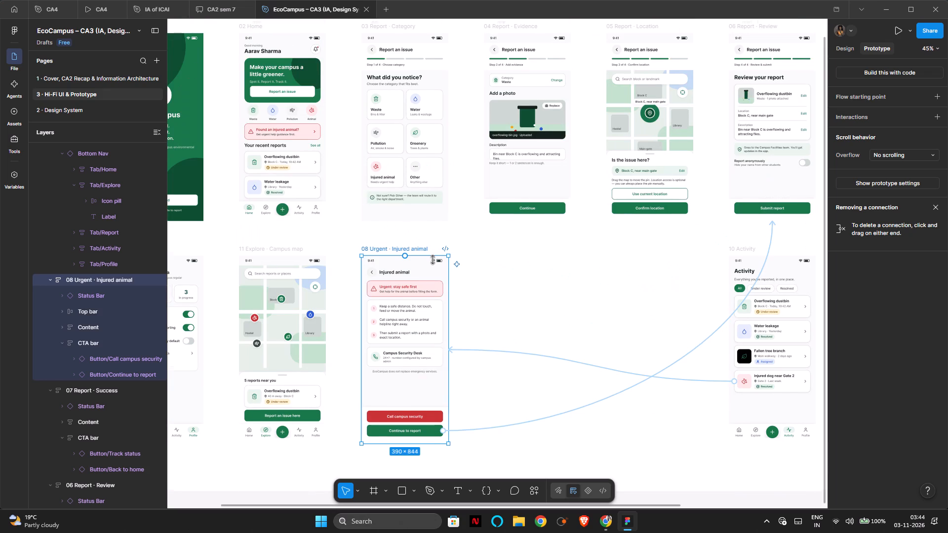
scroll(565, 265, right, 1)
scroll(489, 270, right, 1)
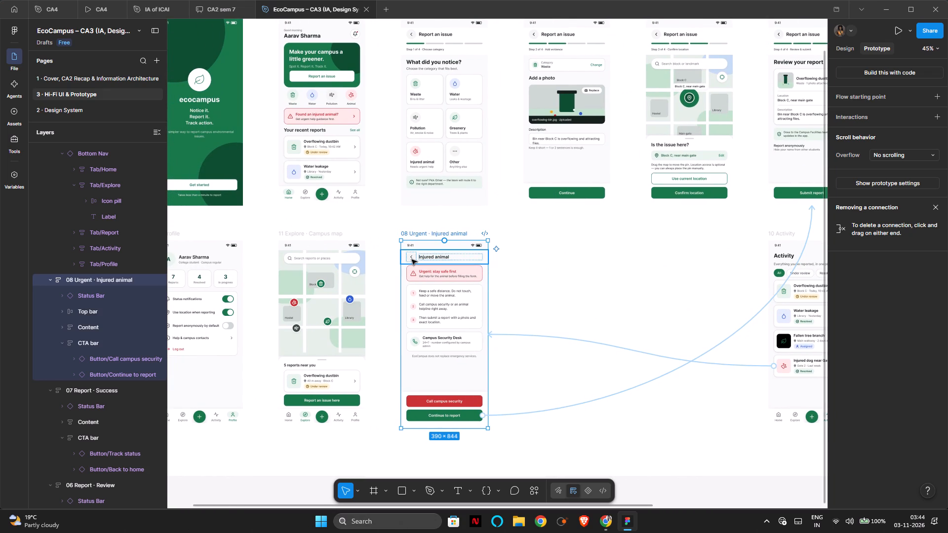
click(412, 260)
double_click(412, 260)
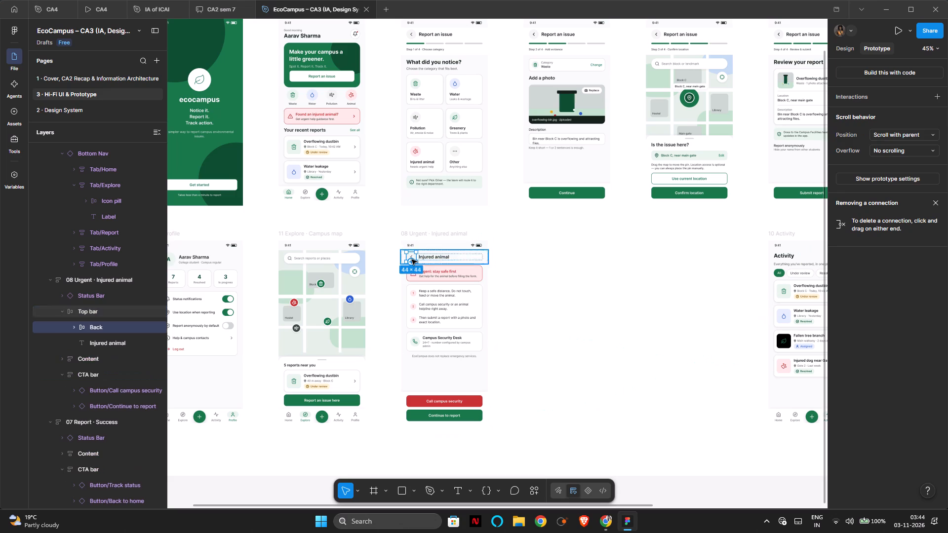
drag(411, 262, 680, 343)
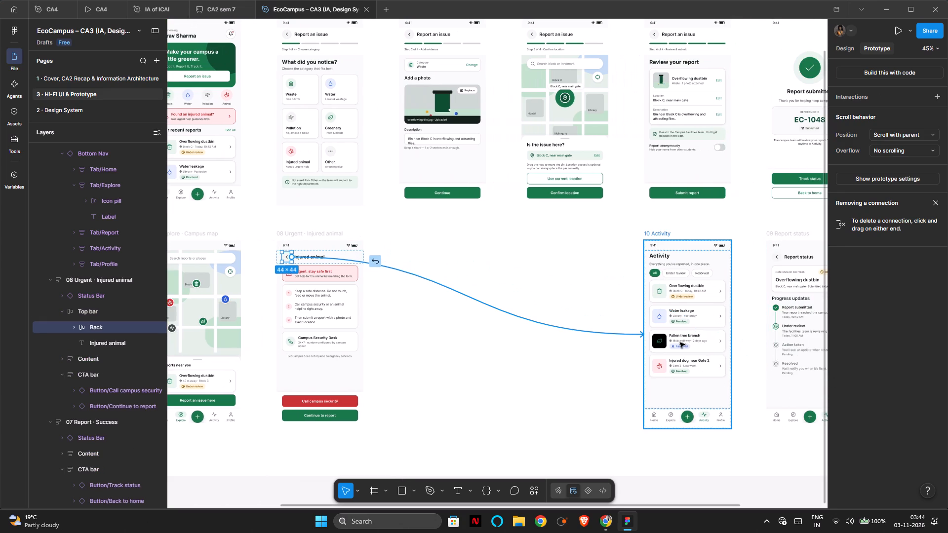
drag(680, 343, 680, 342)
click(545, 253)
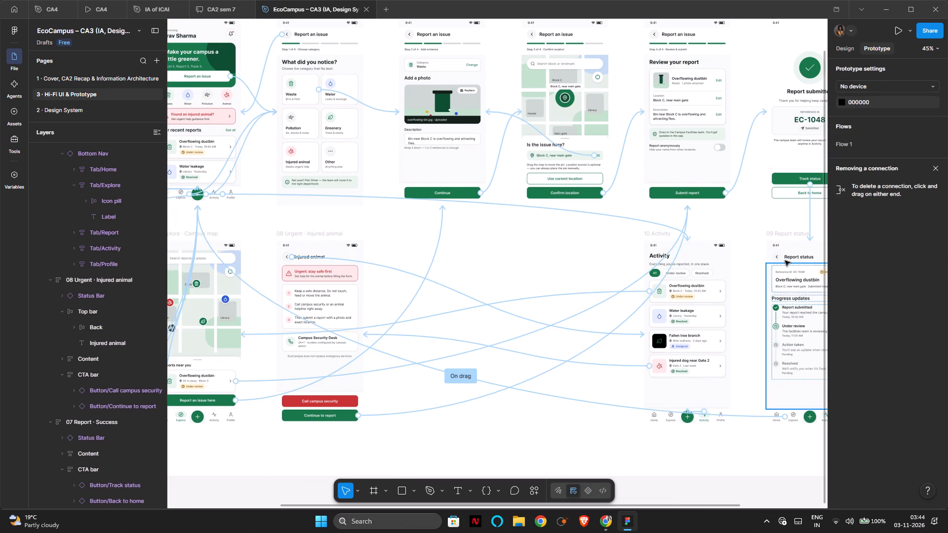
Connect the Back arrow in the top bar of 09 Report status to the 07 Report · Success screen.
click(784, 253)
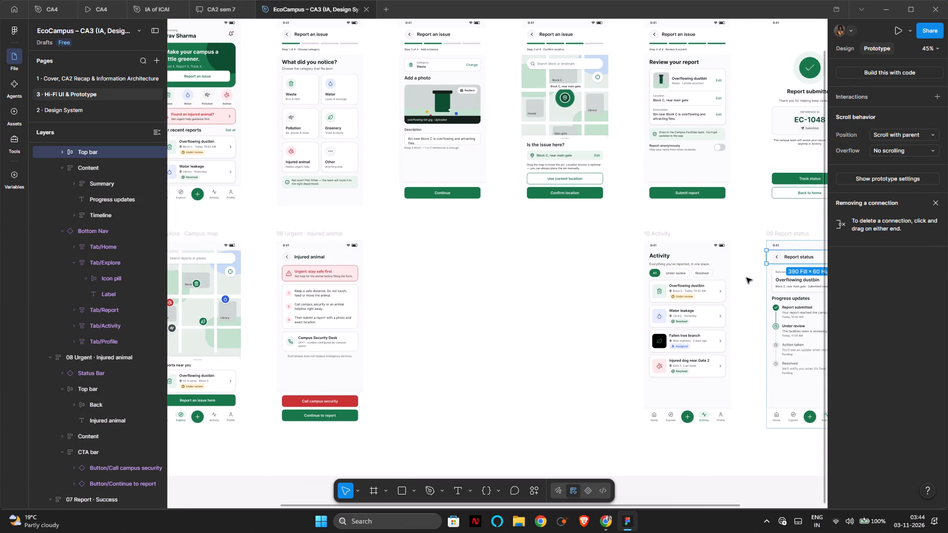
click(777, 260)
click(778, 259)
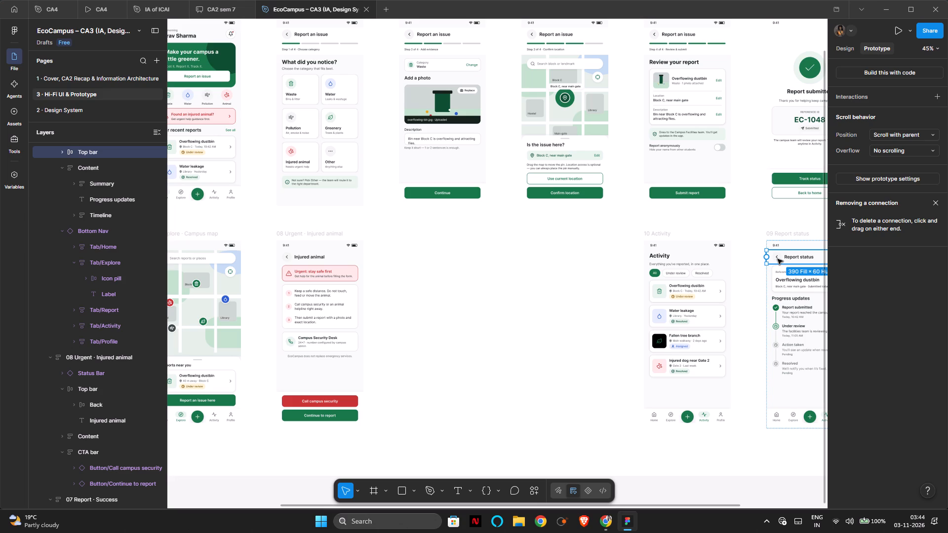
double_click(778, 259)
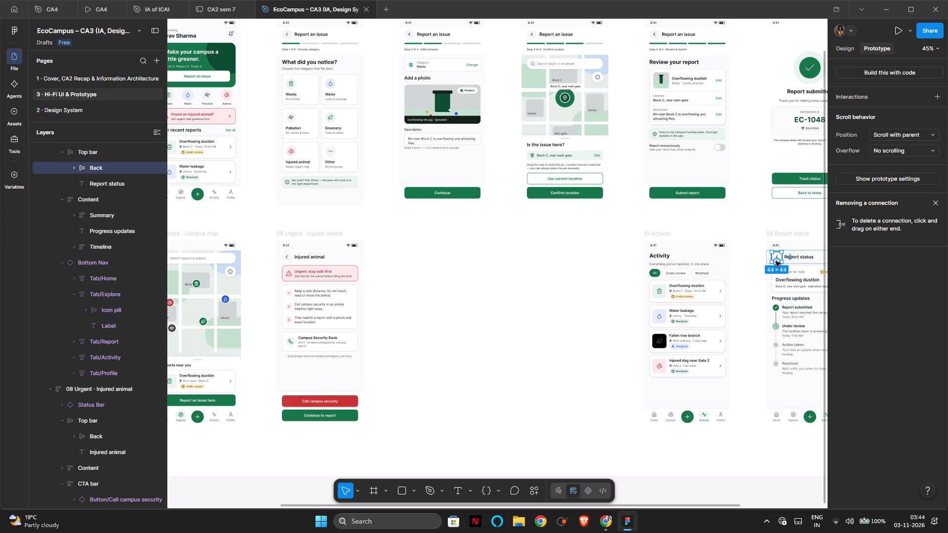
drag(776, 262, 776, 188)
click(725, 228)
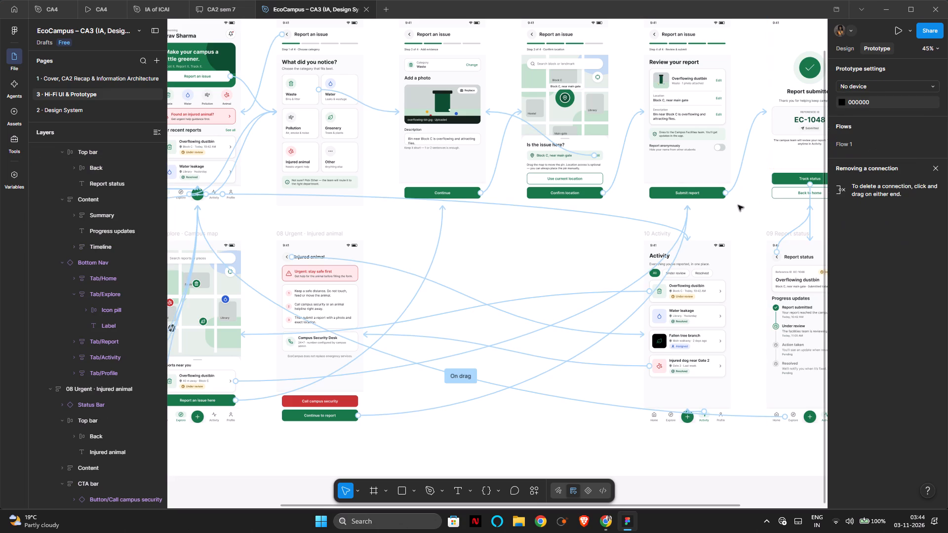
Connect the Back arrow in the step header of 06 Report · Review to the 05 Report · Location screen.
scroll(750, 193, up, 2)
scroll(657, 160, right, 1)
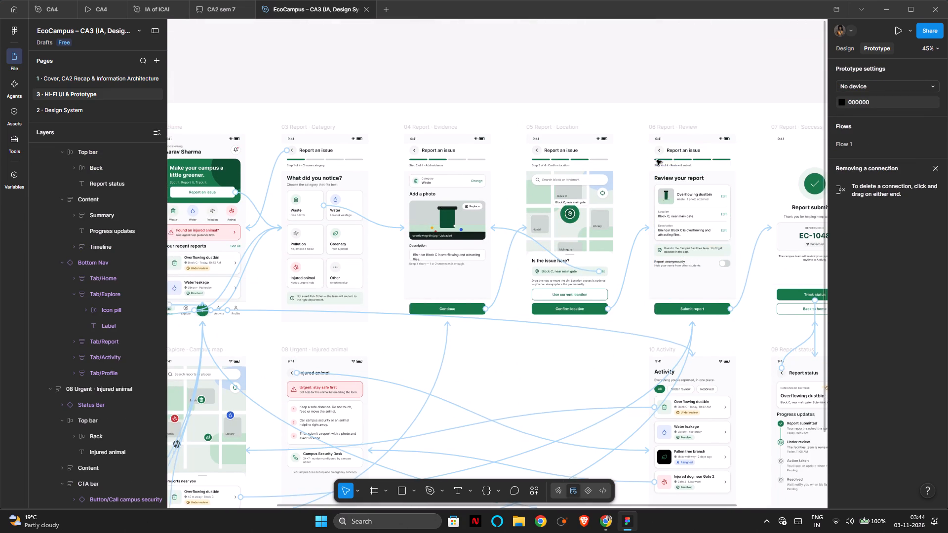
scroll(658, 160, up, 1)
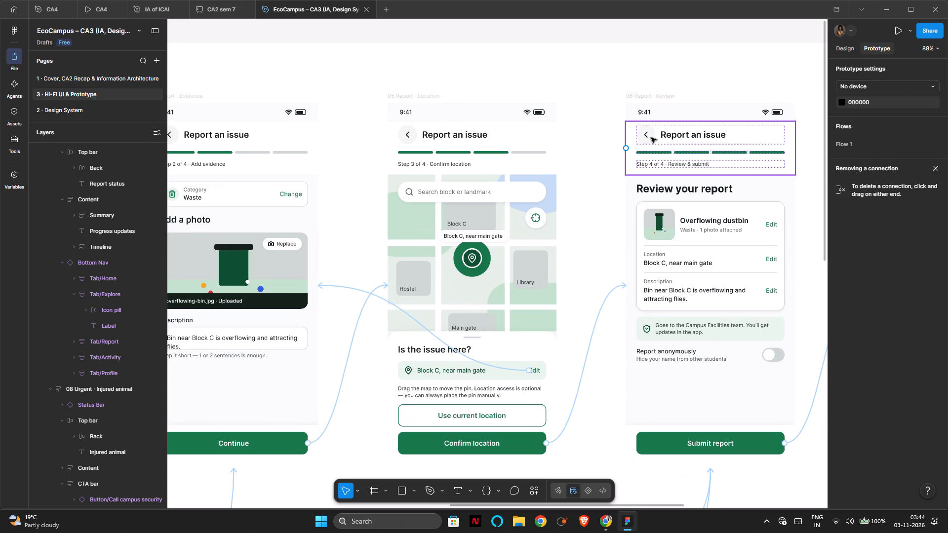
click(651, 138)
double_click(651, 138)
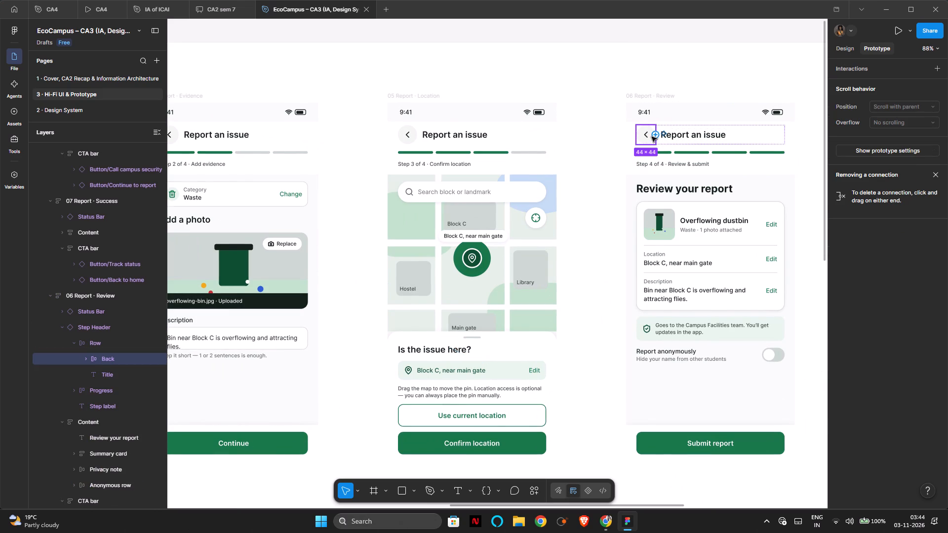
drag(655, 135, 545, 131)
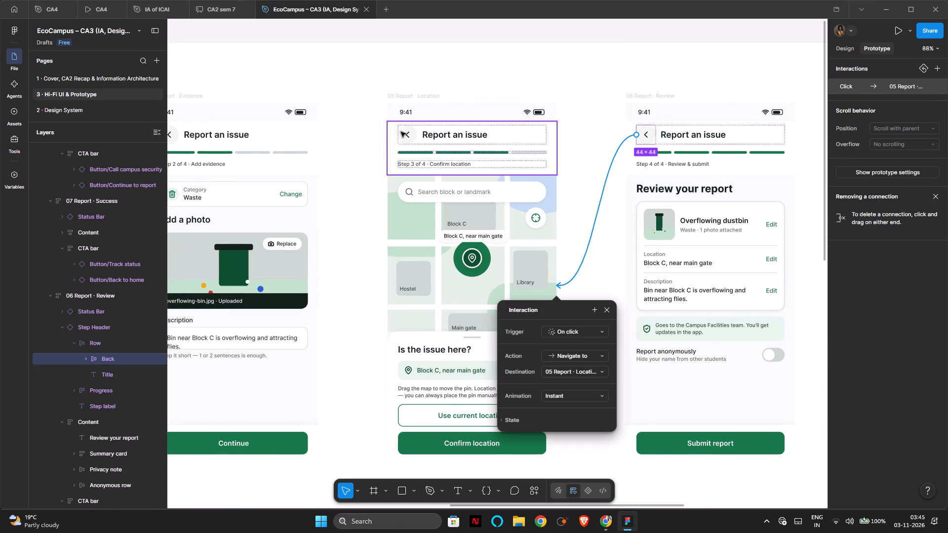
Connect the header row holding the back arrow on 05 Report · Location to the 04 Report · Evidence screen.
click(405, 133)
double_click(407, 134)
drag(400, 136, 335, 138)
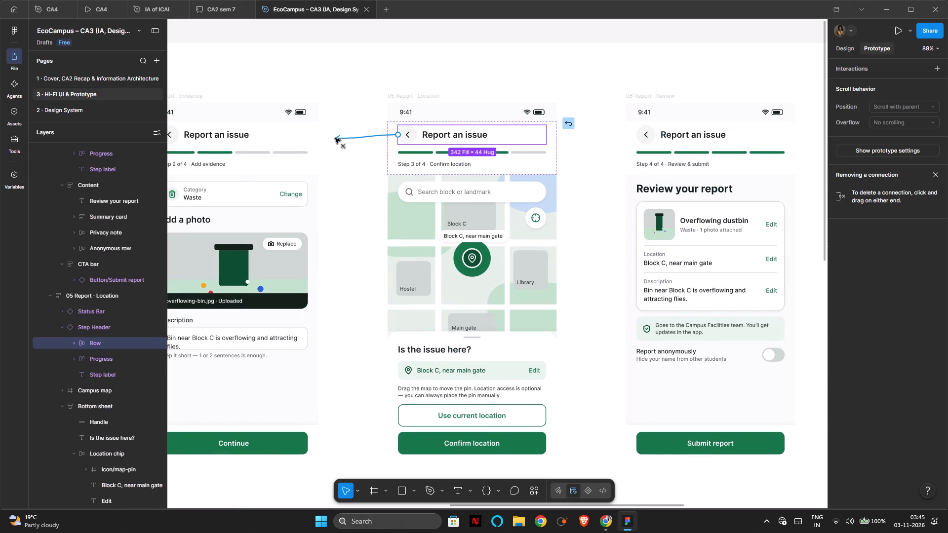
drag(335, 138, 316, 139)
scroll(356, 173, right, 6)
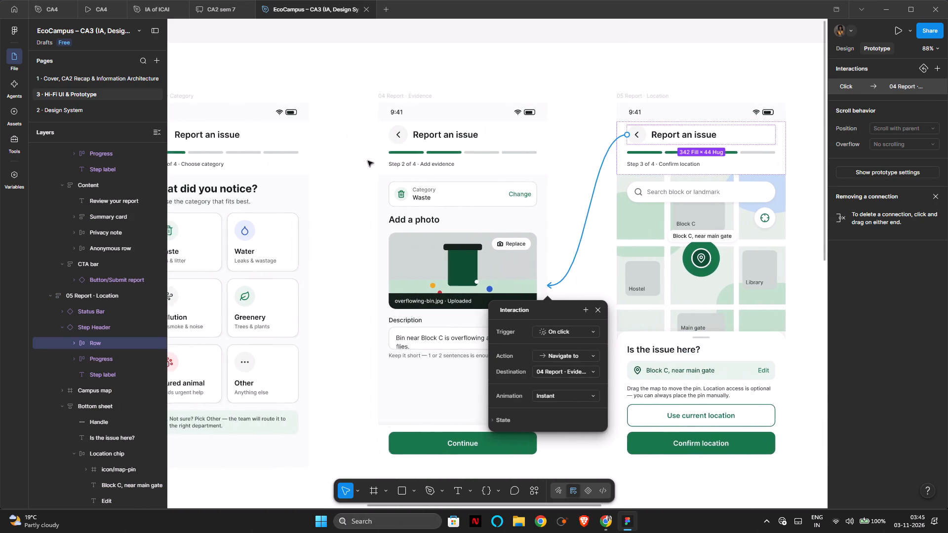
Connect the header row holding the back arrow on 04 Report · Evidence to the 03 Report · Category screen.
scroll(376, 157, right, 1)
double_click(433, 134)
drag(421, 136, 395, 141)
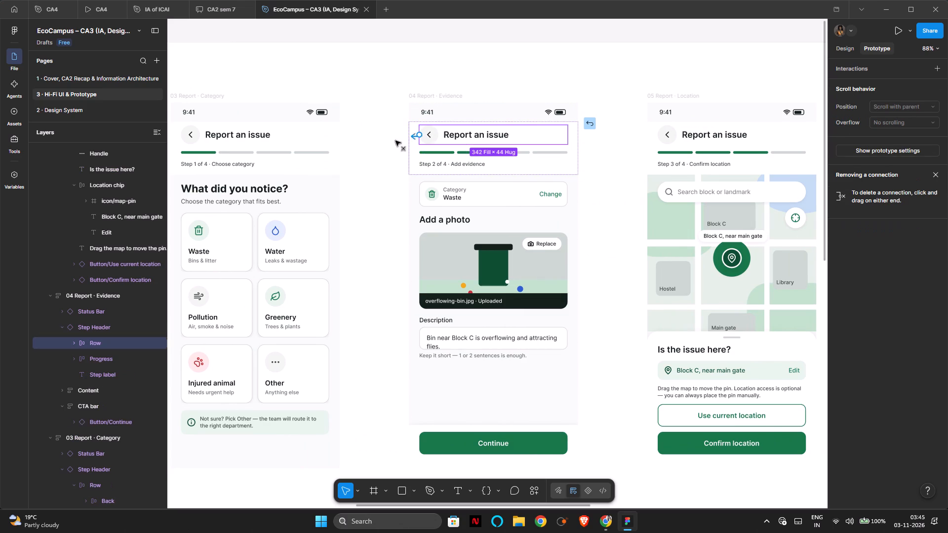
drag(395, 141, 338, 151)
Check the prototype link of the Back arrow in the step header of 03 Report · Category.
scroll(338, 152, right, 4)
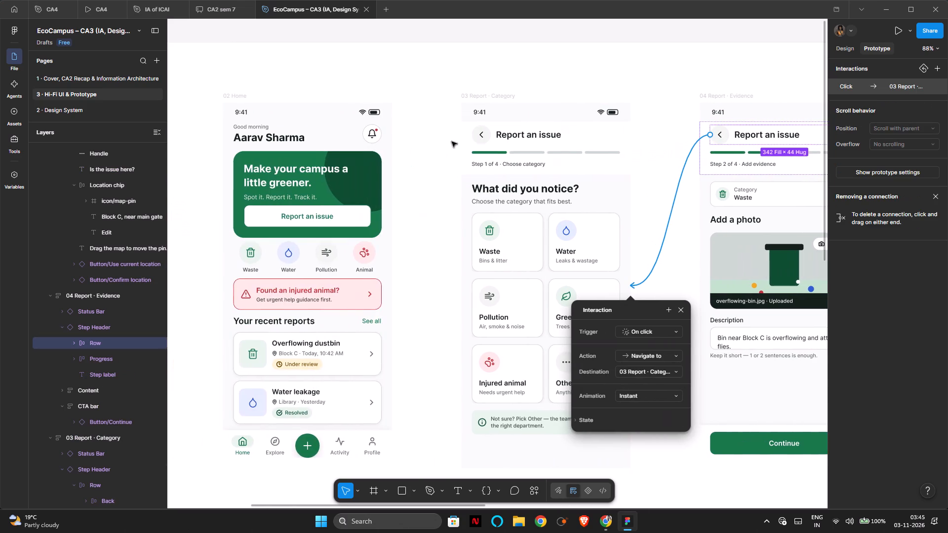
double_click(481, 136)
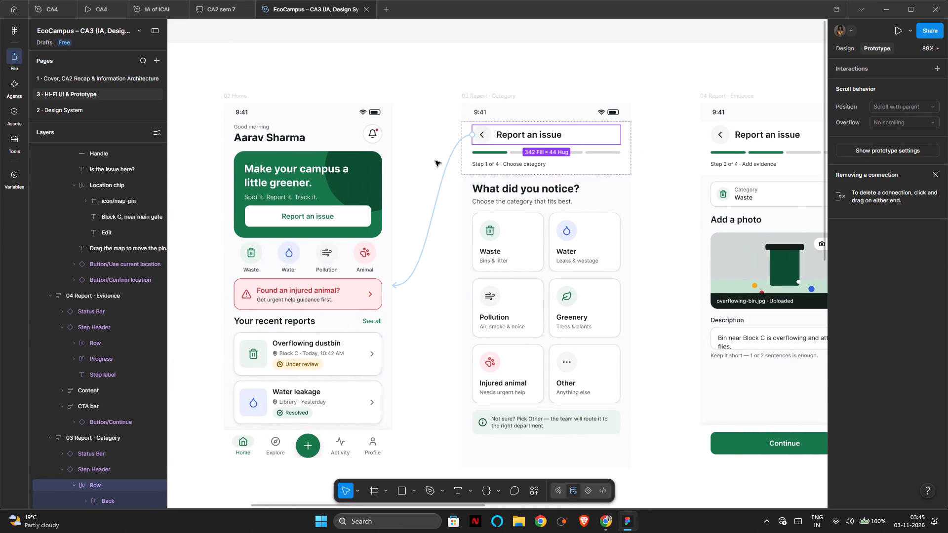
click(502, 139)
double_click(481, 135)
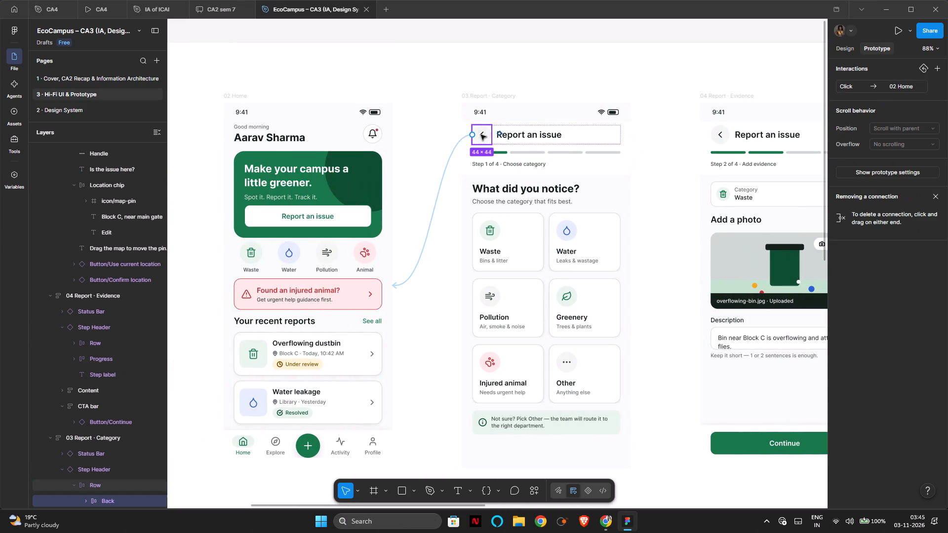
click(444, 117)
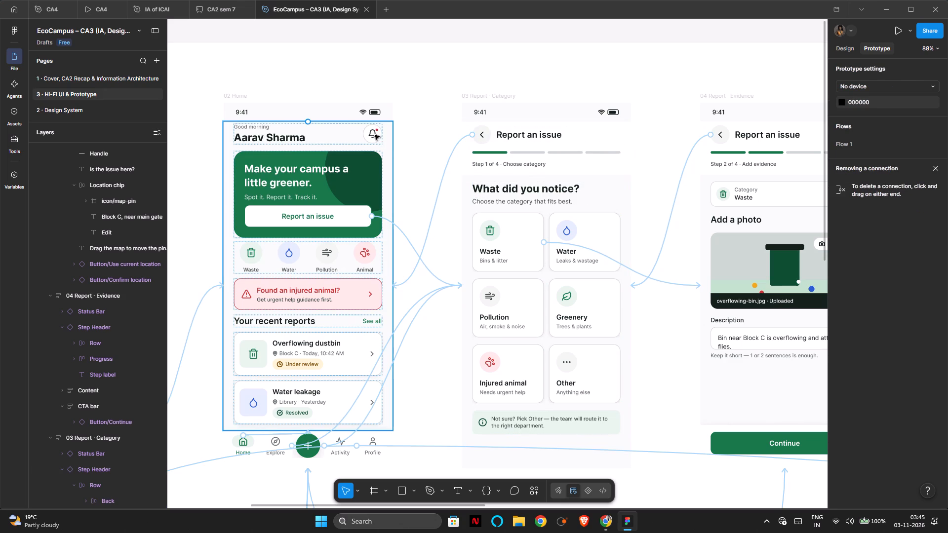
Connect the Greeting block in the header of 02 Home to the 12 Profile screen.
double_click(253, 137)
double_click(263, 133)
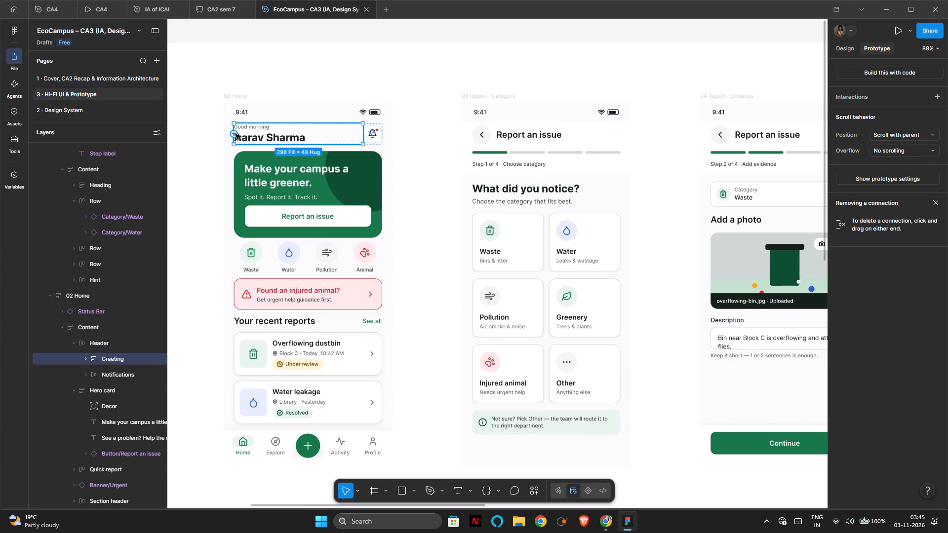
drag(234, 135, 219, 481)
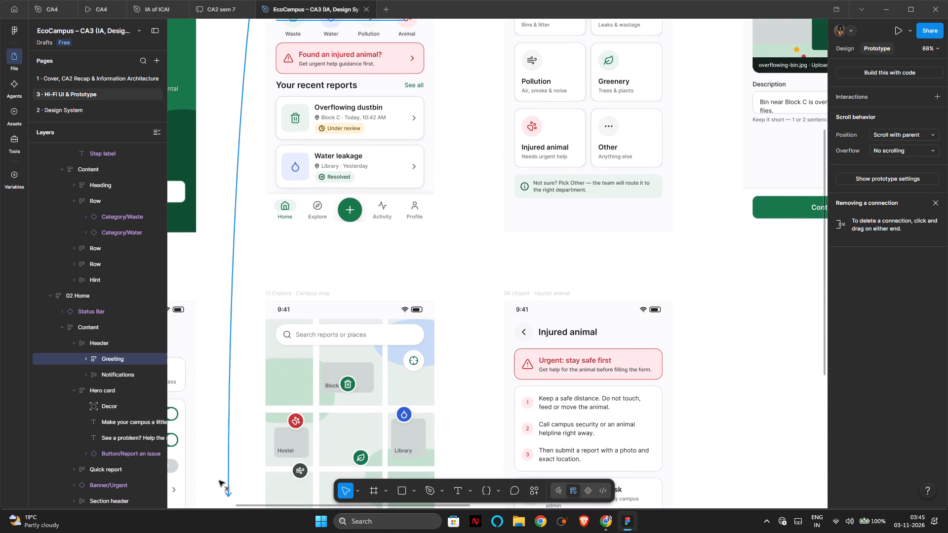
drag(219, 481, 194, 380)
click(194, 380)
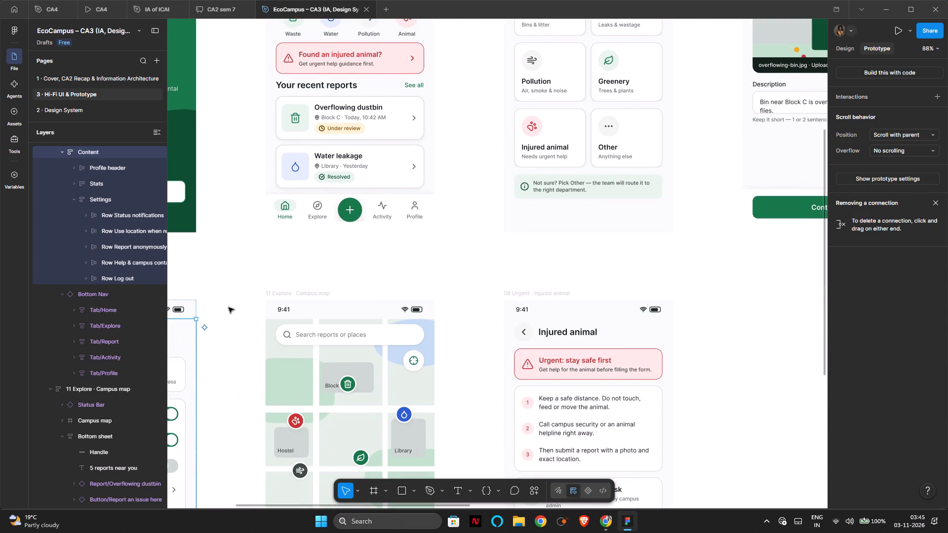
click(230, 301)
Connect the Waste item in the quick report row of 02 Home to the 04 Report · Evidence screen.
scroll(211, 238, up, 6)
scroll(249, 184, up, 4)
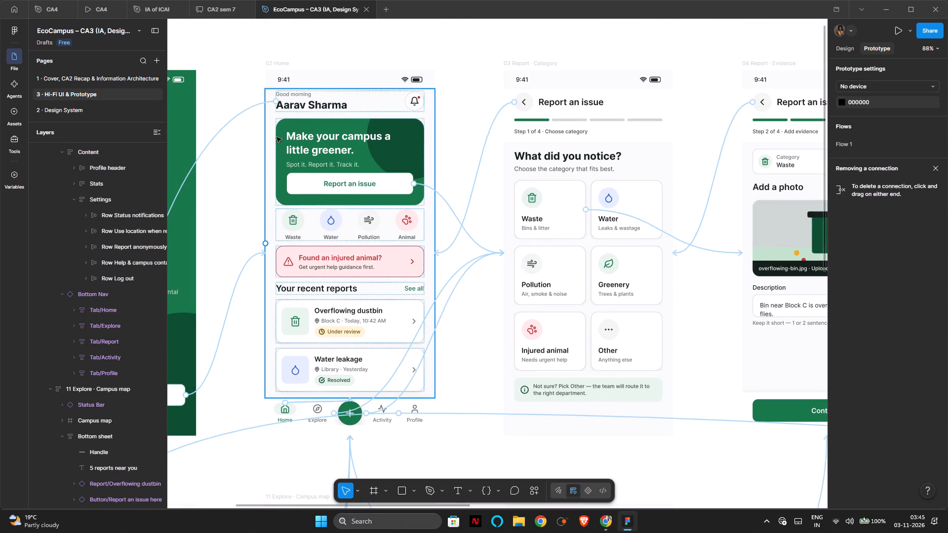
scroll(267, 226, down, 5)
scroll(231, 233, up, 4)
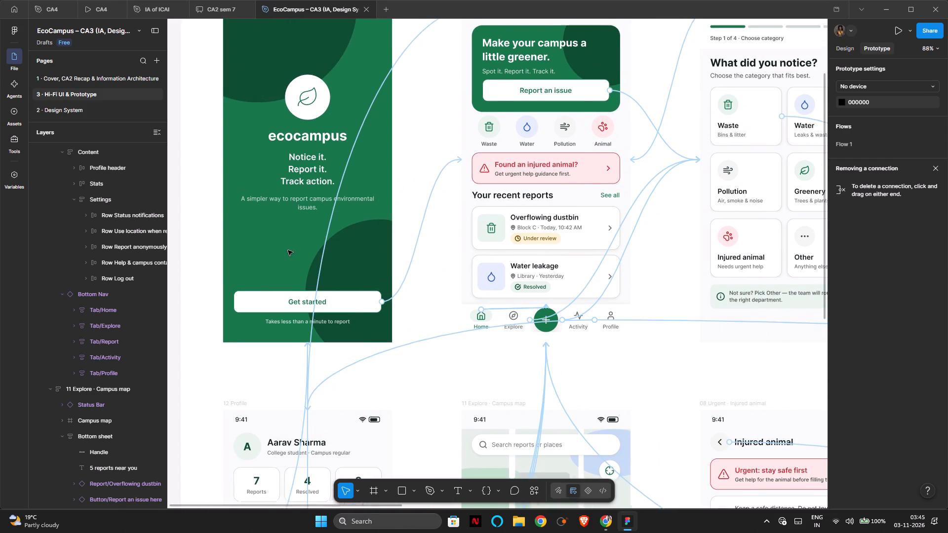
scroll(289, 250, left, 2)
scroll(377, 210, right, 1)
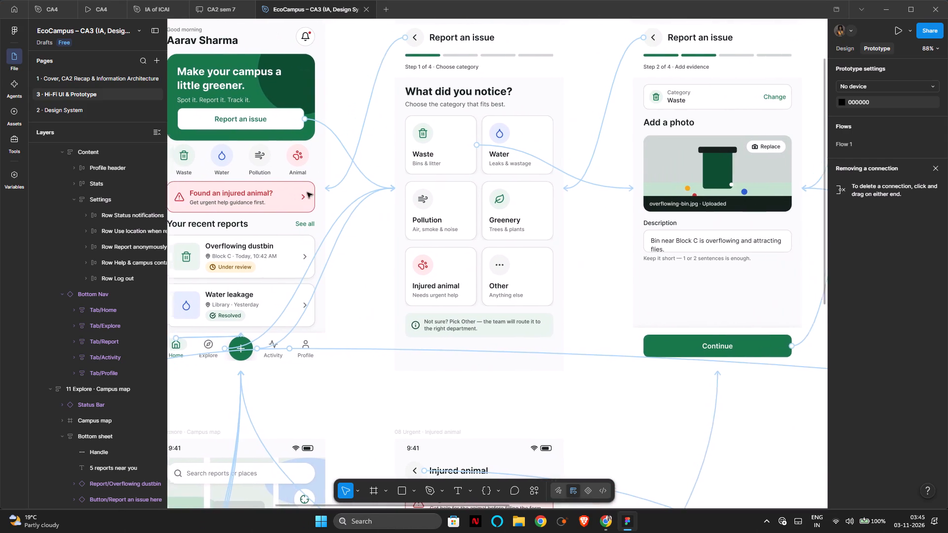
scroll(307, 192, right, 1)
double_click(233, 164)
double_click(222, 160)
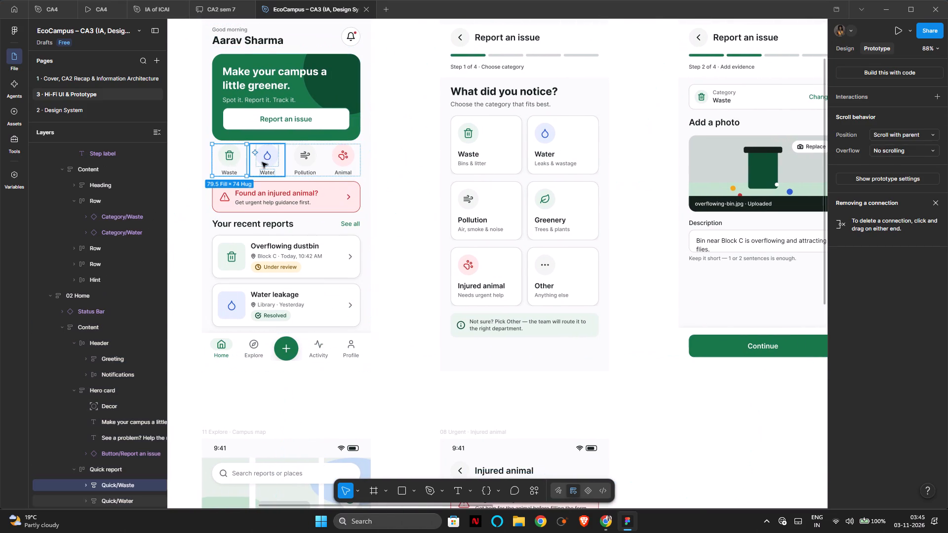
drag(247, 160, 557, 375)
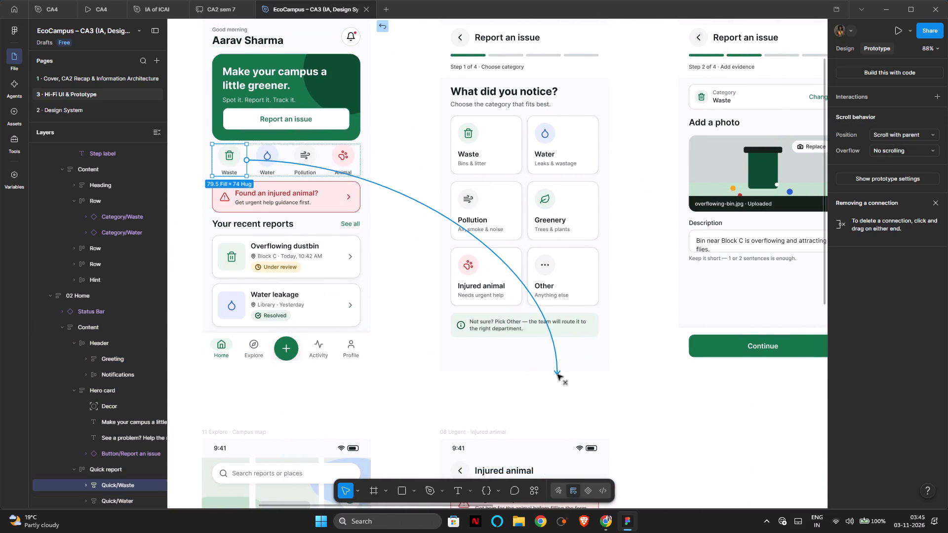
drag(557, 375, 703, 209)
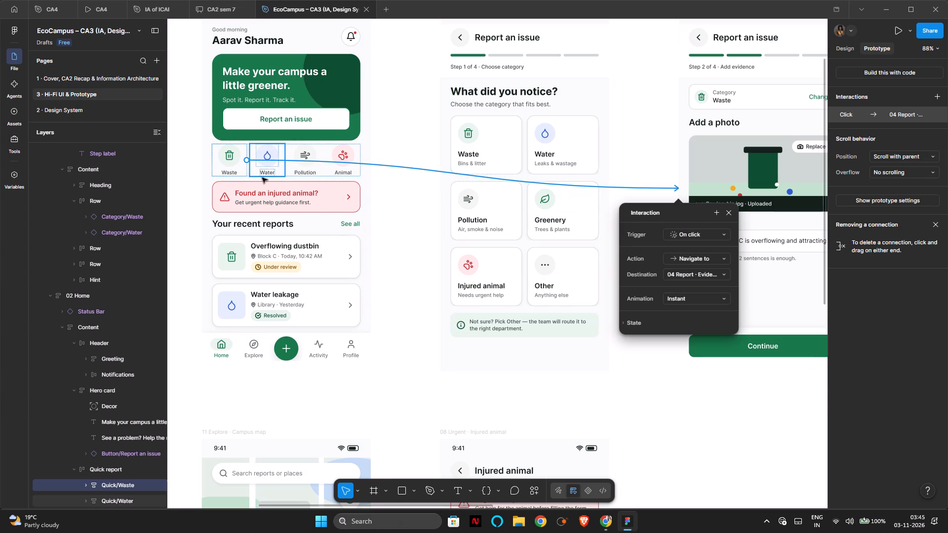
Select the Water quick report item on 02 Home and look over the other screens for possible link destinations.
click(267, 176)
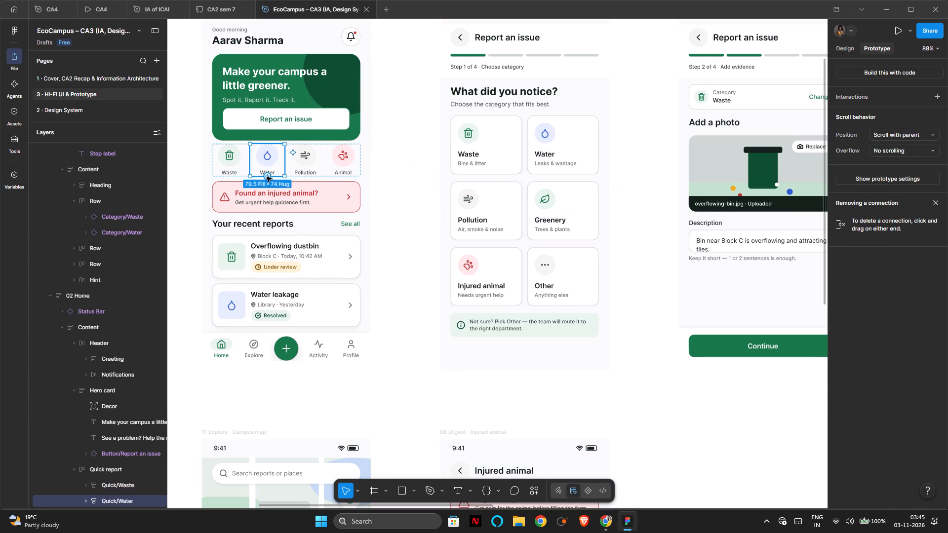
scroll(267, 177, left, 9)
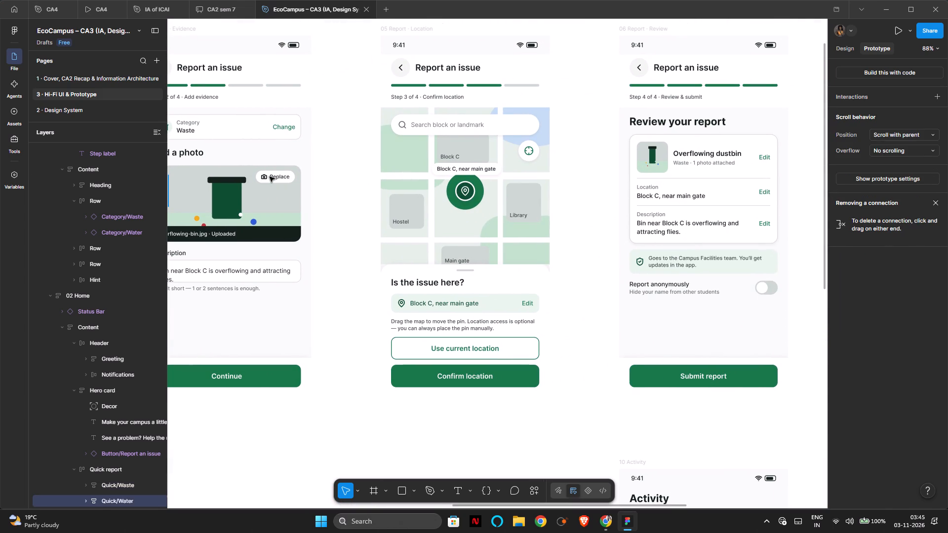
scroll(270, 177, left, 3)
scroll(271, 177, right, 3)
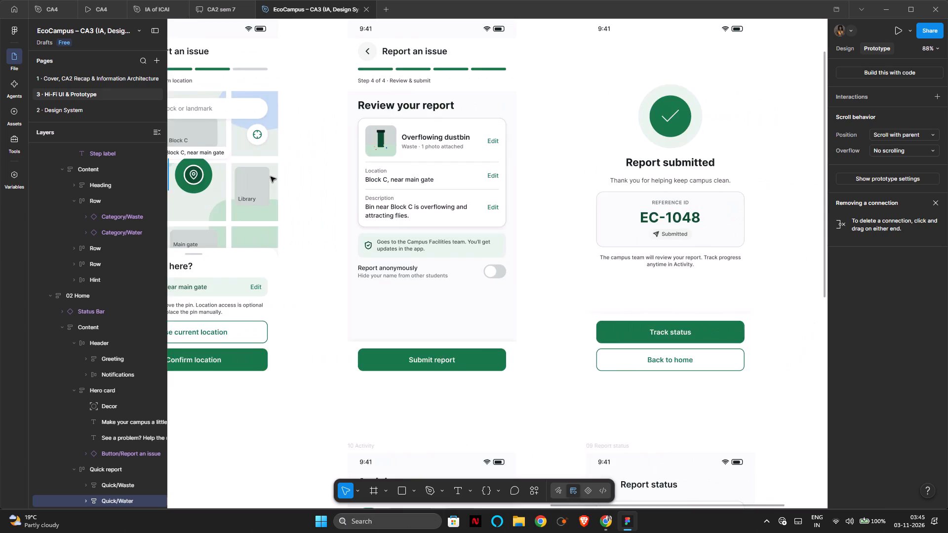
scroll(271, 177, right, 3)
scroll(271, 177, down, 7)
scroll(271, 177, left, 5)
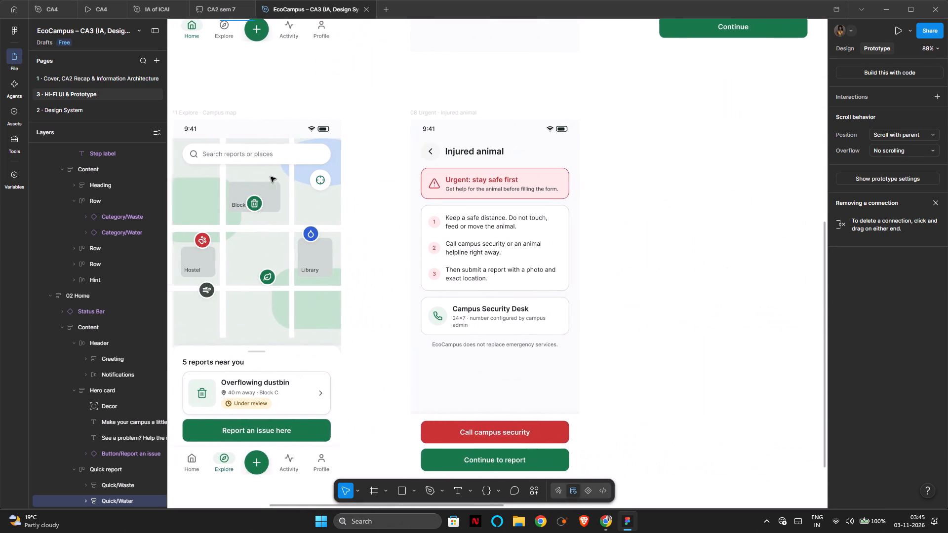
scroll(271, 177, left, 7)
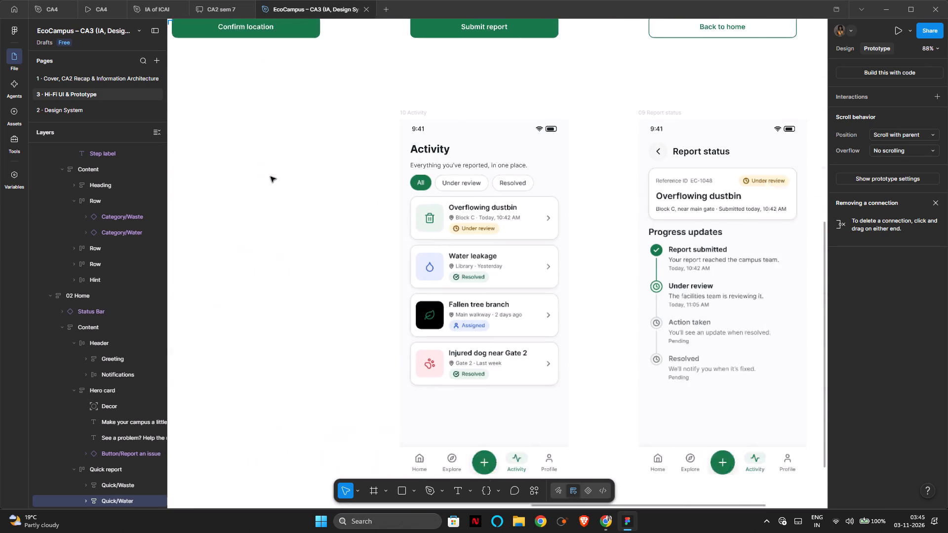
scroll(271, 177, up, 6)
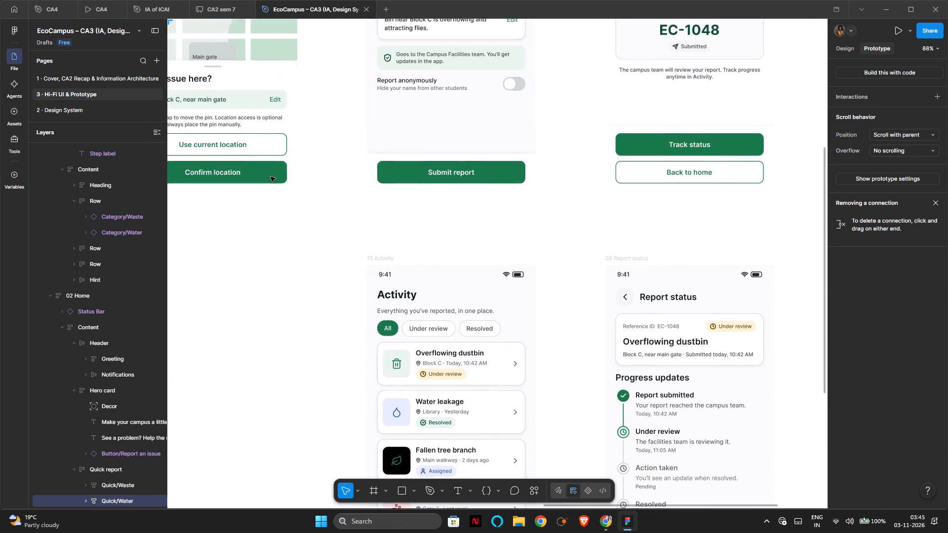
scroll(271, 177, up, 2)
Connect the Back to home button on 07 Report · Success to the 02 Home screen.
click(709, 190)
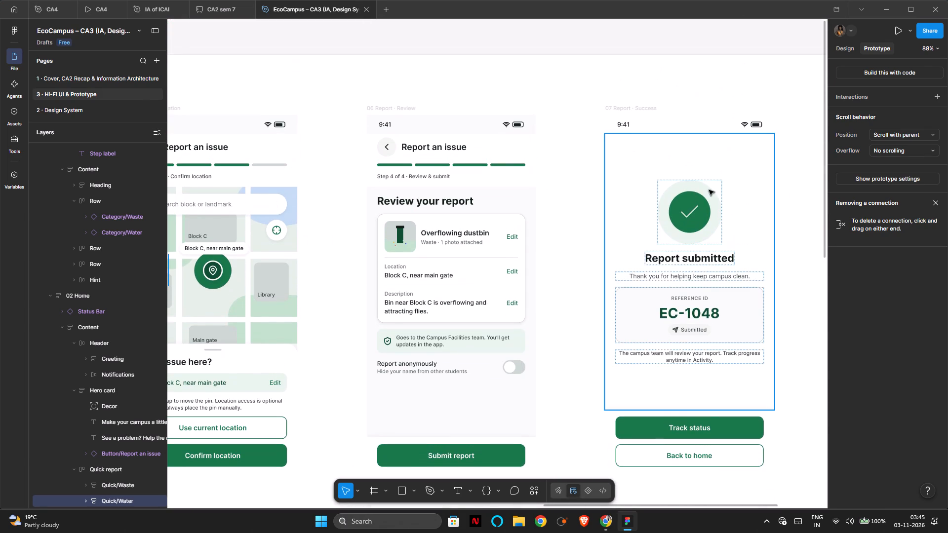
click(792, 349)
scroll(781, 375, down, 1)
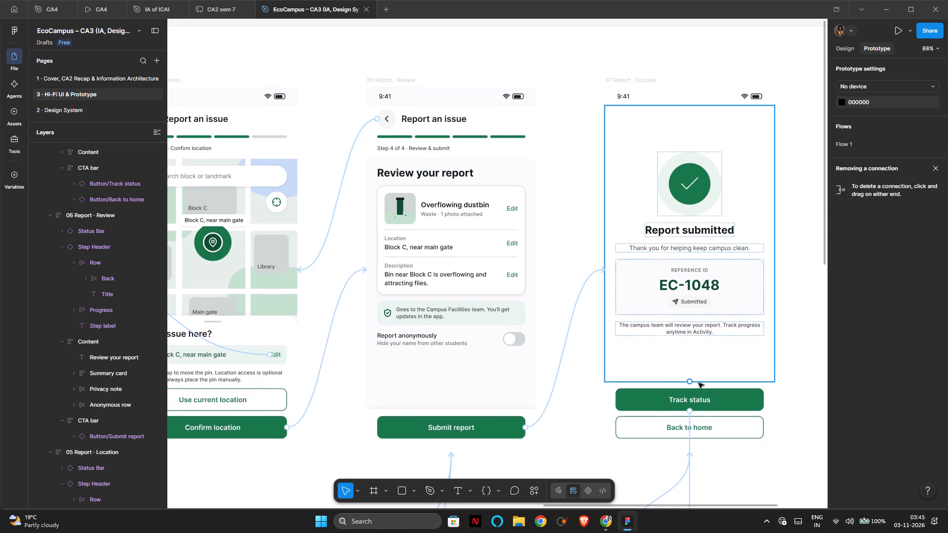
scroll(699, 383, down, 1)
click(662, 423)
double_click(662, 423)
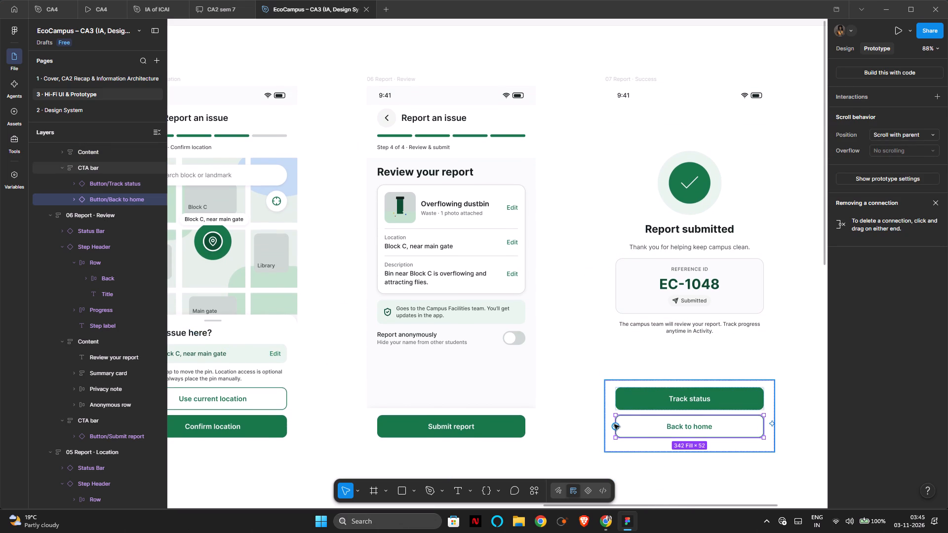
drag(616, 428, 20, 266)
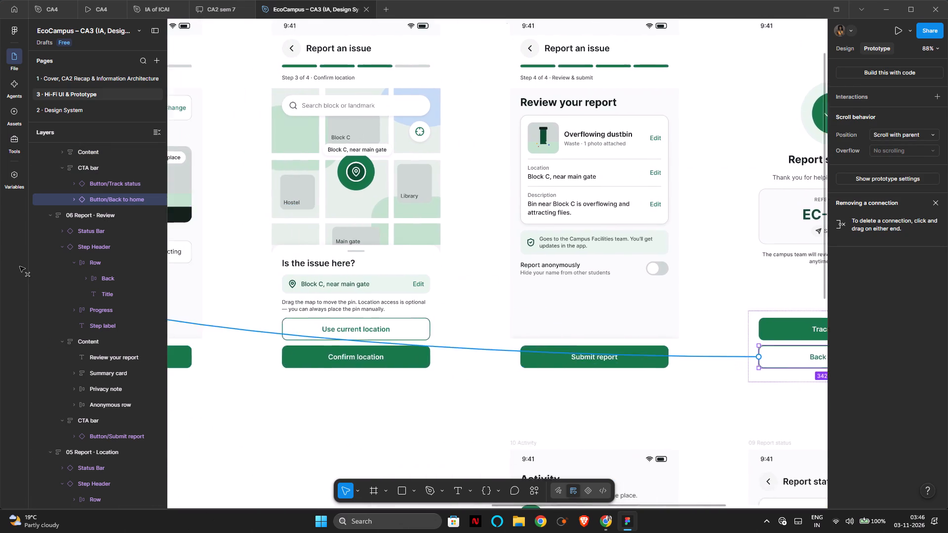
drag(20, 266, 19, 261)
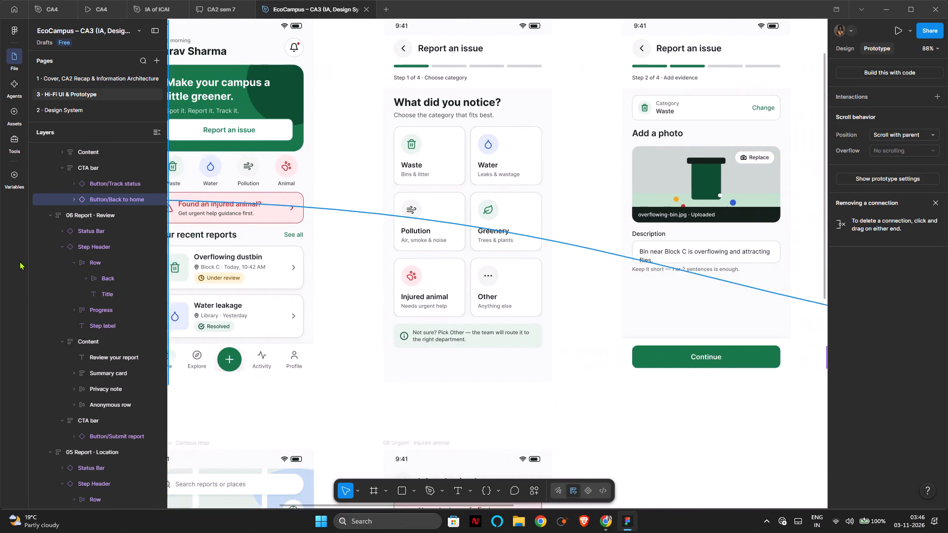
drag(19, 261, 386, 379)
click(724, 423)
Review the prototype connections on the report flow screens, from 07 Report · Success back to 03 Report · Category.
scroll(724, 423, left, 9)
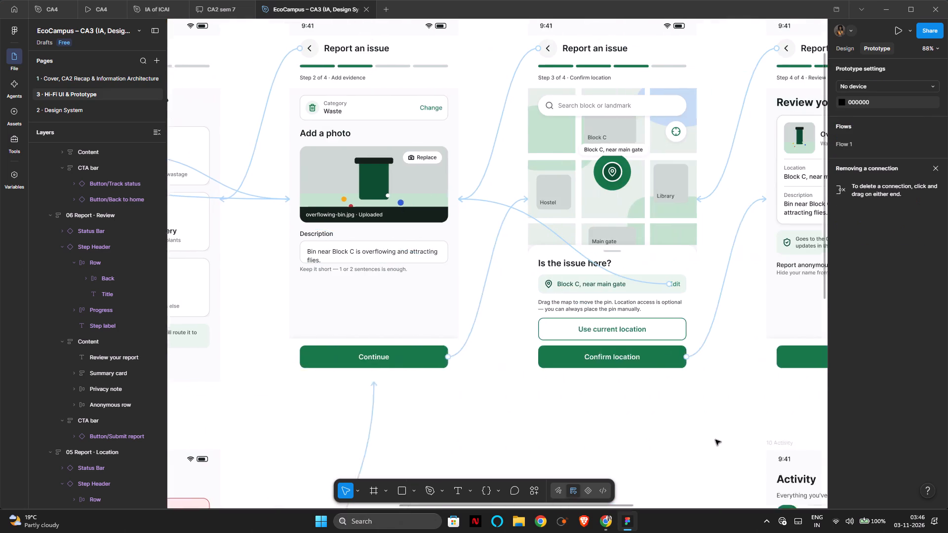
scroll(778, 440, left, 3)
scroll(778, 439, right, 1)
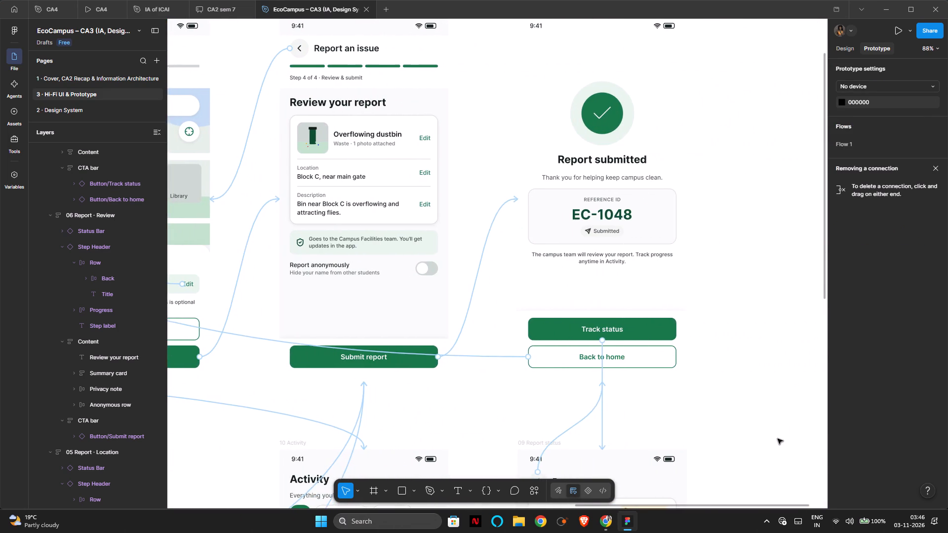
scroll(778, 439, right, 1)
scroll(636, 348, up, 1)
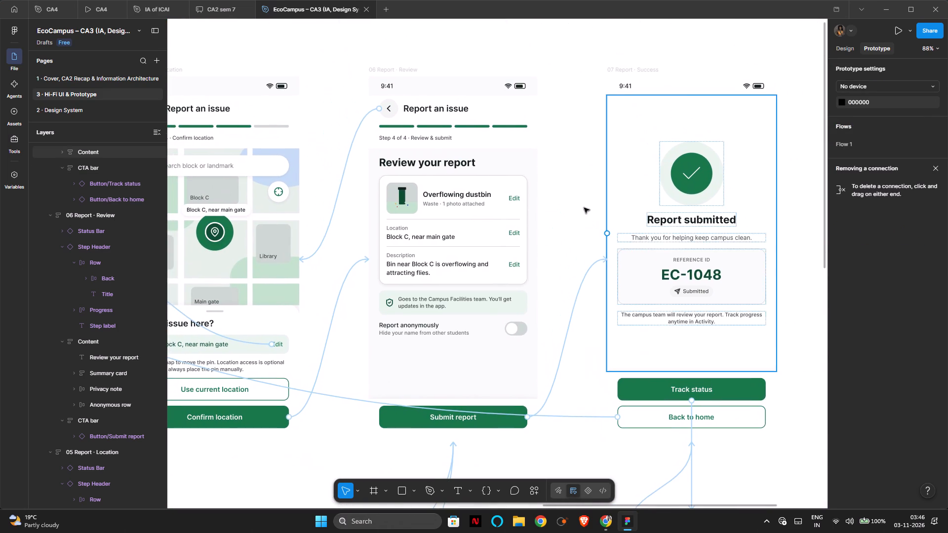
click(574, 199)
click(641, 170)
click(821, 222)
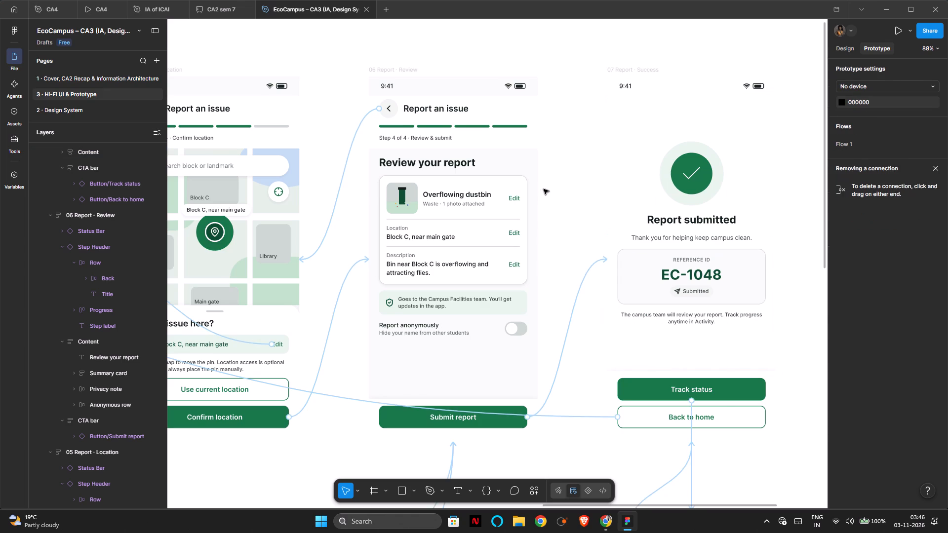
scroll(544, 189, right, 4)
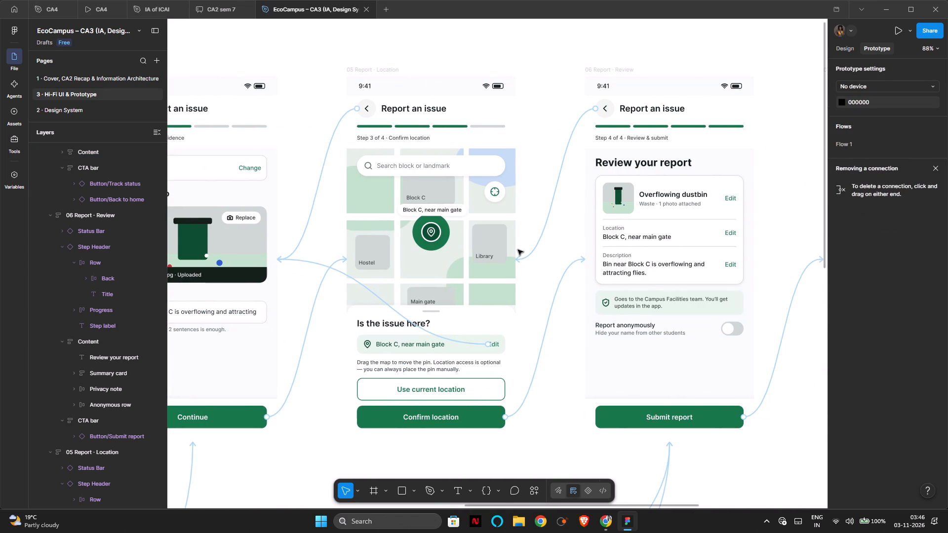
scroll(518, 250, right, 2)
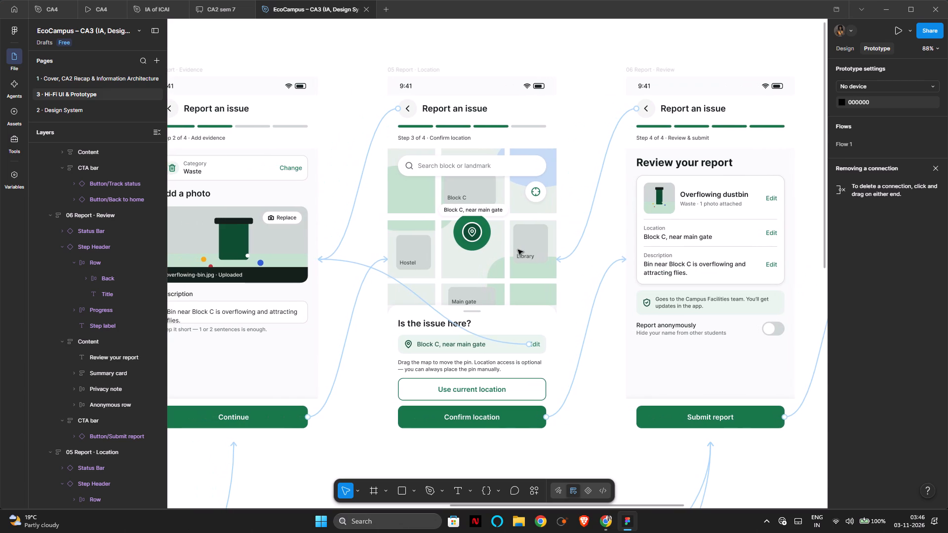
scroll(518, 250, right, 4)
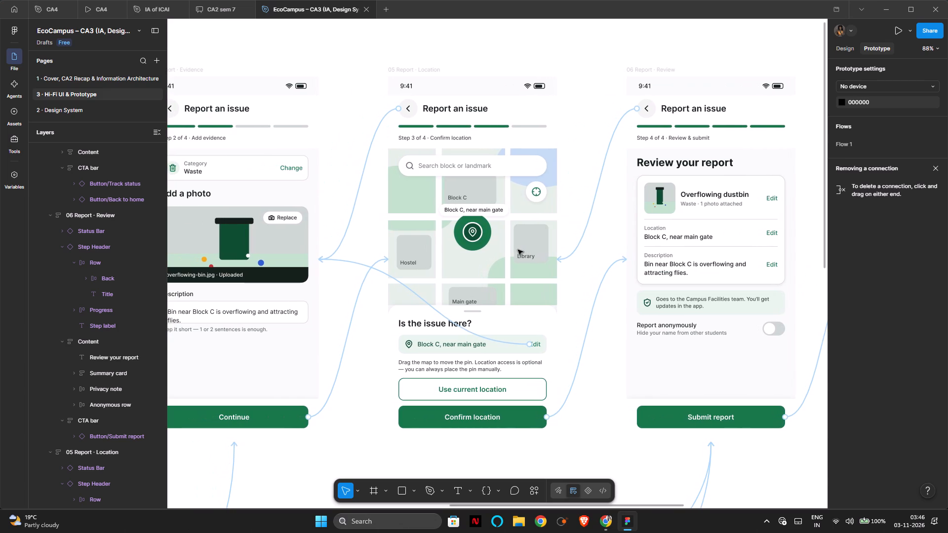
scroll(518, 250, right, 3)
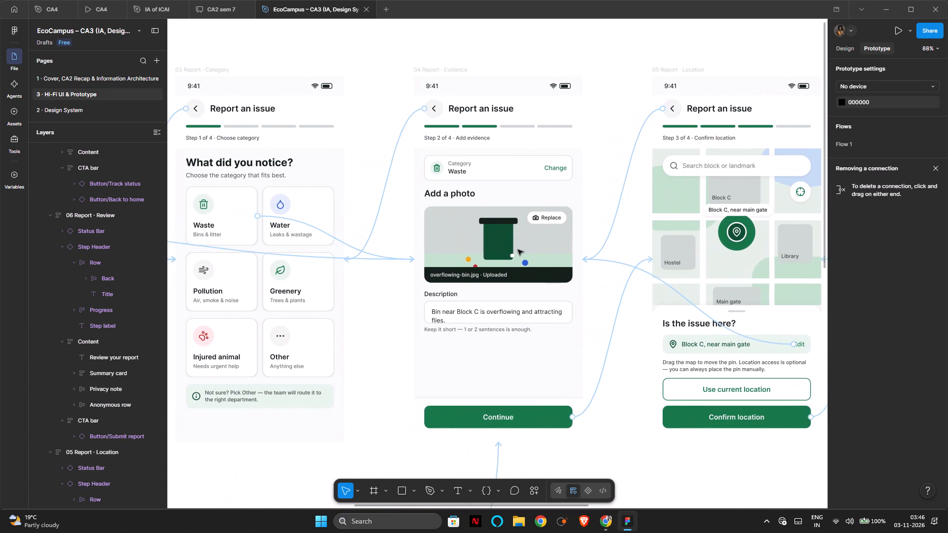
scroll(518, 250, right, 1)
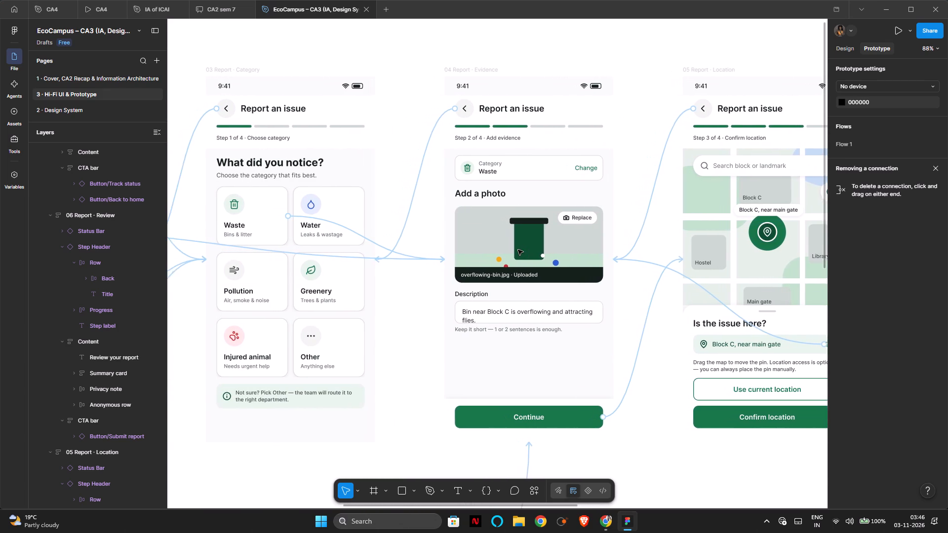
Connect the Change link in the category summary of 04 Report · Evidence to the 03 Report · Category screen.
scroll(518, 250, right, 1)
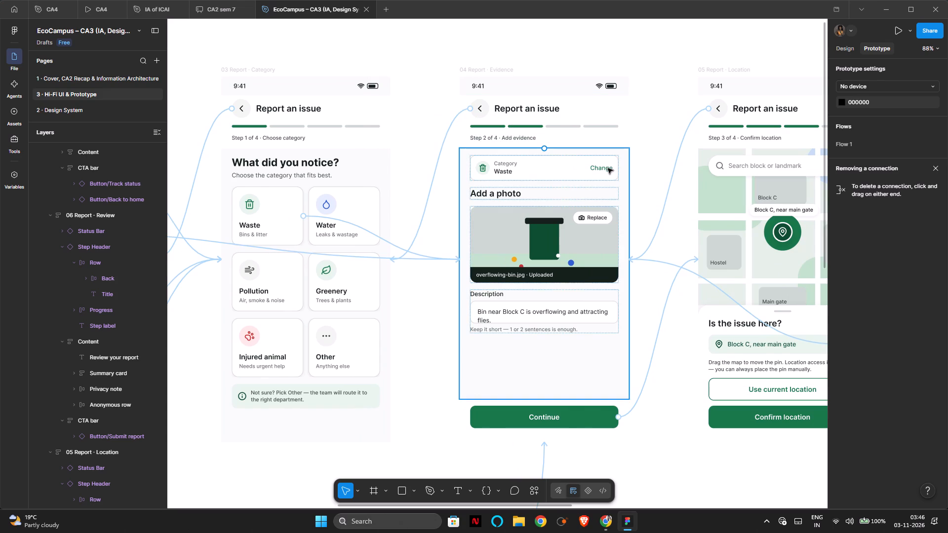
double_click(607, 168)
triple_click(607, 168)
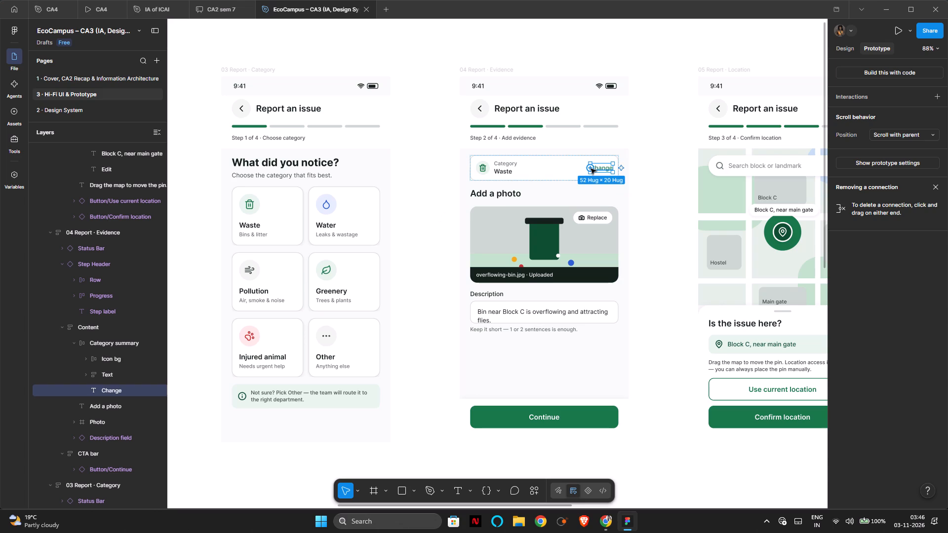
drag(591, 169, 308, 346)
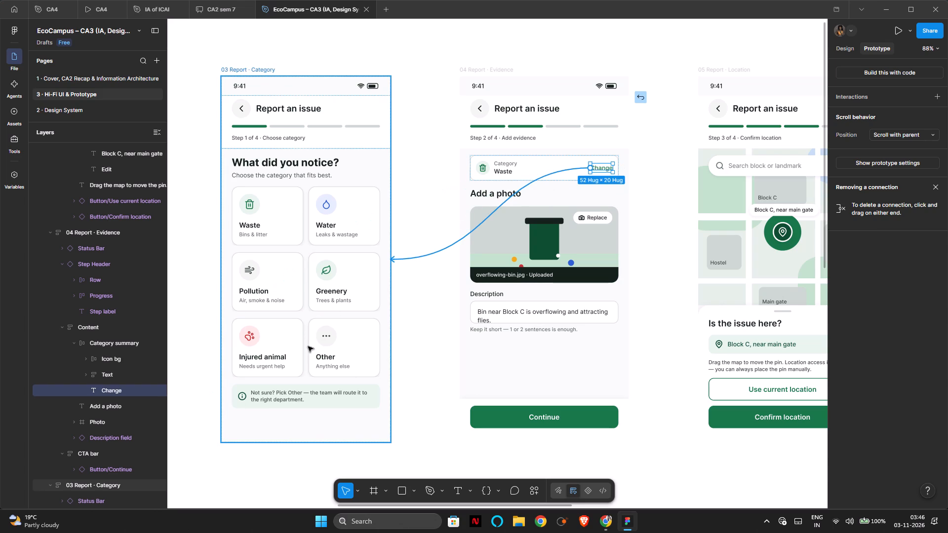
drag(308, 346, 262, 388)
click(418, 225)
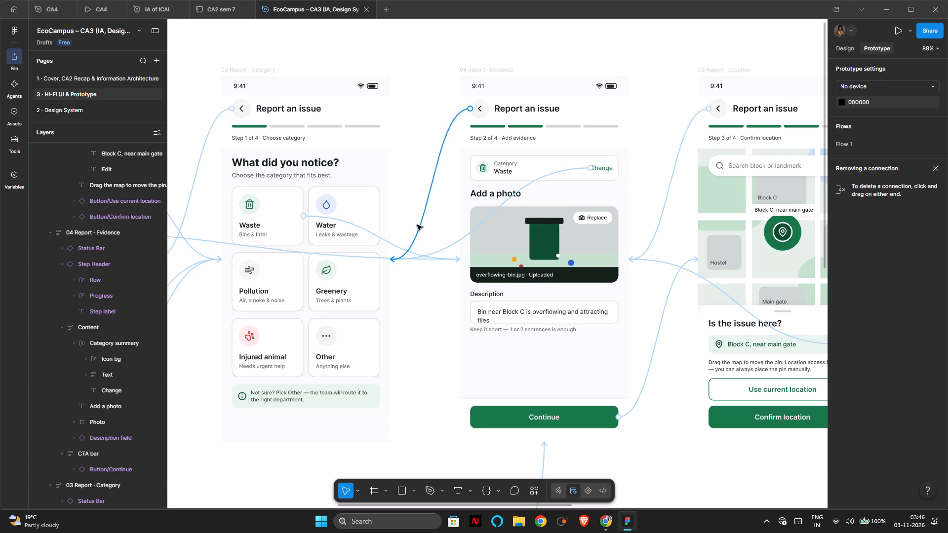
Connect the Injured animal category card on 03 Report · Category to the 08 Urgent · Injured animal screen.
double_click(284, 347)
triple_click(285, 346)
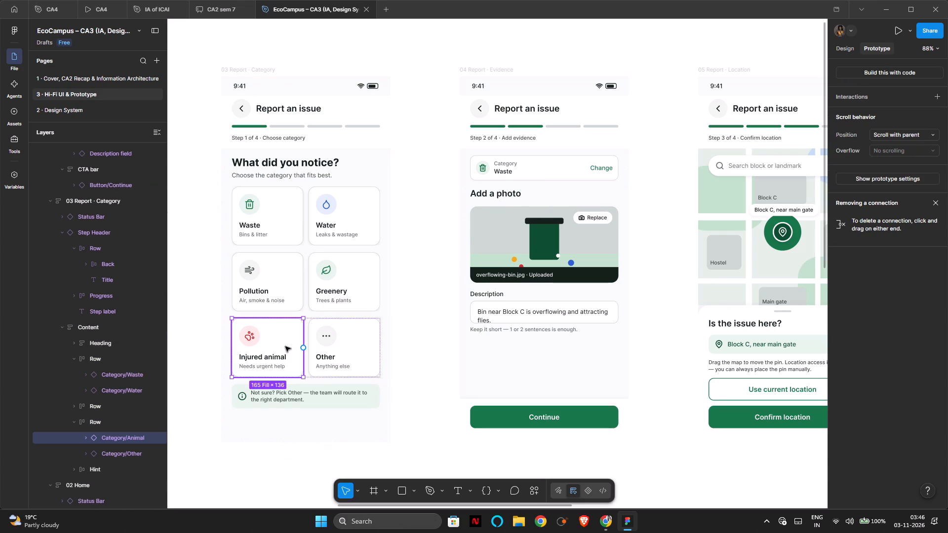
drag(269, 378, 253, 532)
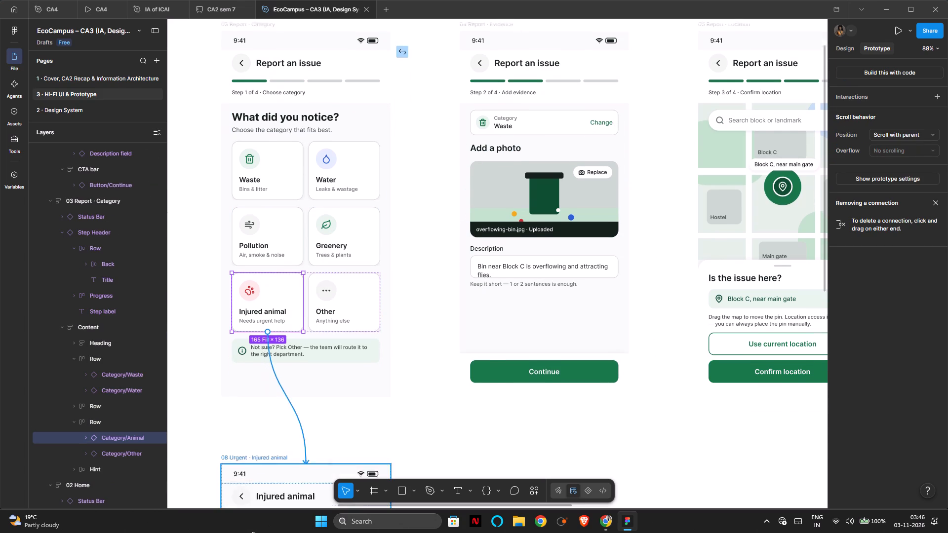
drag(253, 532, 329, 181)
click(481, 198)
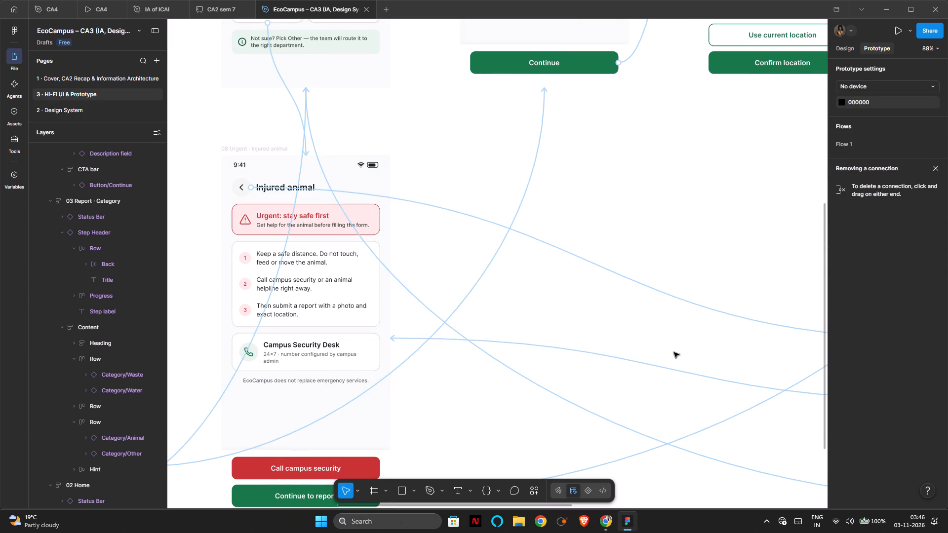
Review the prototype connections across the report flow and the whole set of screens for missing links.
scroll(556, 352, down, 3)
scroll(536, 361, up, 1)
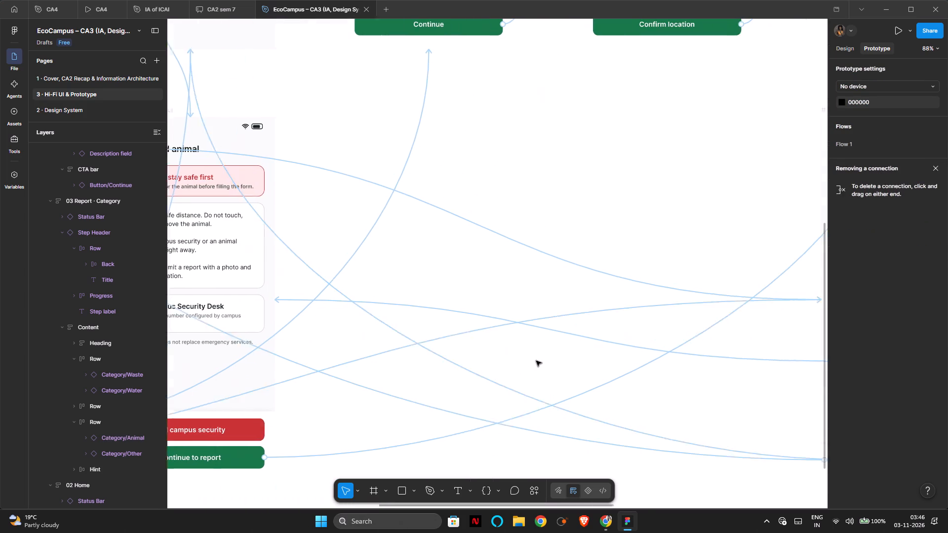
scroll(536, 361, up, 3)
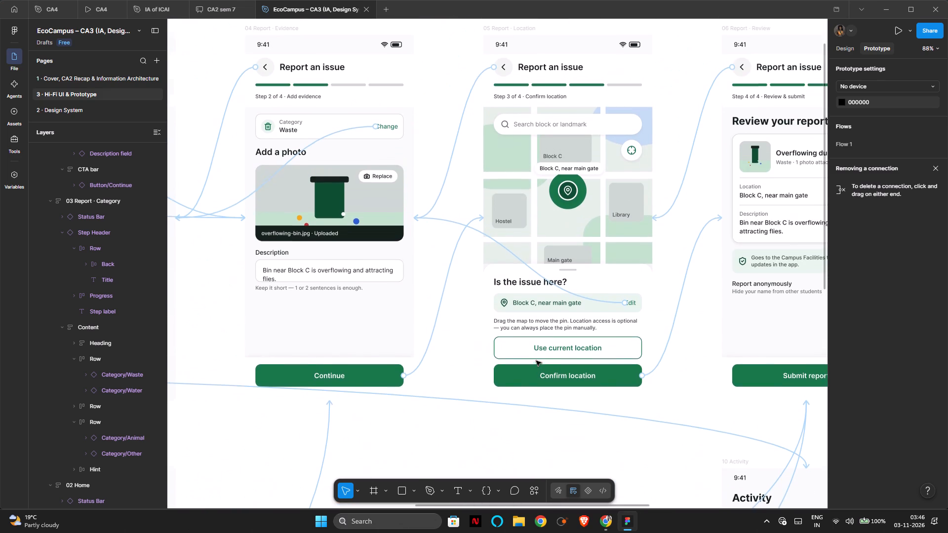
scroll(536, 361, up, 2)
scroll(536, 361, right, 1)
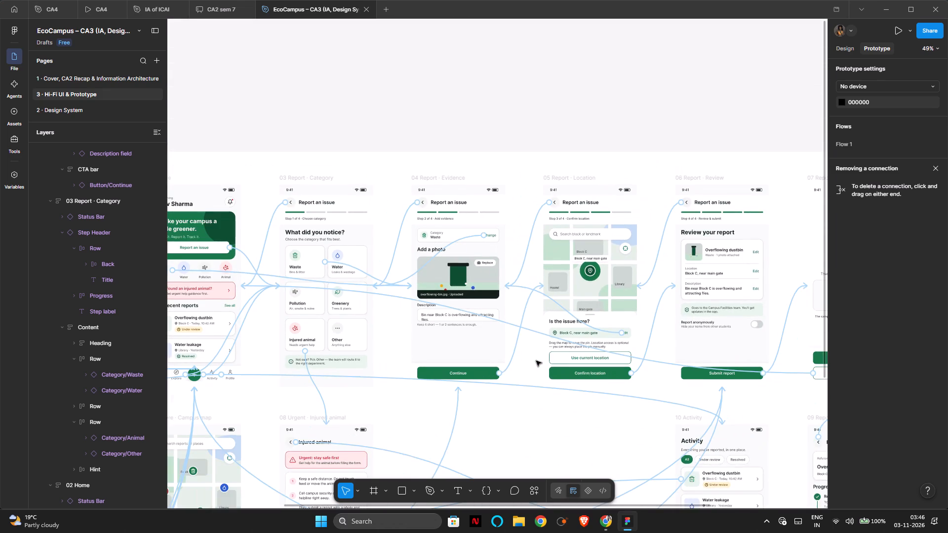
scroll(536, 361, down, 3)
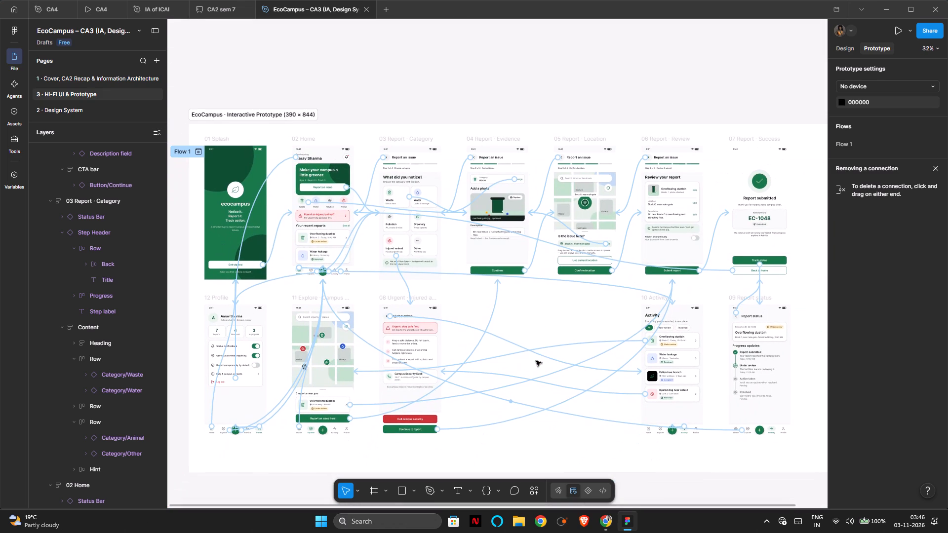
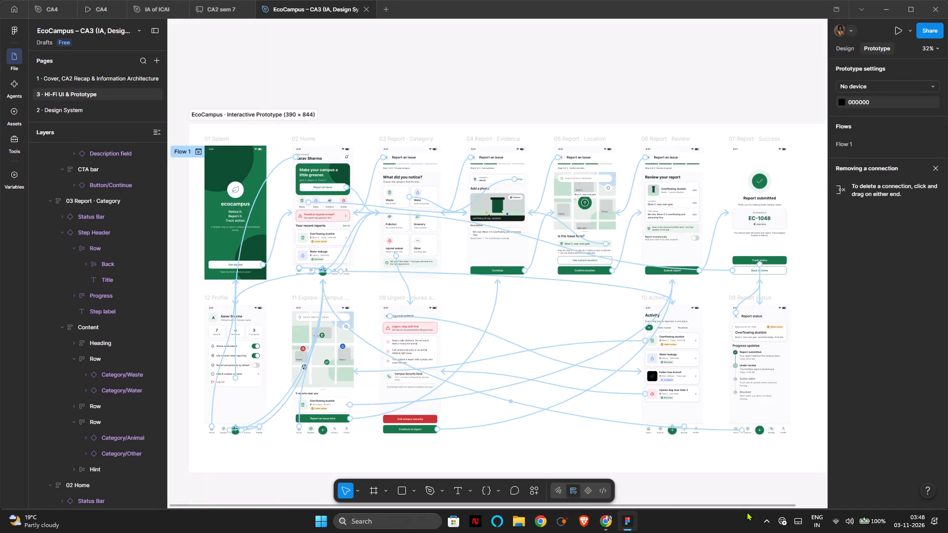
Connect the Animal quick report shortcut on 02 Home to the 08 Urgent · Injured animal screen.
scroll(423, 443, up, 3)
scroll(283, 387, right, 2)
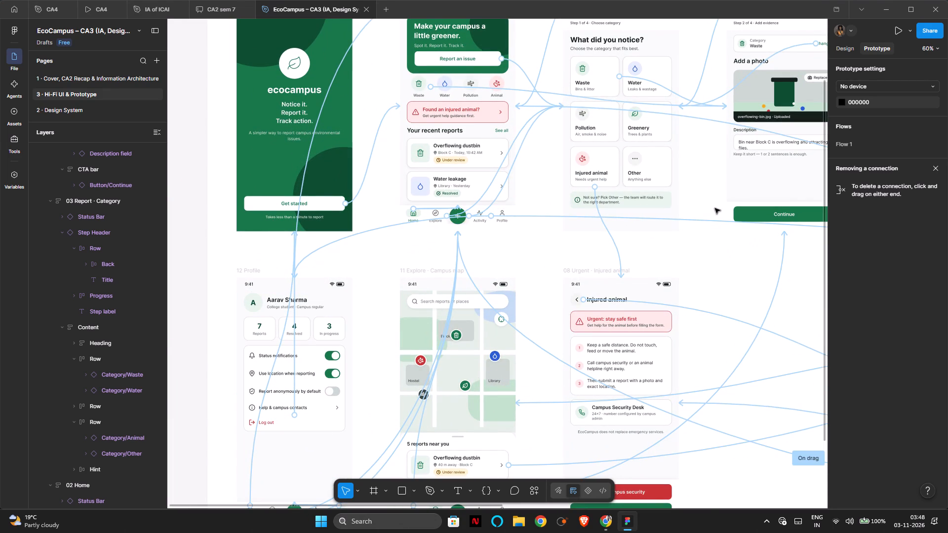
scroll(715, 205, left, 2)
scroll(715, 205, right, 4)
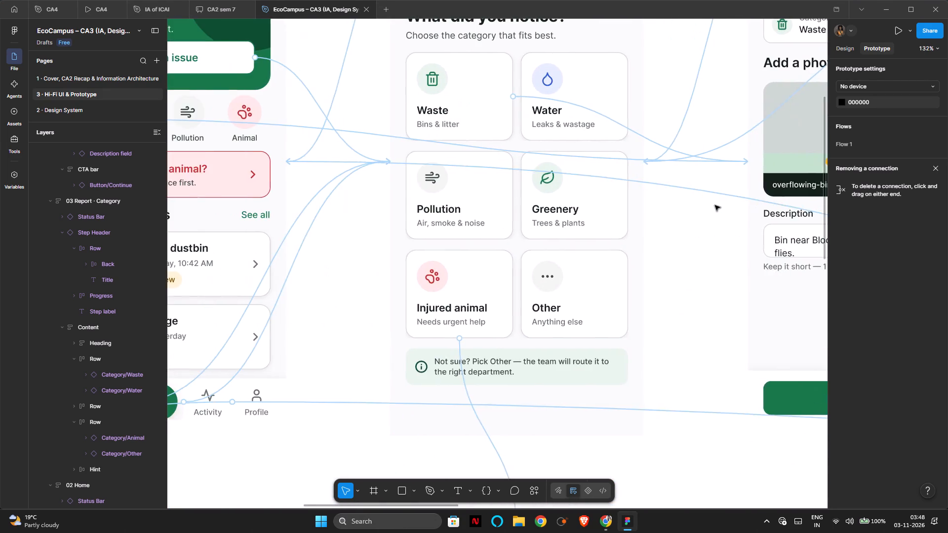
scroll(715, 205, right, 5)
double_click(593, 106)
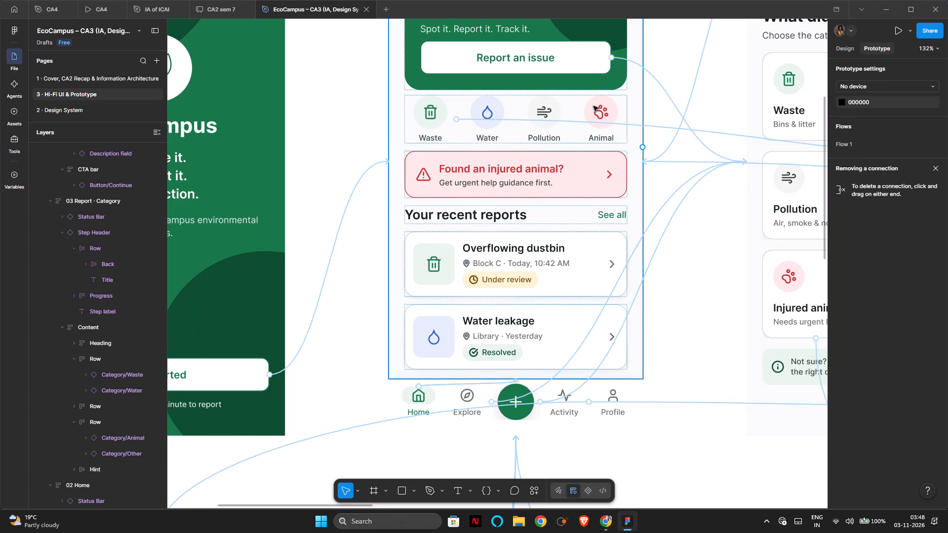
double_click(610, 107)
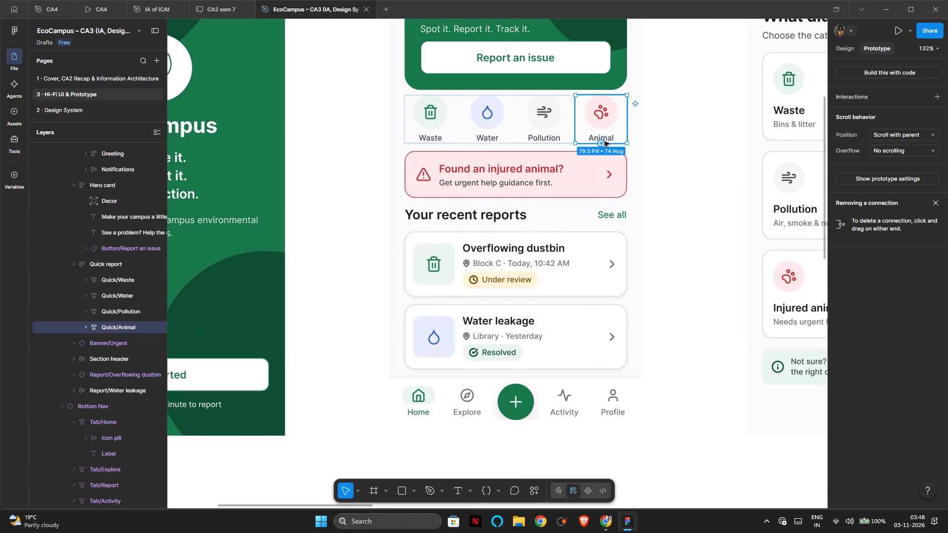
drag(601, 145, 634, 414)
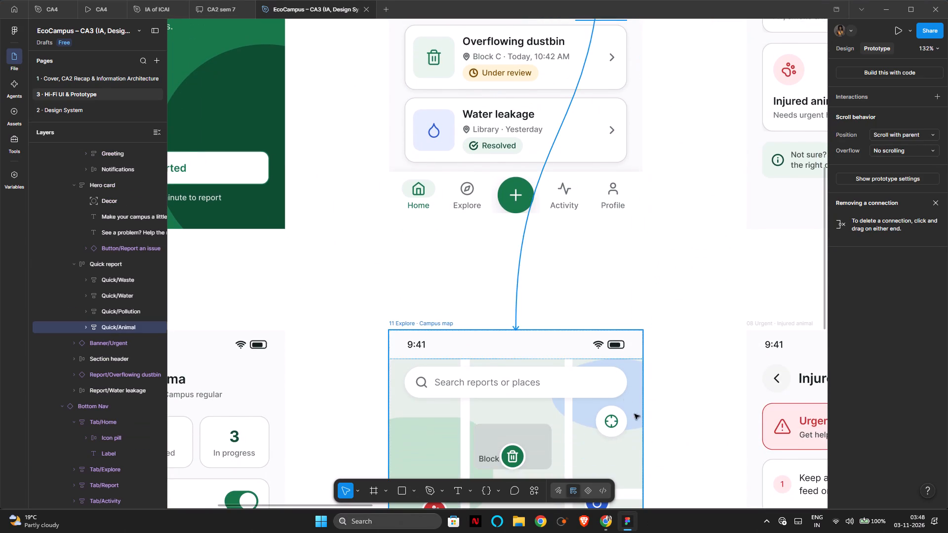
drag(634, 414, 829, 386)
click(581, 280)
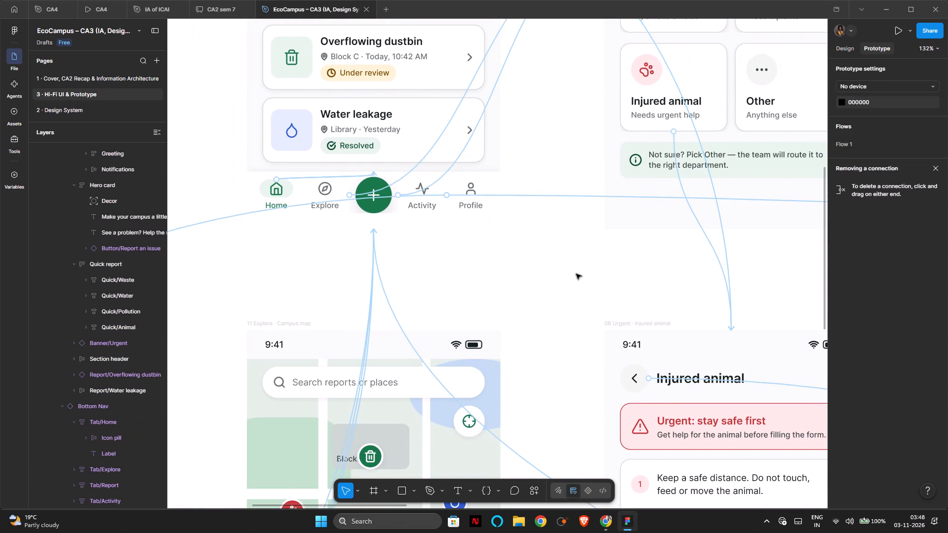
Connect the Overflowing dustbin report card on 02 Home to the 06 Report · Review screen.
double_click(436, 76)
scroll(505, 77, left, 1)
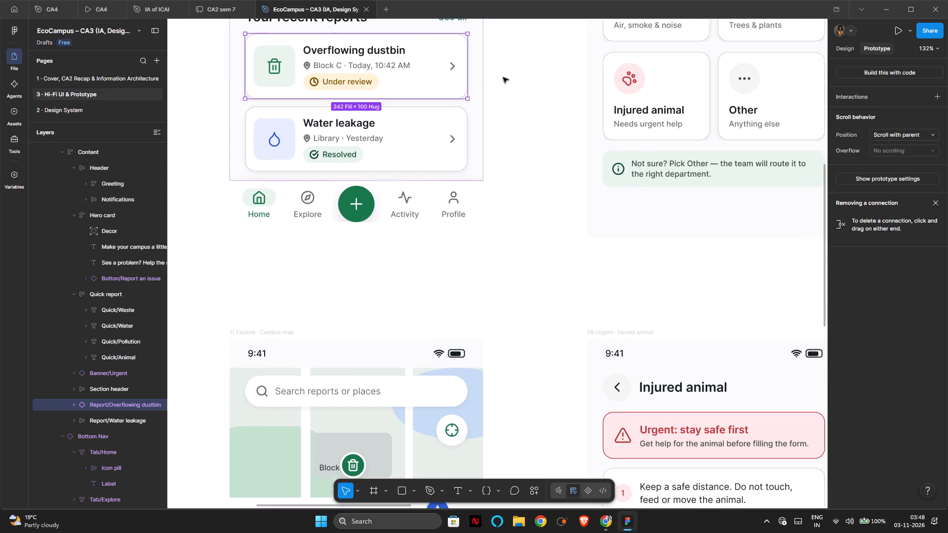
scroll(503, 77, left, 2)
click(401, 113)
drag(419, 108, 770, 112)
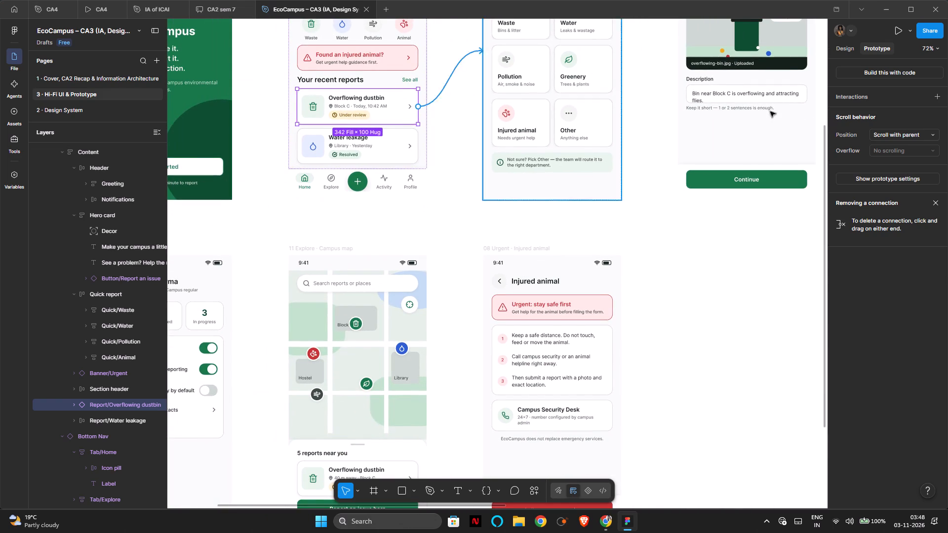
drag(770, 112, 909, 35)
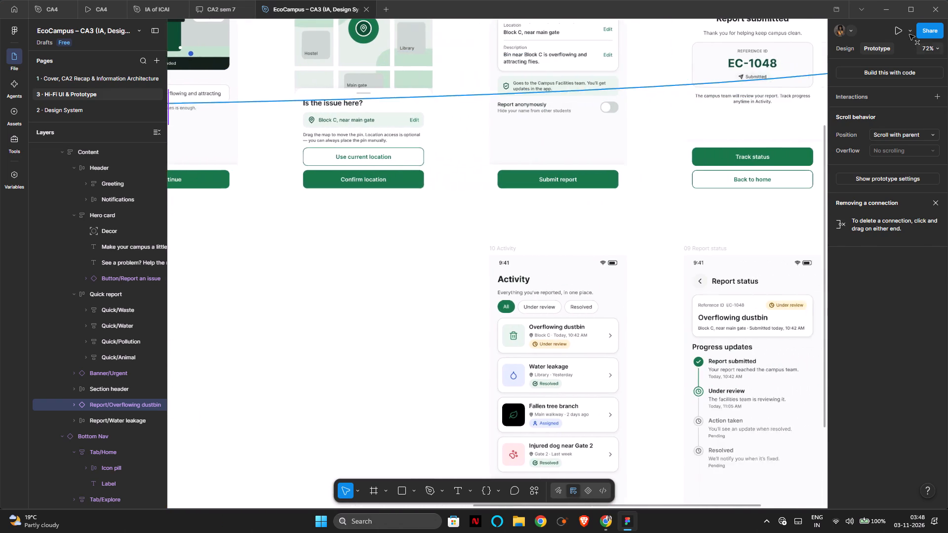
drag(909, 35, 274, 152)
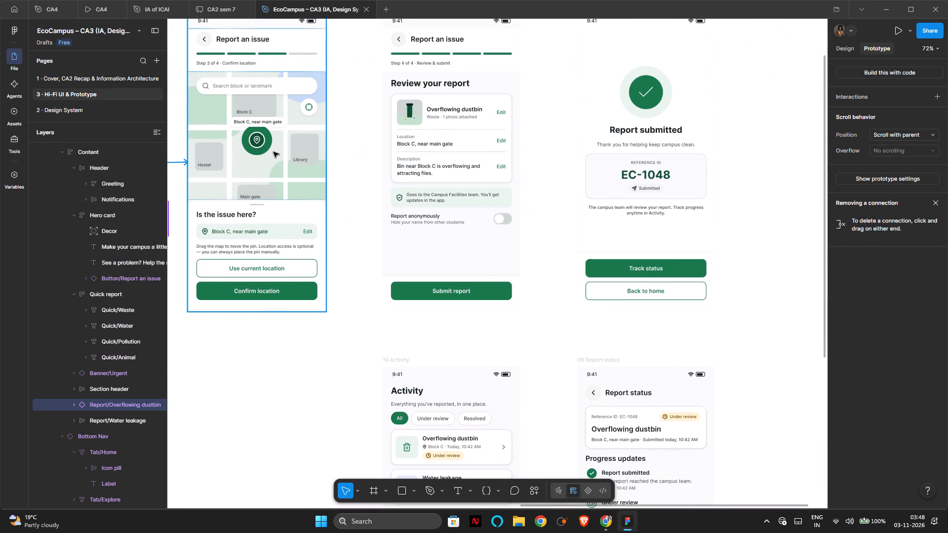
drag(274, 152, 386, 129)
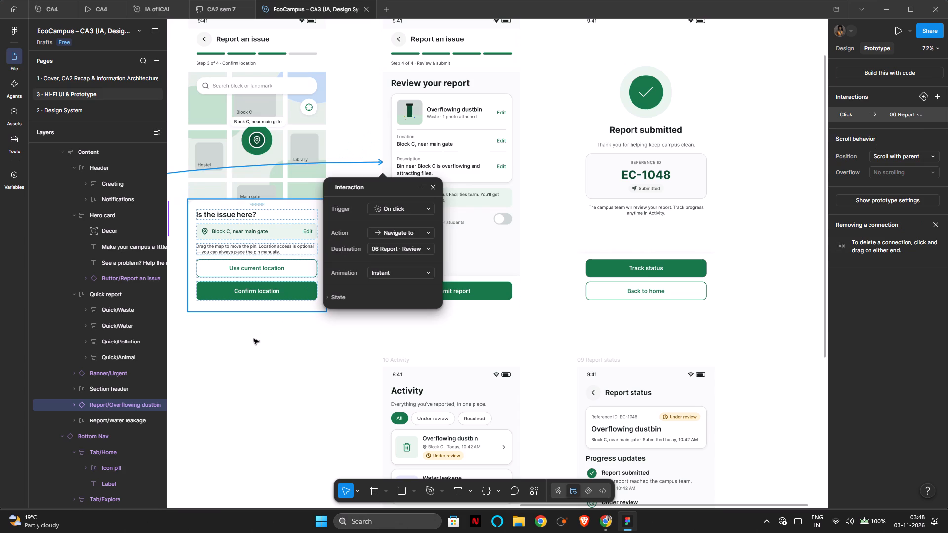
click(254, 339)
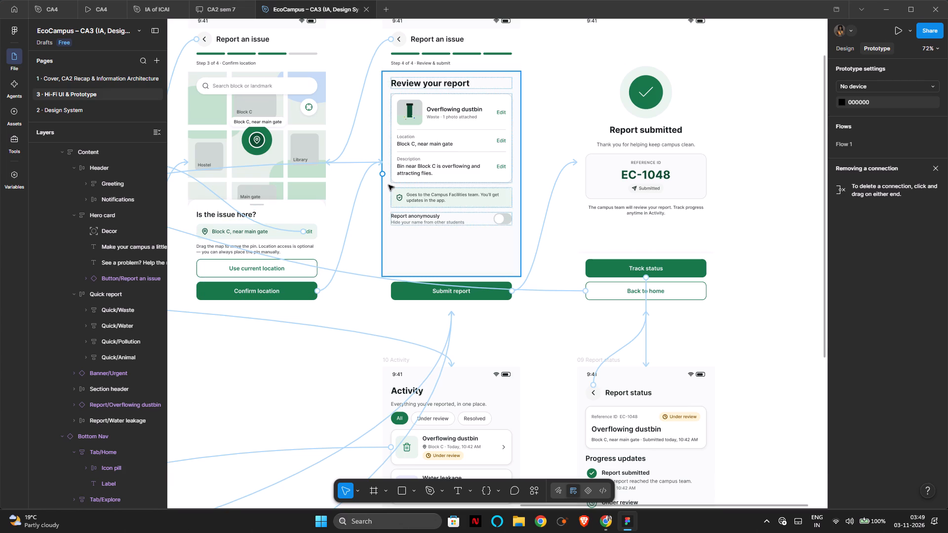
Copy the whole 04 Report · Evidence screen.
scroll(389, 185, right, 4)
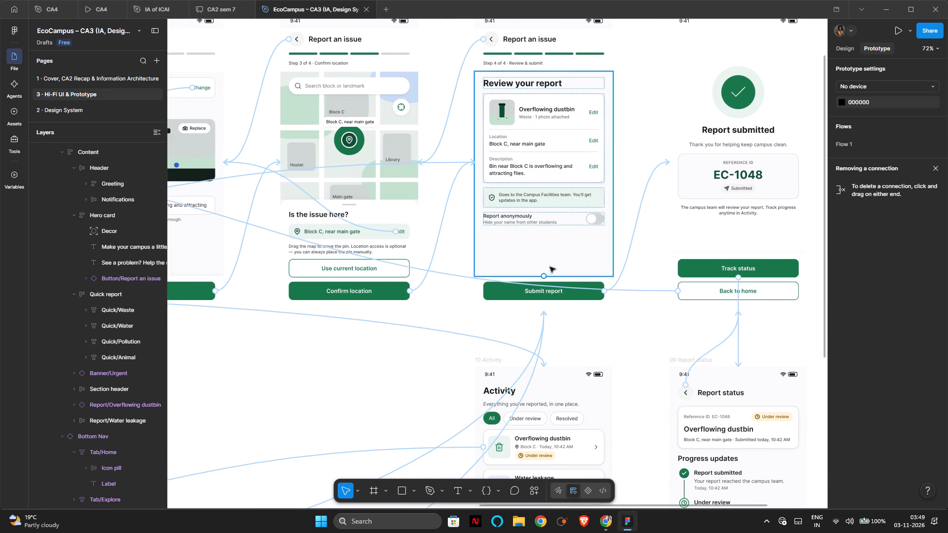
scroll(478, 280, right, 4)
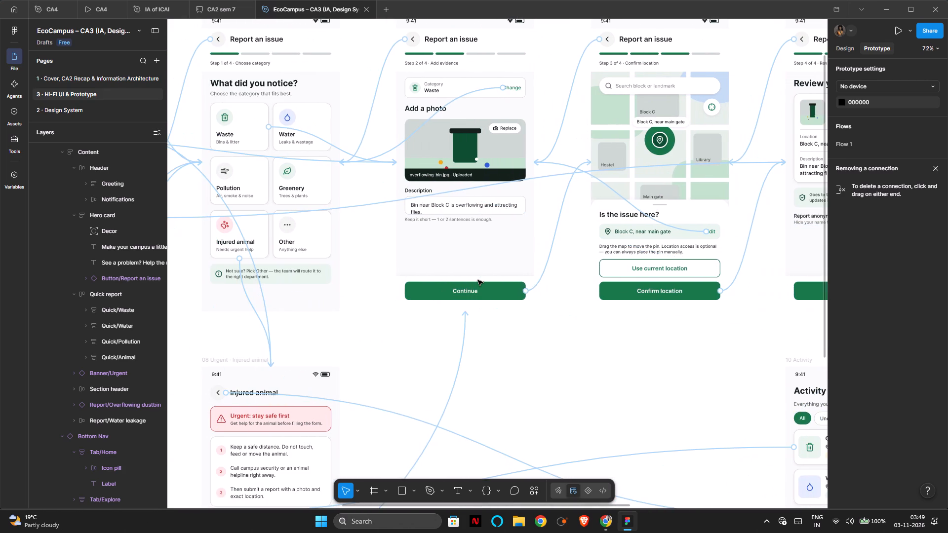
scroll(478, 280, up, 3)
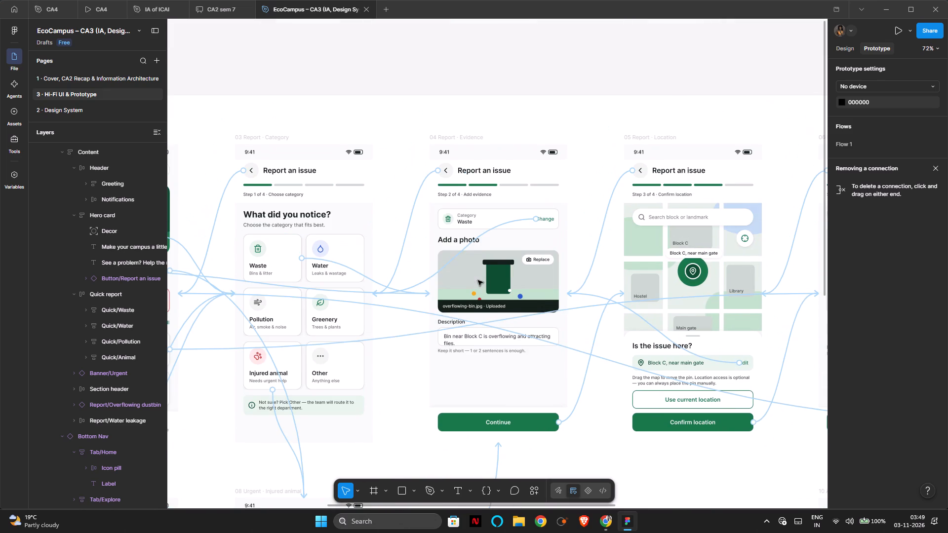
drag(407, 133, 606, 472)
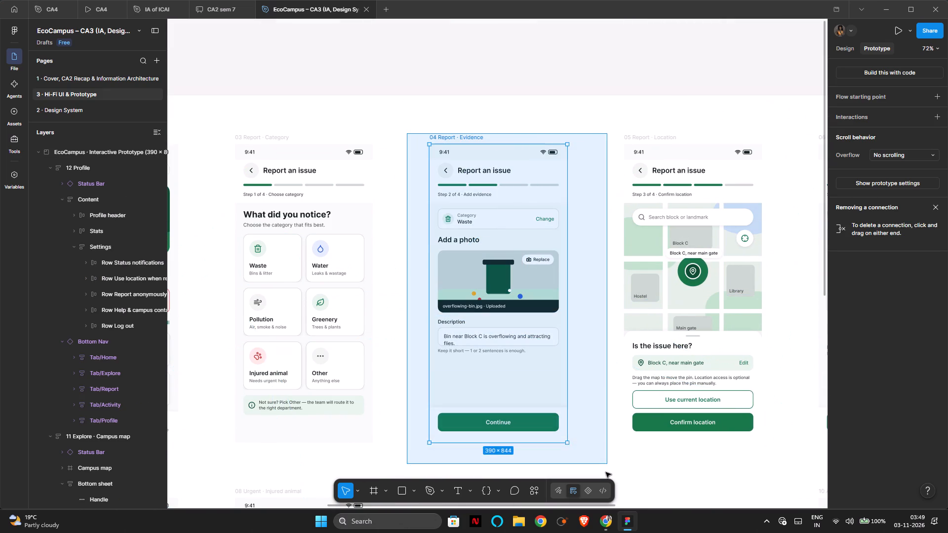
drag(606, 472, 572, 447)
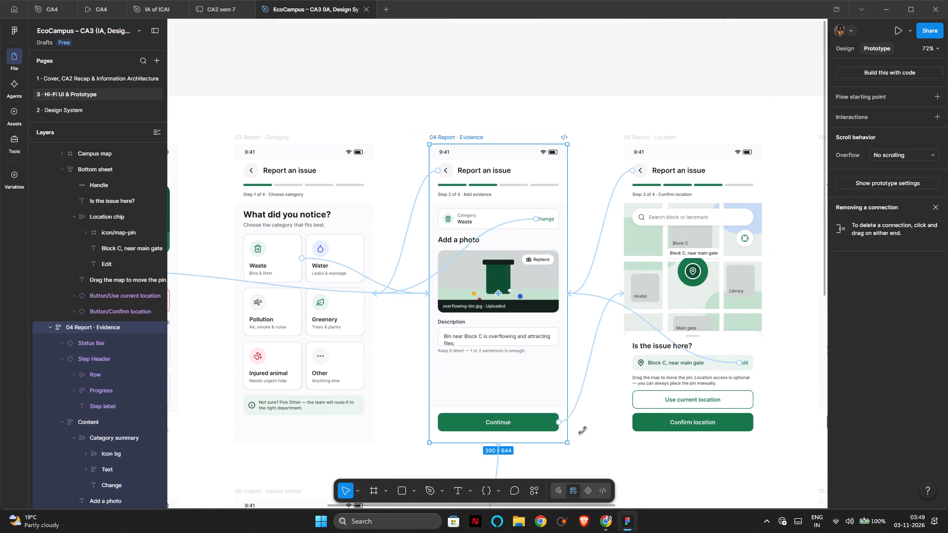
click(463, 138)
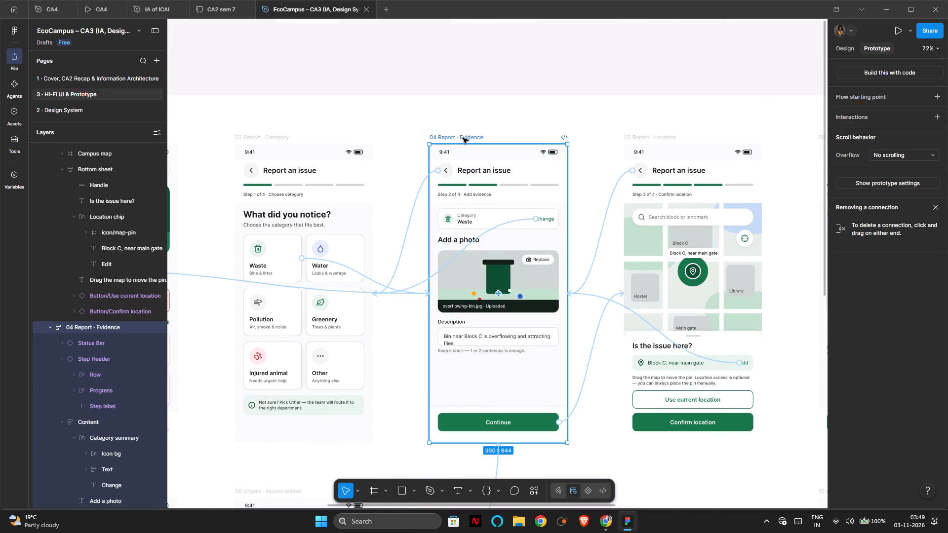
key(ctrl+c)
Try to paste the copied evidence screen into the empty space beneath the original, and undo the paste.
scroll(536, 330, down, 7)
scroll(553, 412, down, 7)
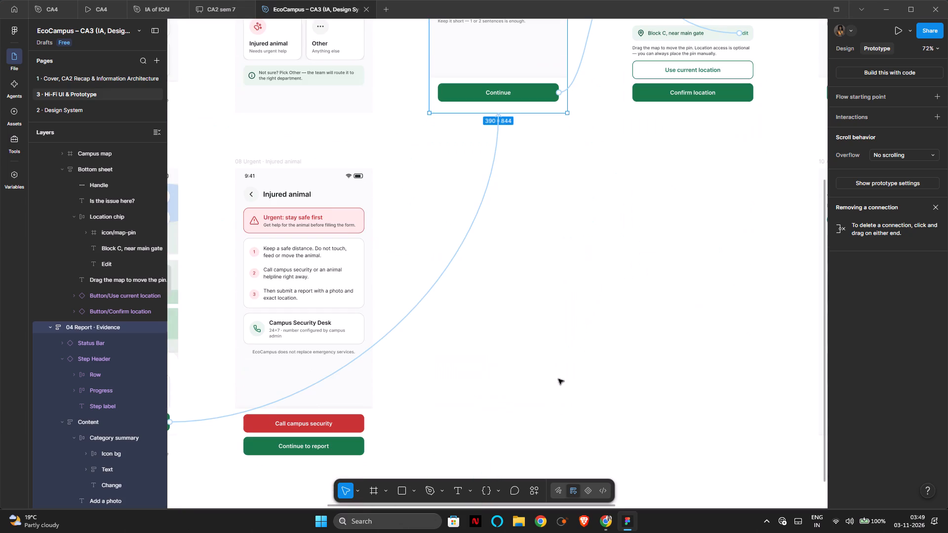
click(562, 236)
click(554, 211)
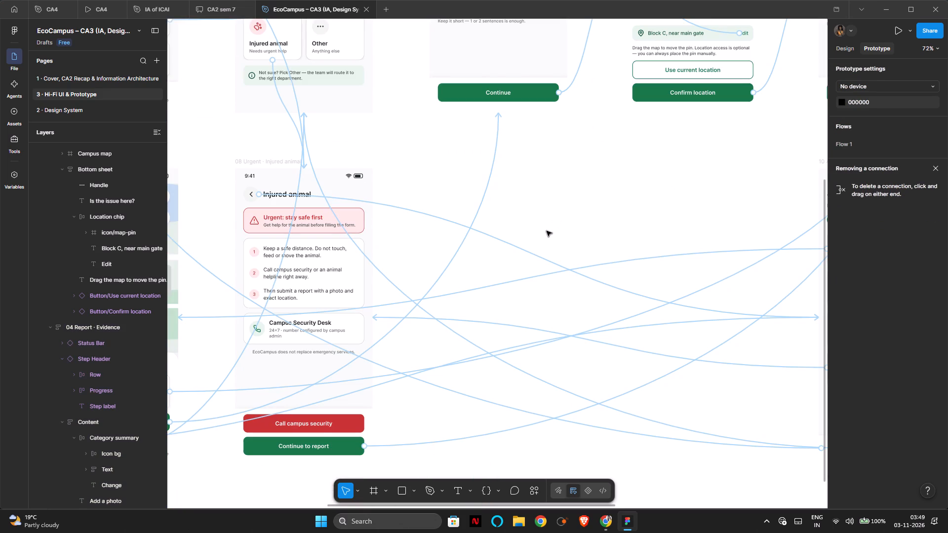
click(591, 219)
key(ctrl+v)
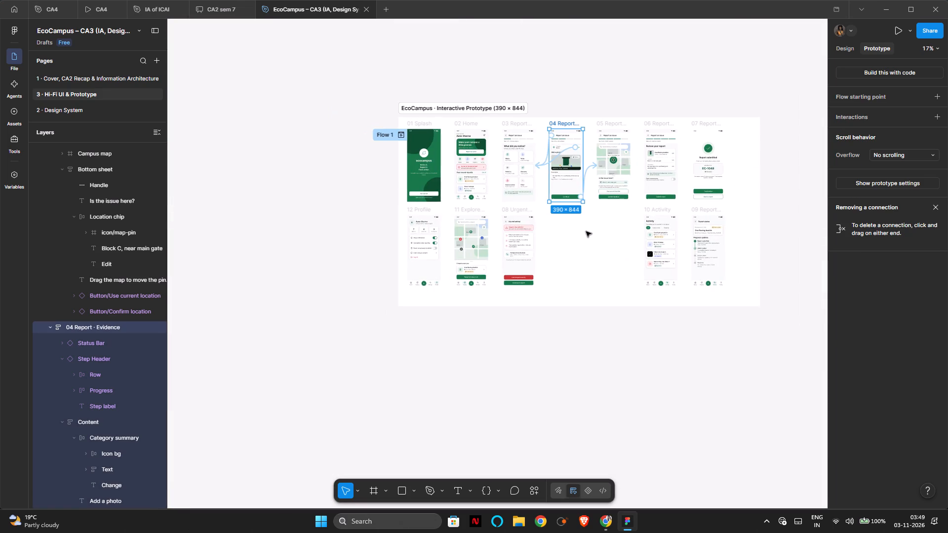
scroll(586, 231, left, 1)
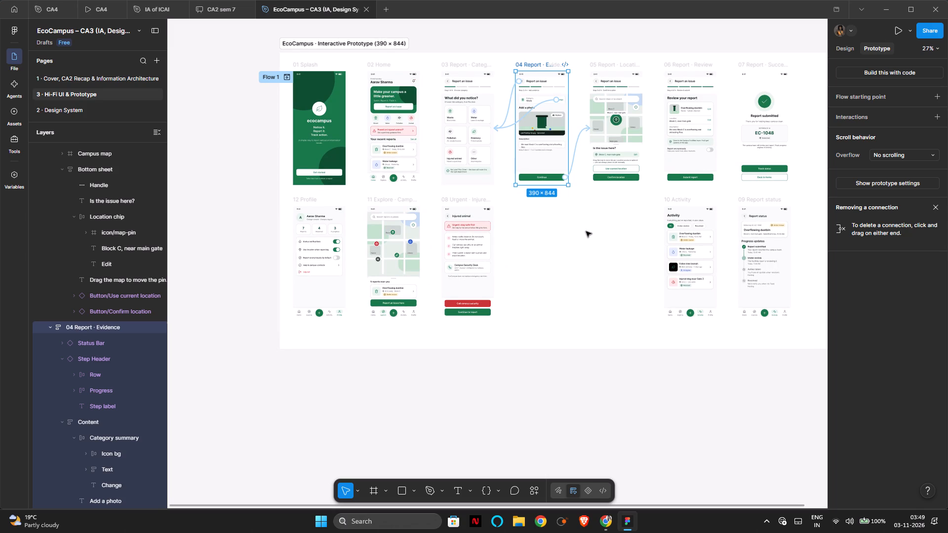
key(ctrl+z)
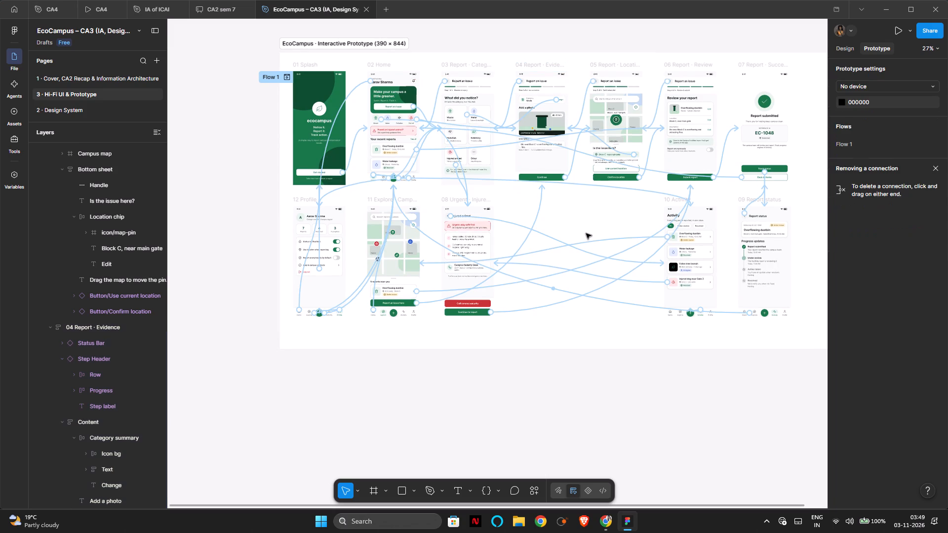
Paste the evidence screen and place the copy directly below the original, between 08 Urgent · Injured animal and 10 Activity.
click(527, 396)
click(527, 397)
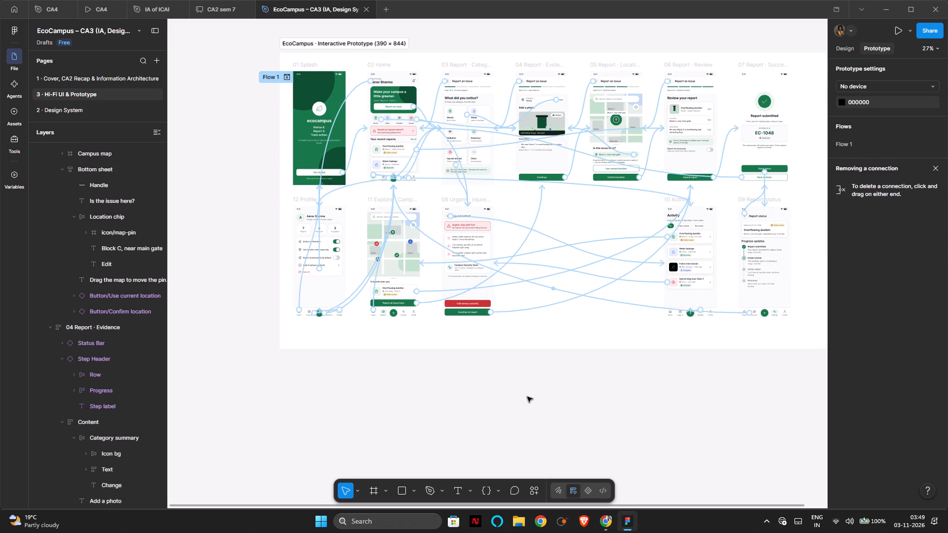
key(ctrl+v)
drag(544, 133, 543, 134)
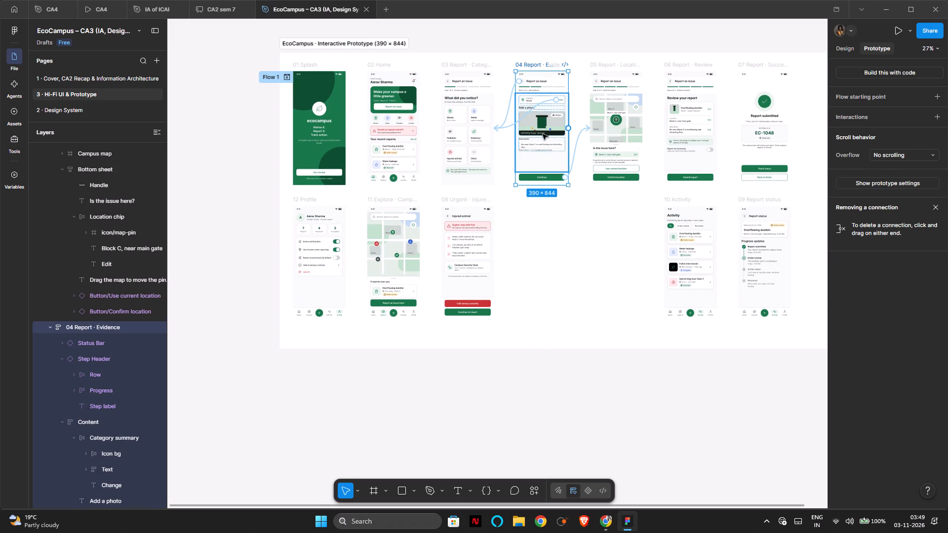
drag(543, 134, 546, 270)
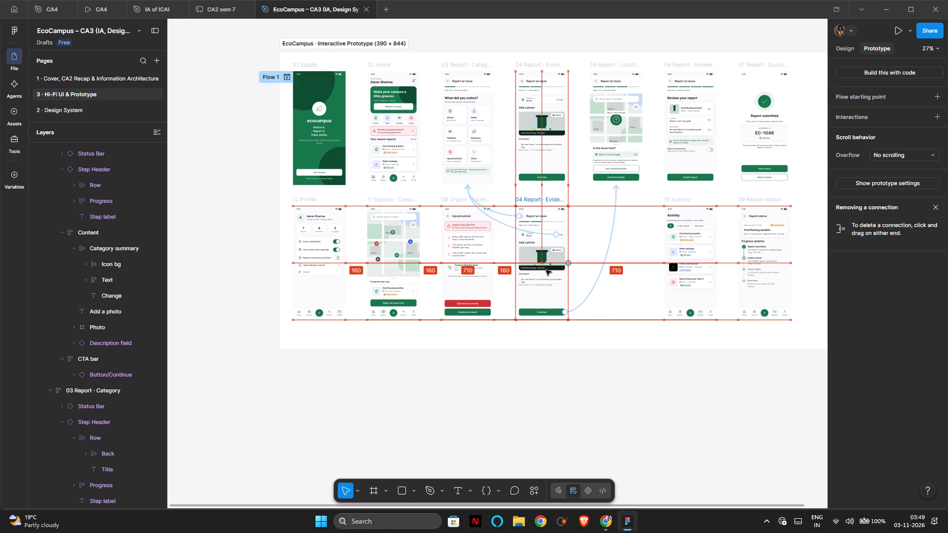
drag(546, 270, 544, 267)
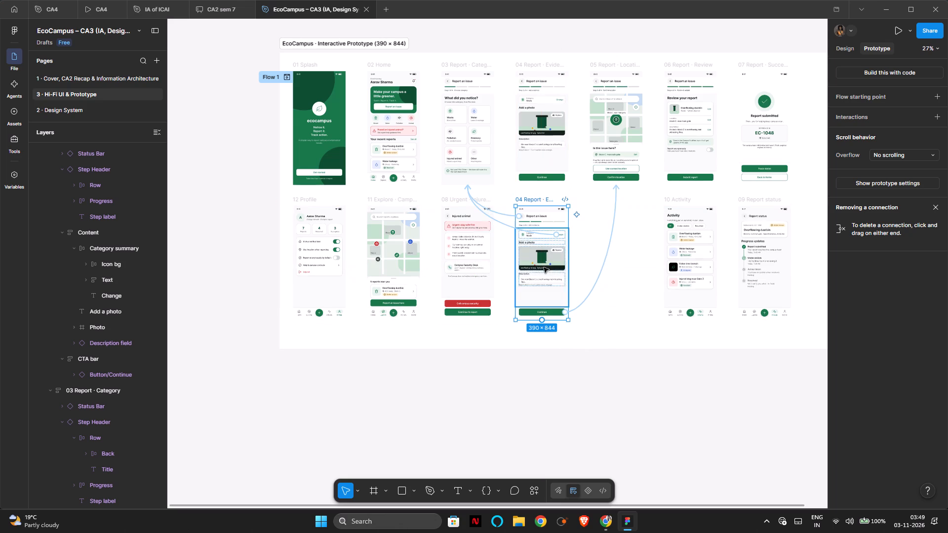
Change the category text on the duplicated 04 Report · Evidence screen to Water.
scroll(580, 355, up, 4)
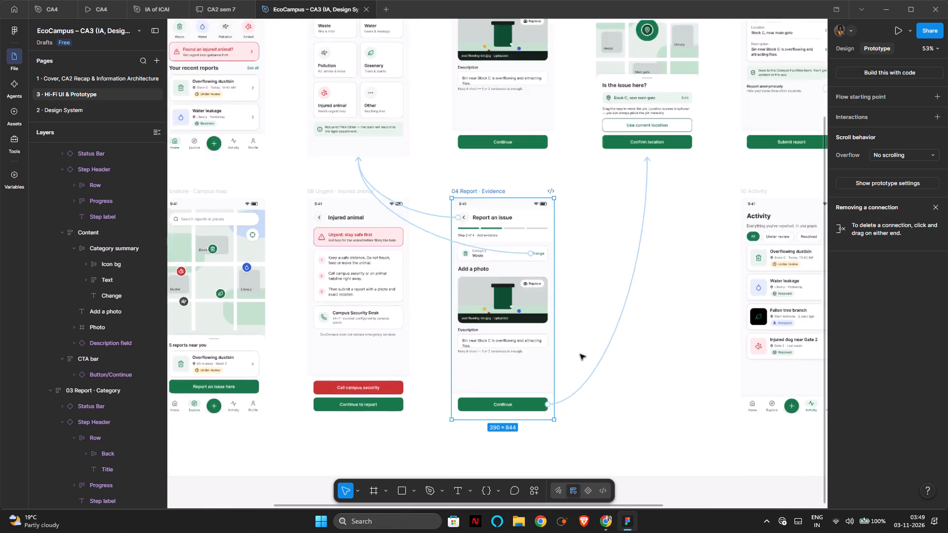
scroll(580, 354, up, 2)
click(544, 63)
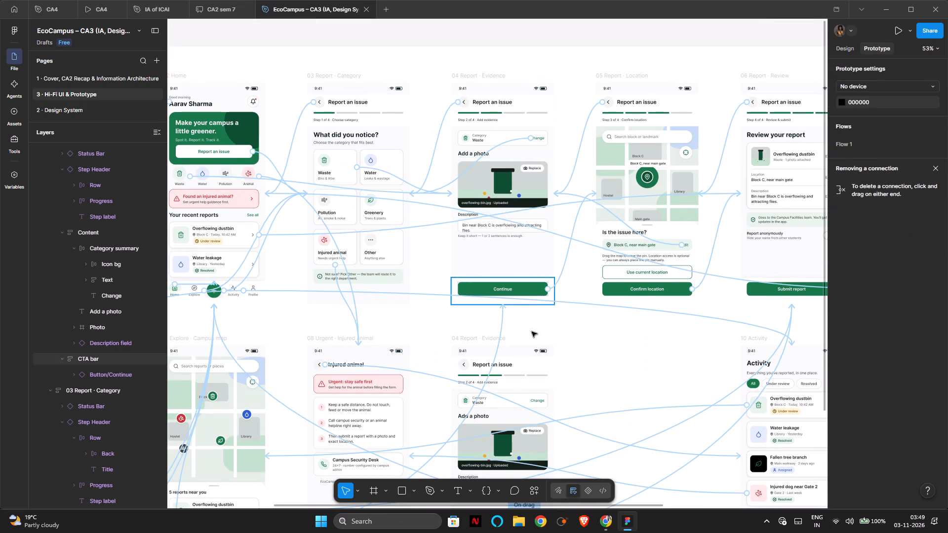
scroll(524, 365, down, 1)
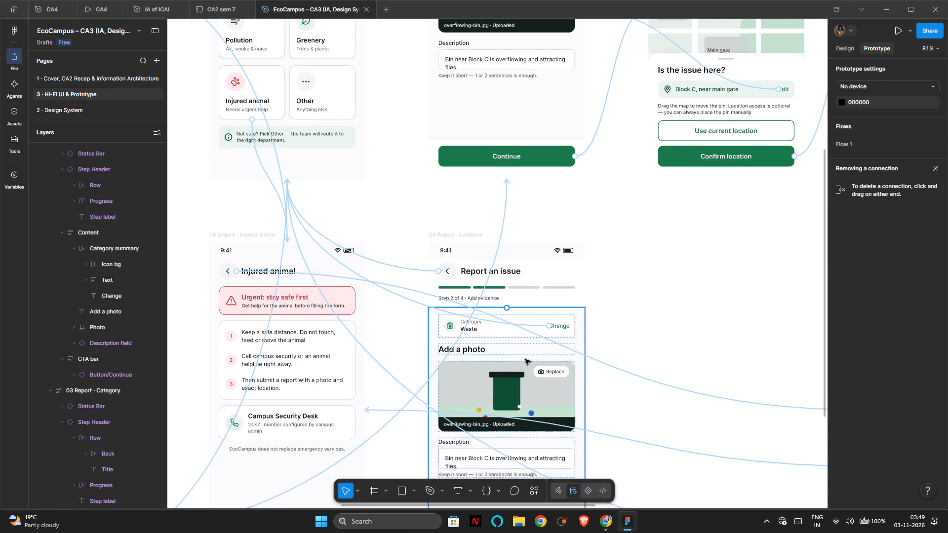
scroll(530, 353, right, 1)
scroll(530, 351, up, 1)
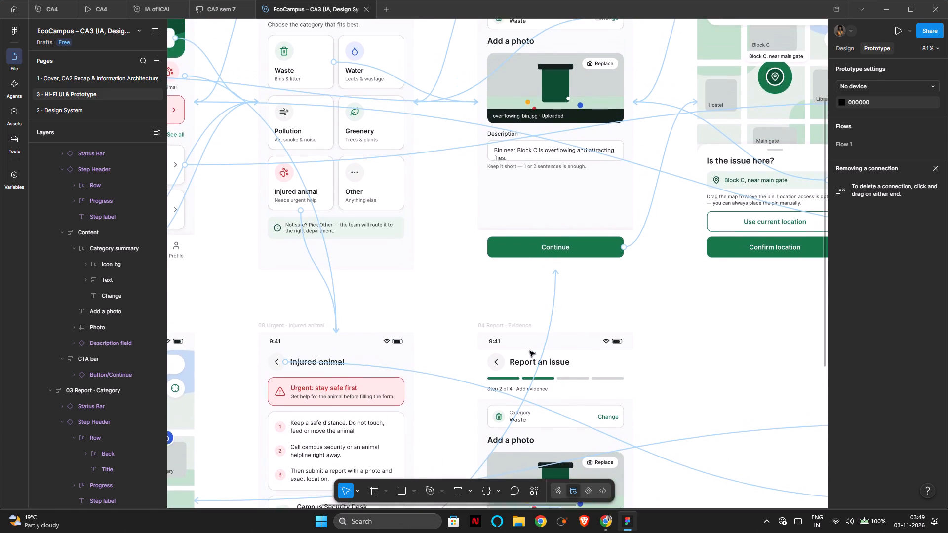
scroll(530, 351, up, 1)
double_click(520, 380)
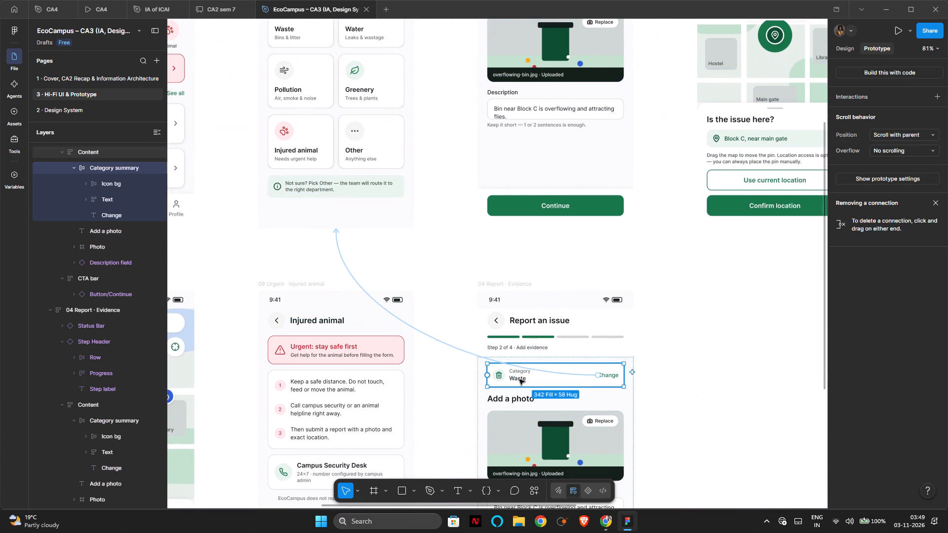
double_click(519, 380)
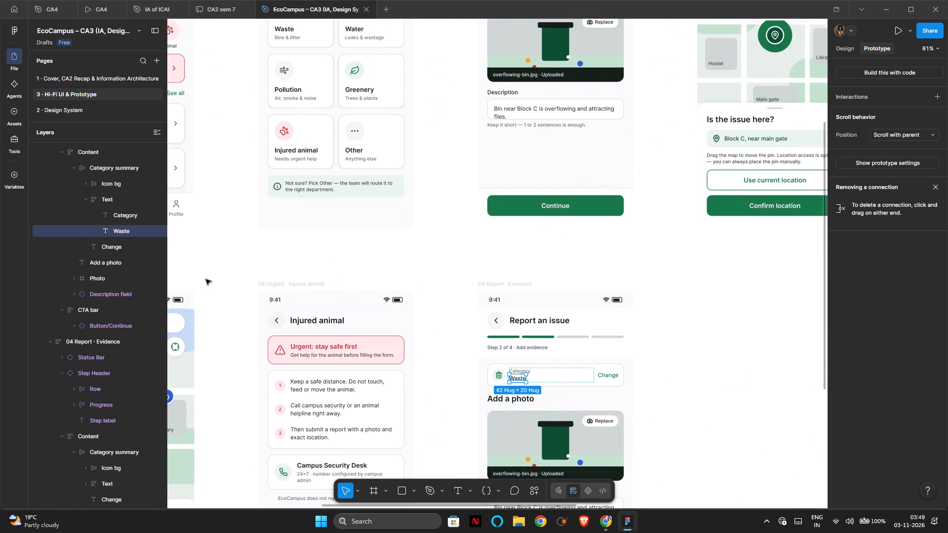
double_click(518, 379)
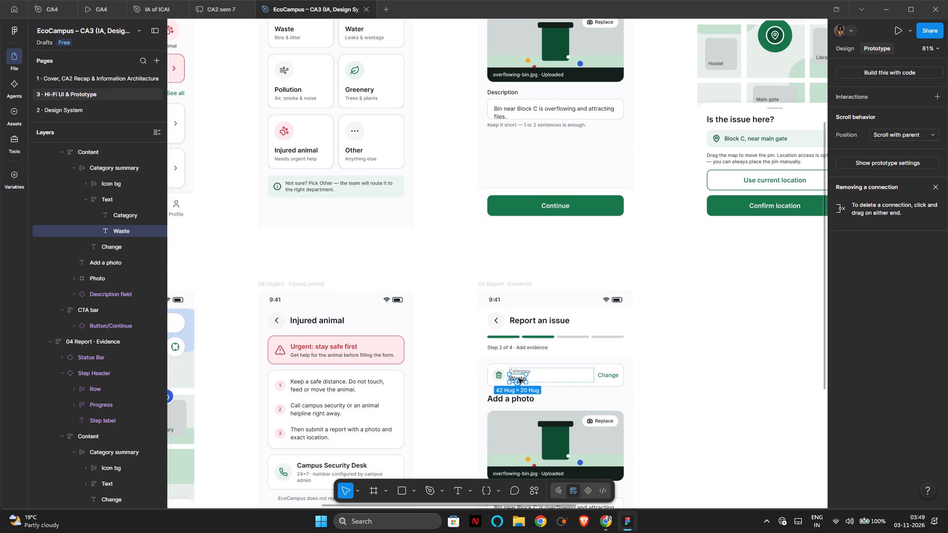
double_click(521, 378)
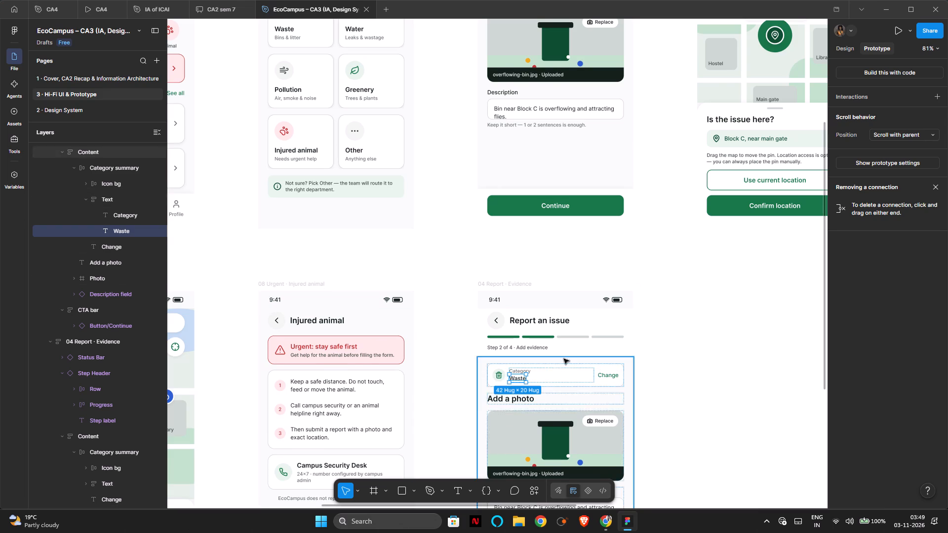
ctrl+scroll(558, 360, up, 6)
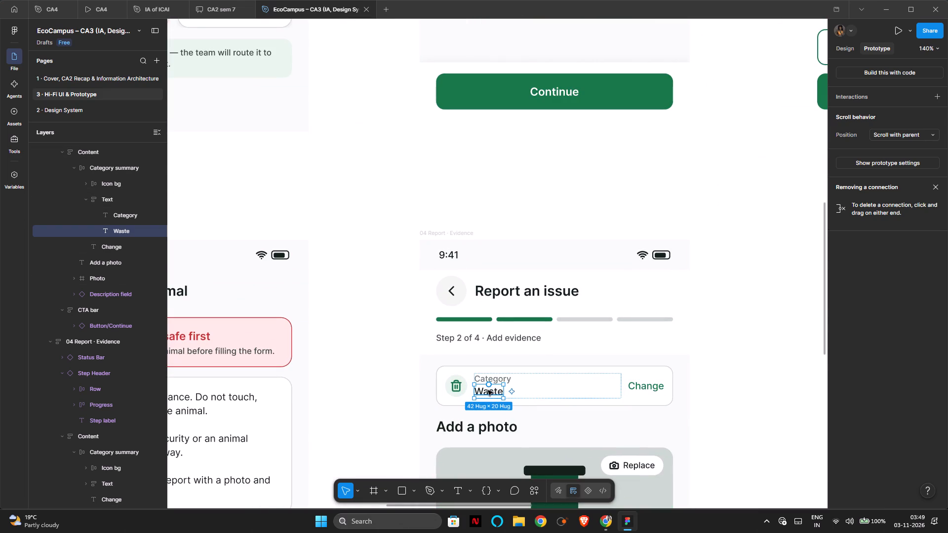
triple_click(488, 390)
double_click(488, 390)
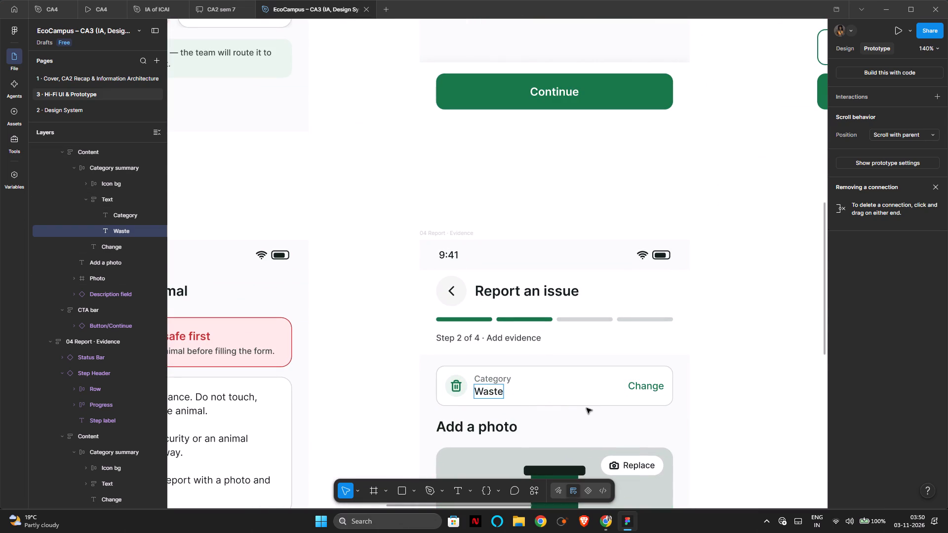
key(BackSpace)
key(Delete)
key(Delete)
text(ate)
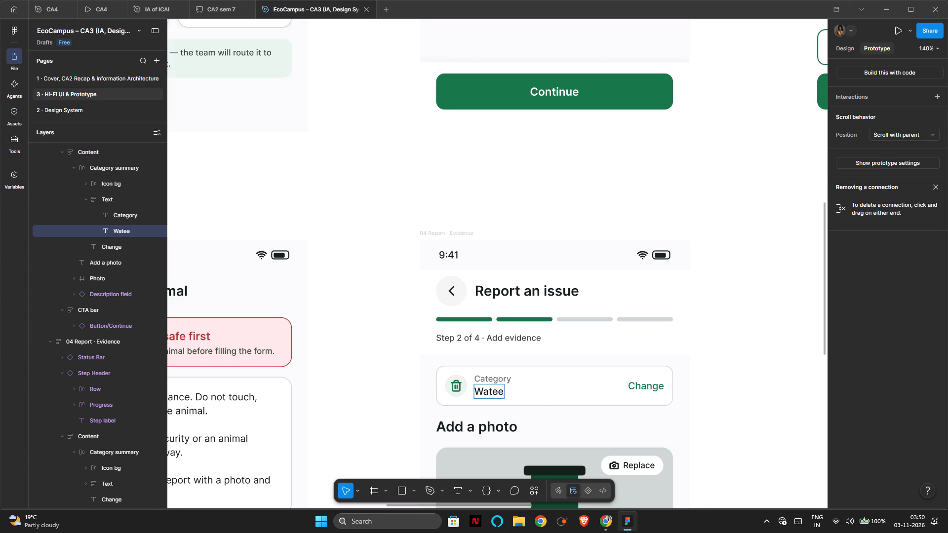
key(BackSpace)
key(Right)
key(r)
click(714, 297)
Move the Water evidence screen from the lower row to the empty space directly above the original 04 Report · Evidence screen.
scroll(682, 406, down, 2)
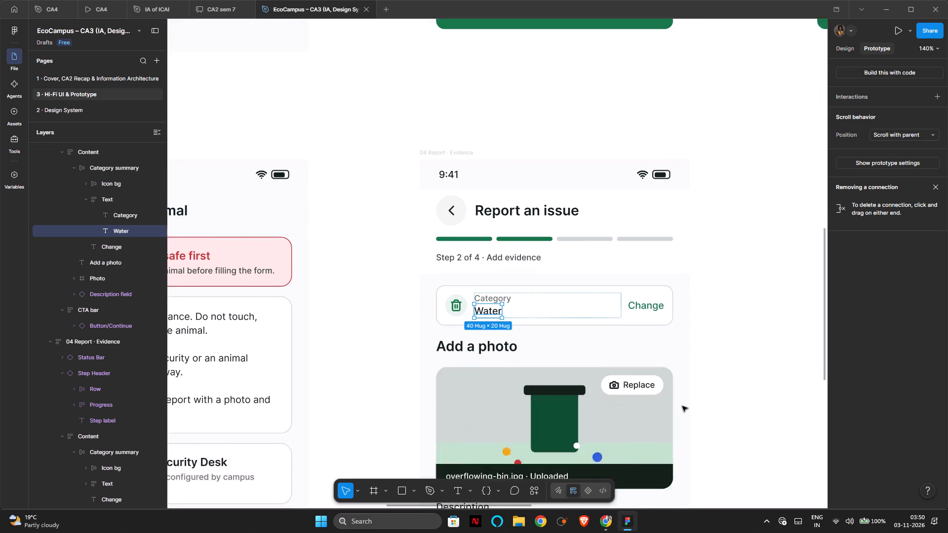
scroll(682, 406, down, 3)
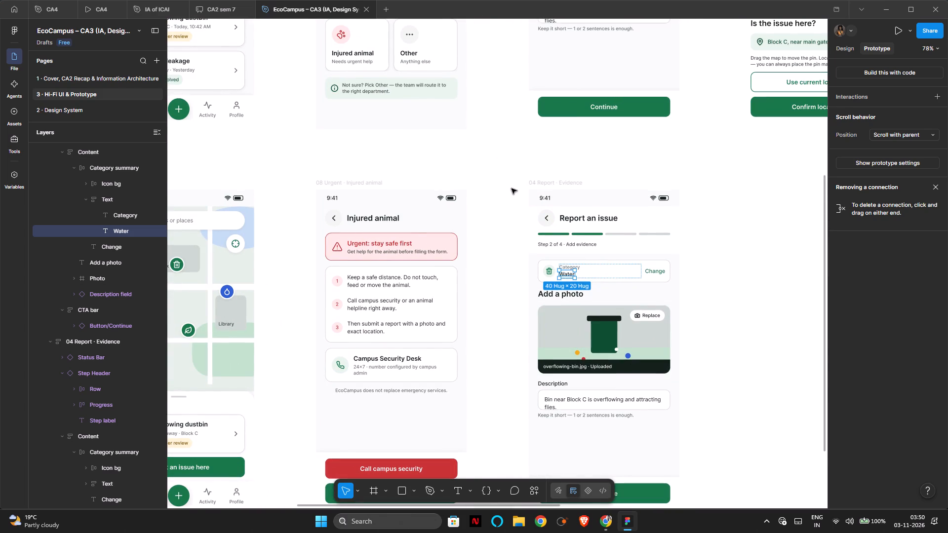
click(512, 189)
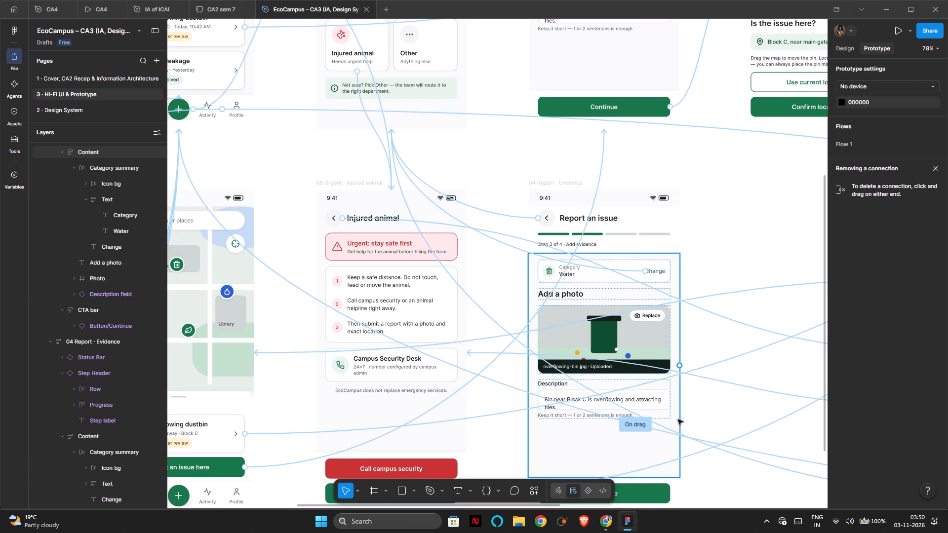
click(623, 196)
click(565, 183)
drag(565, 183, 569, 122)
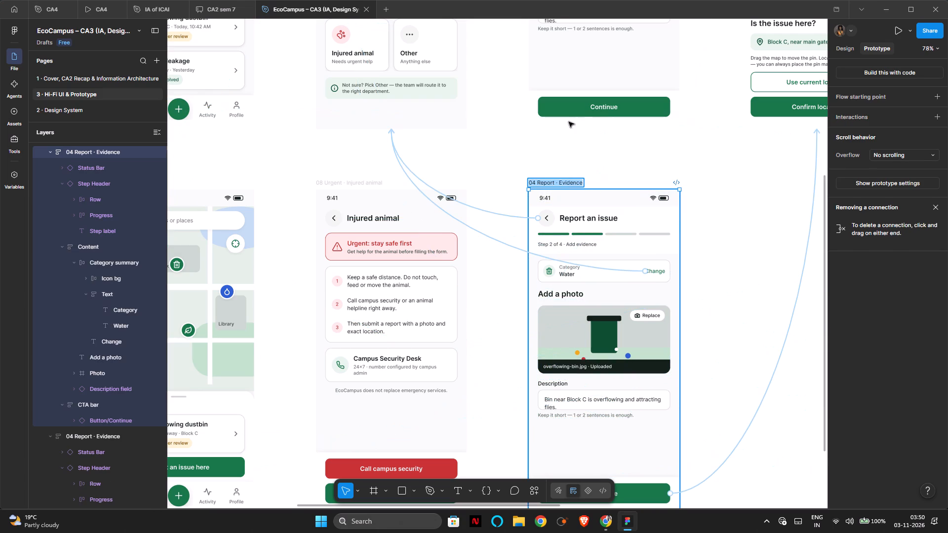
drag(569, 122, 557, 37)
click(624, 162)
drag(568, 183, 571, 0)
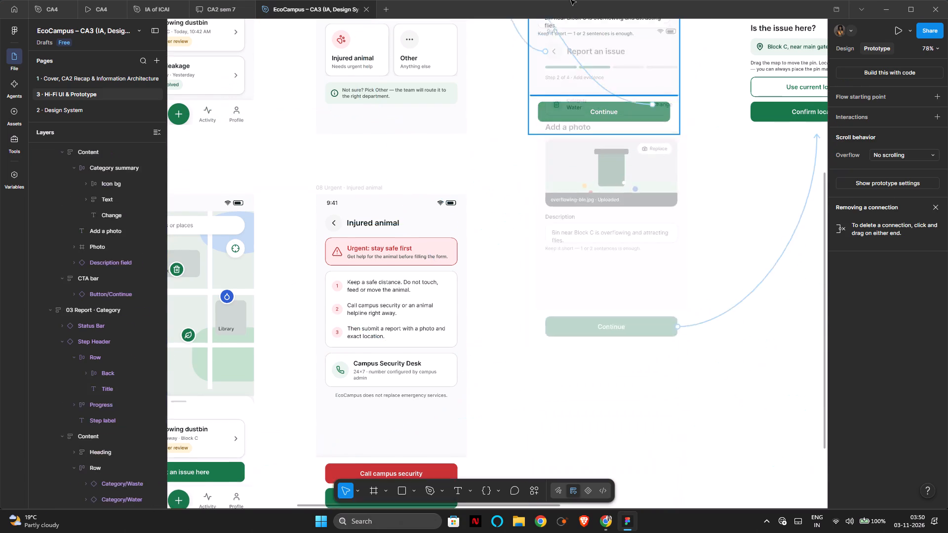
drag(571, 0, 549, 9)
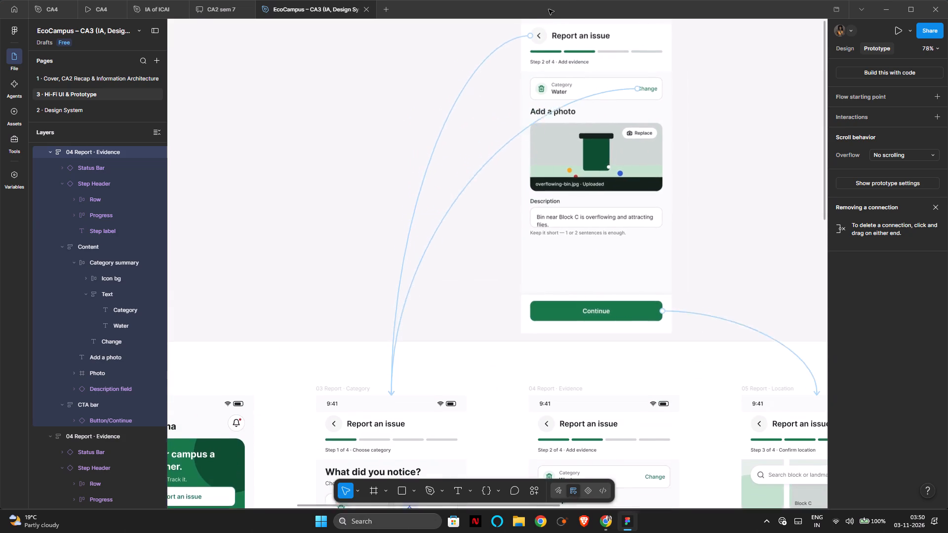
drag(549, 9, 562, 54)
click(740, 141)
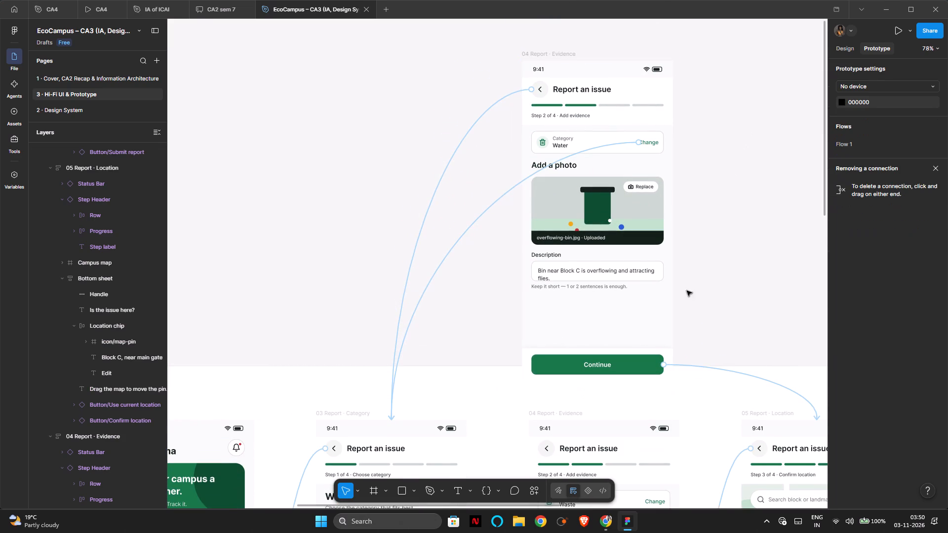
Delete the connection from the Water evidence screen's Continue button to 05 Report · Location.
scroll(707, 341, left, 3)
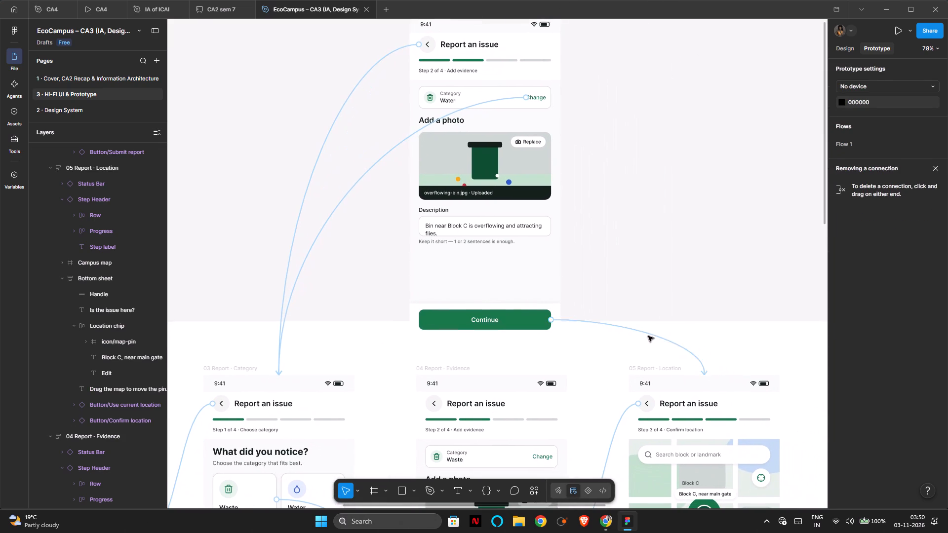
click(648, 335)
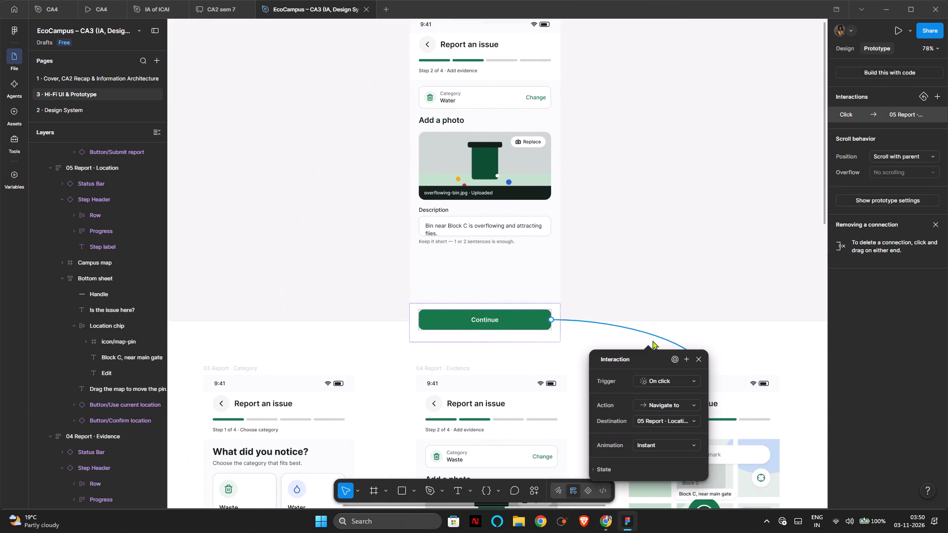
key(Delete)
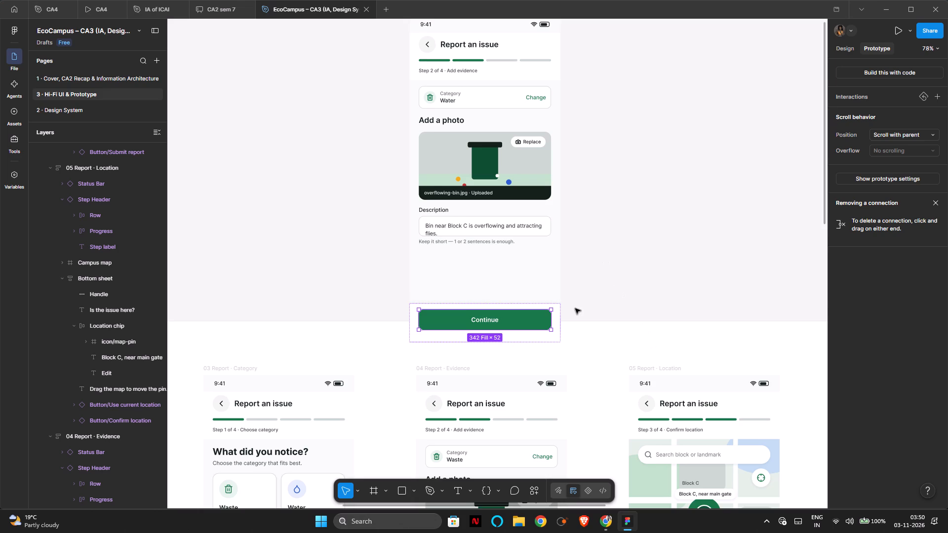
Connect the Water category card on 03 Report · Category to the Water evidence screen.
scroll(575, 308, down, 1)
click(307, 263)
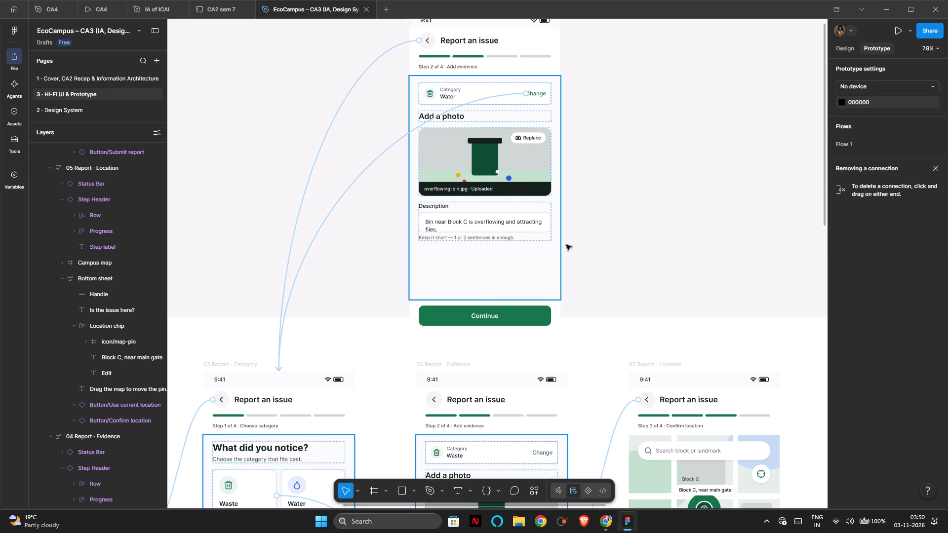
scroll(569, 258, down, 3)
double_click(360, 344)
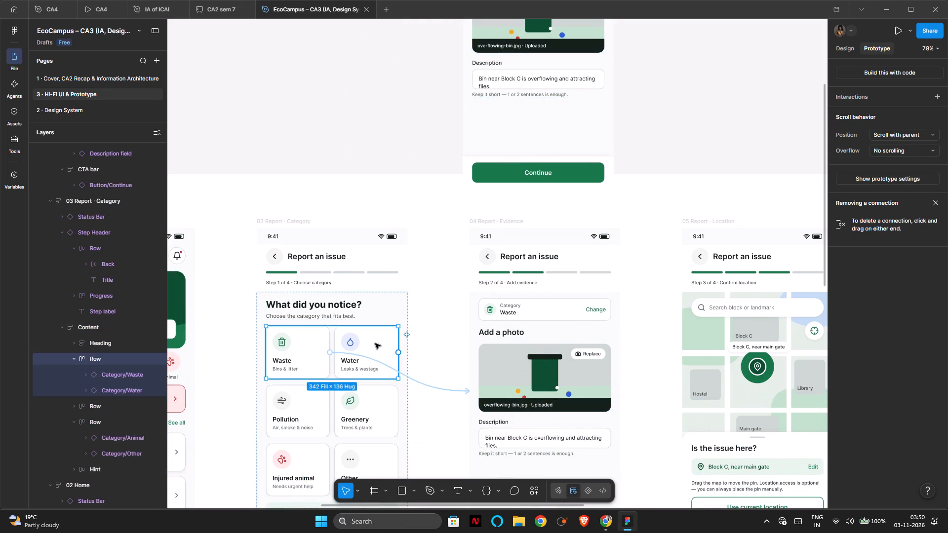
double_click(383, 342)
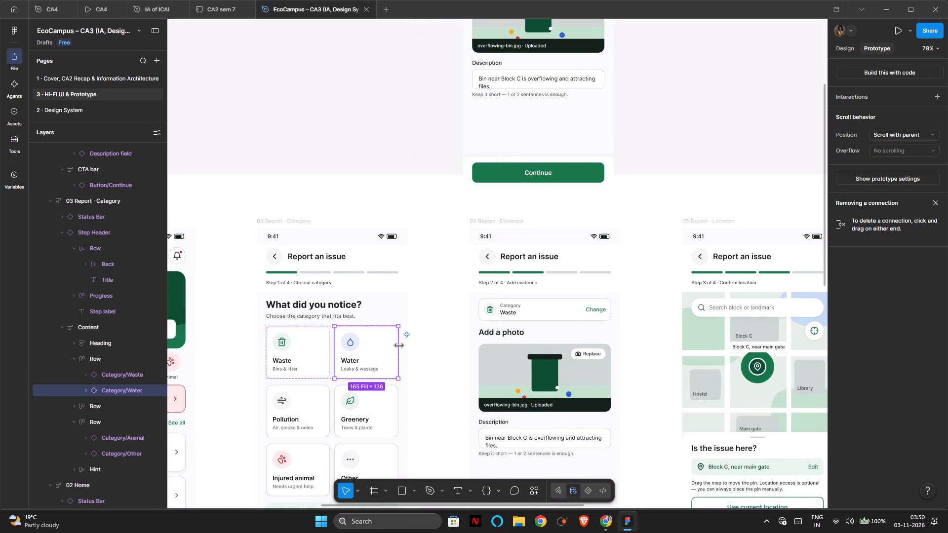
drag(397, 351, 470, 48)
click(699, 104)
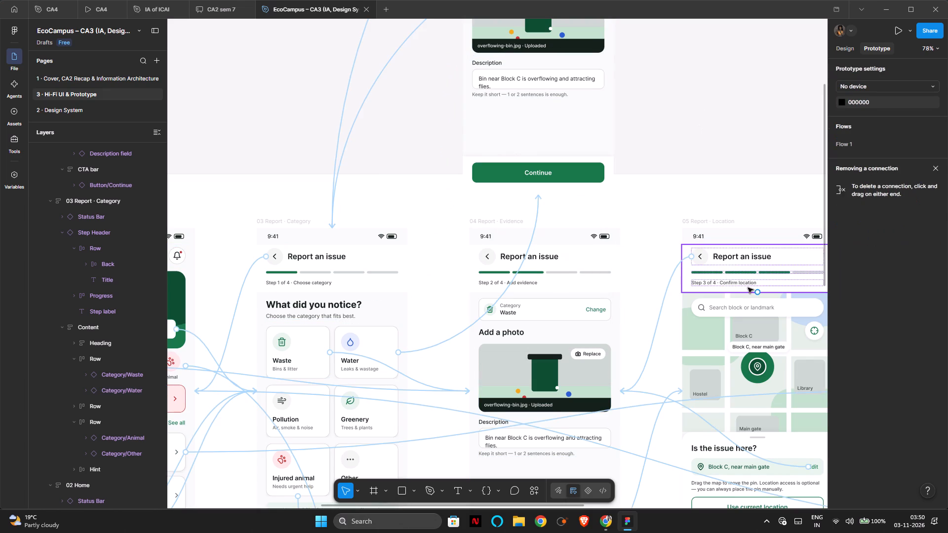
Connect the Continue button on the Water evidence screen to the 05 Report · Location screen.
scroll(765, 310, up, 1)
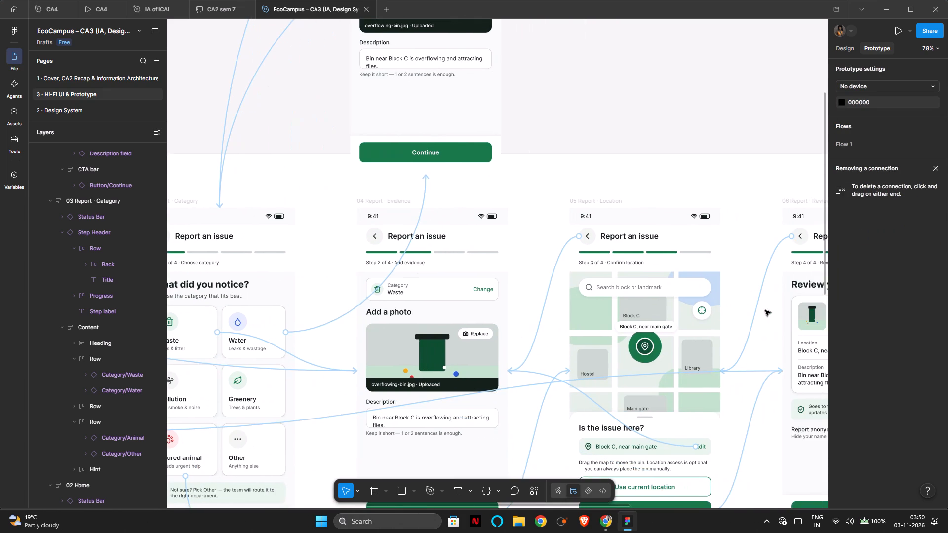
scroll(765, 310, up, 1)
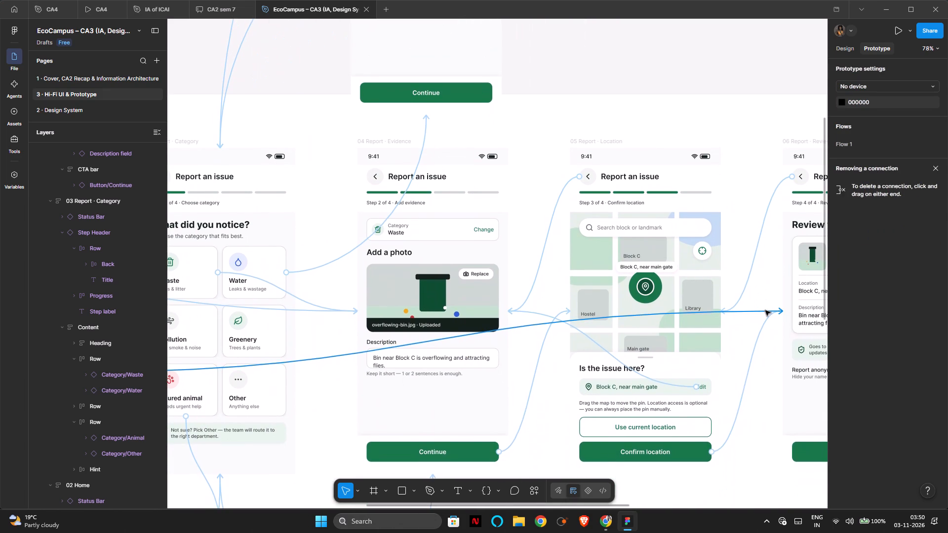
scroll(765, 310, up, 1)
click(470, 271)
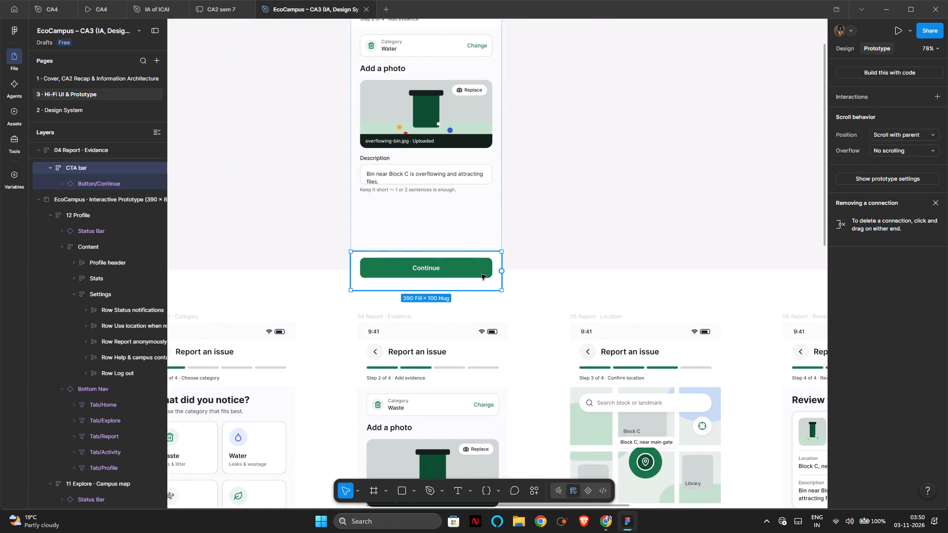
double_click(472, 270)
drag(492, 268, 662, 363)
click(668, 213)
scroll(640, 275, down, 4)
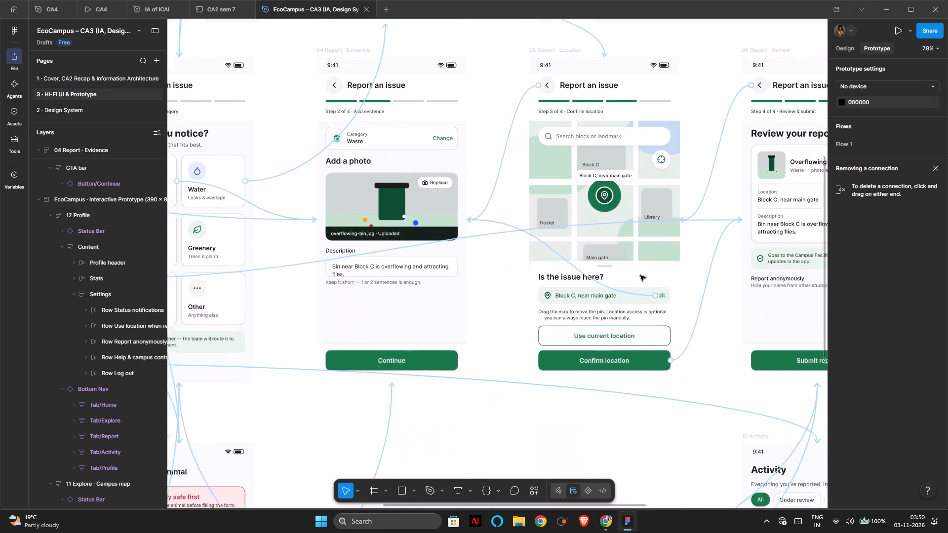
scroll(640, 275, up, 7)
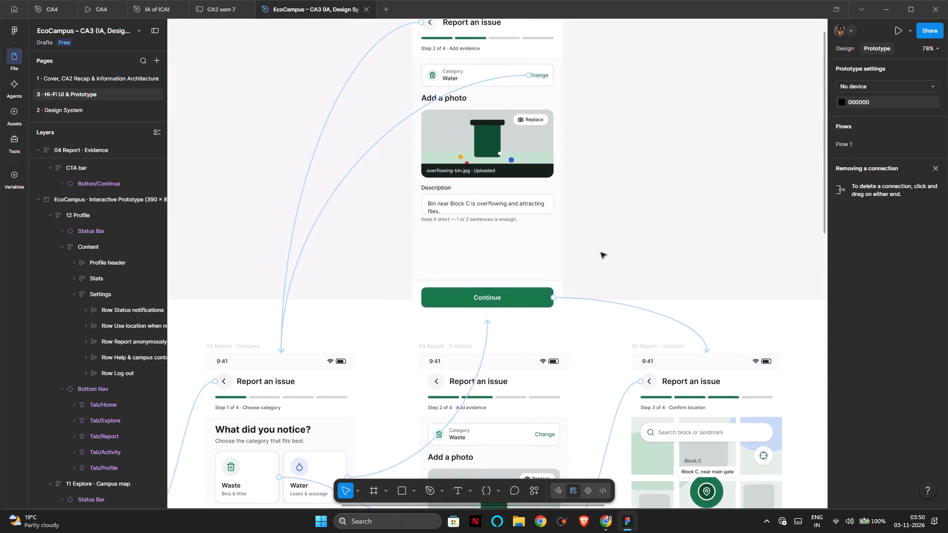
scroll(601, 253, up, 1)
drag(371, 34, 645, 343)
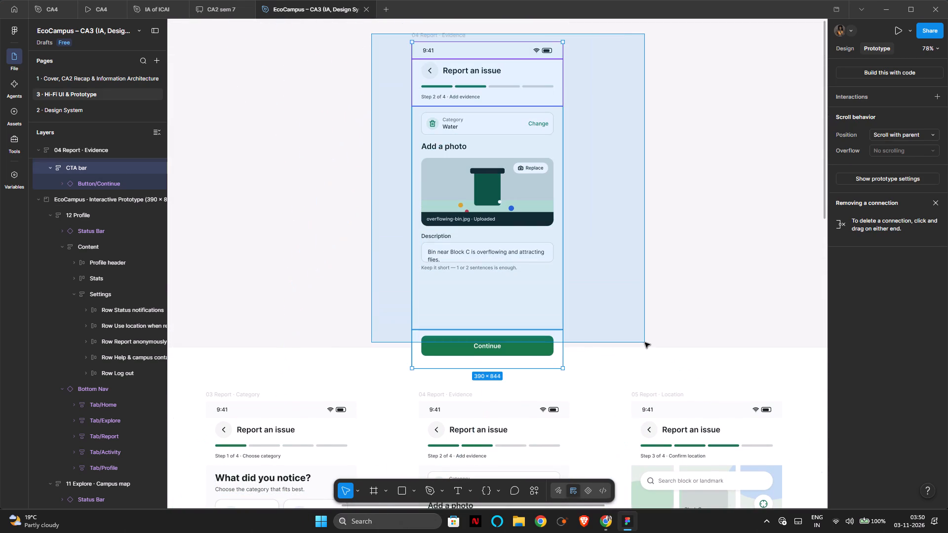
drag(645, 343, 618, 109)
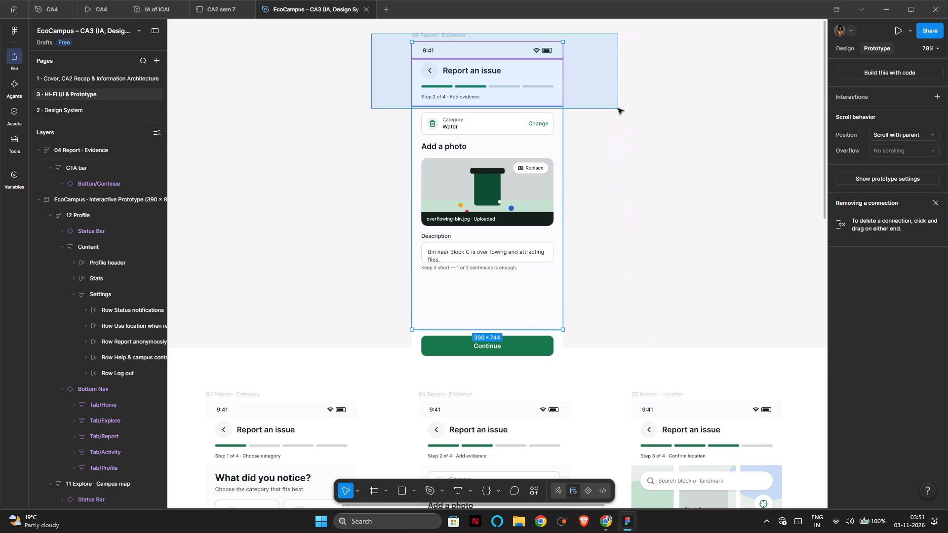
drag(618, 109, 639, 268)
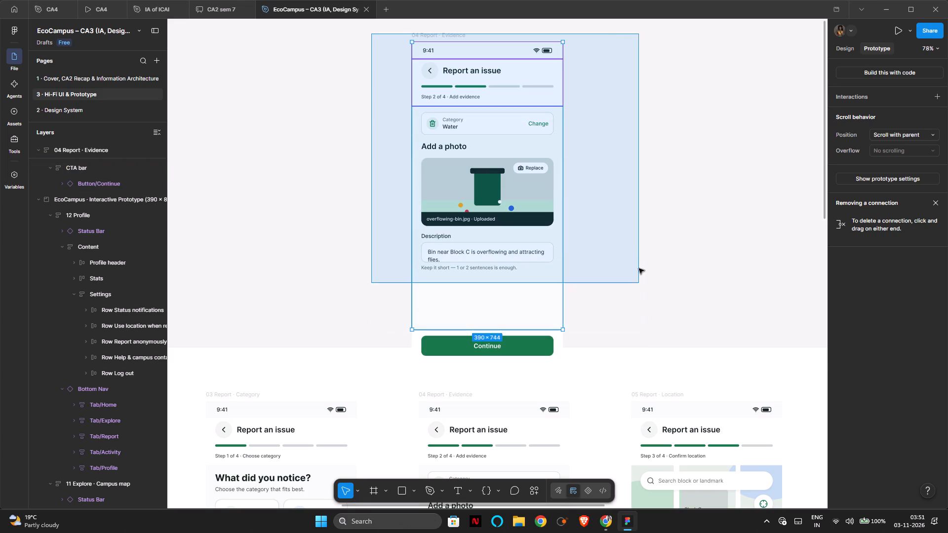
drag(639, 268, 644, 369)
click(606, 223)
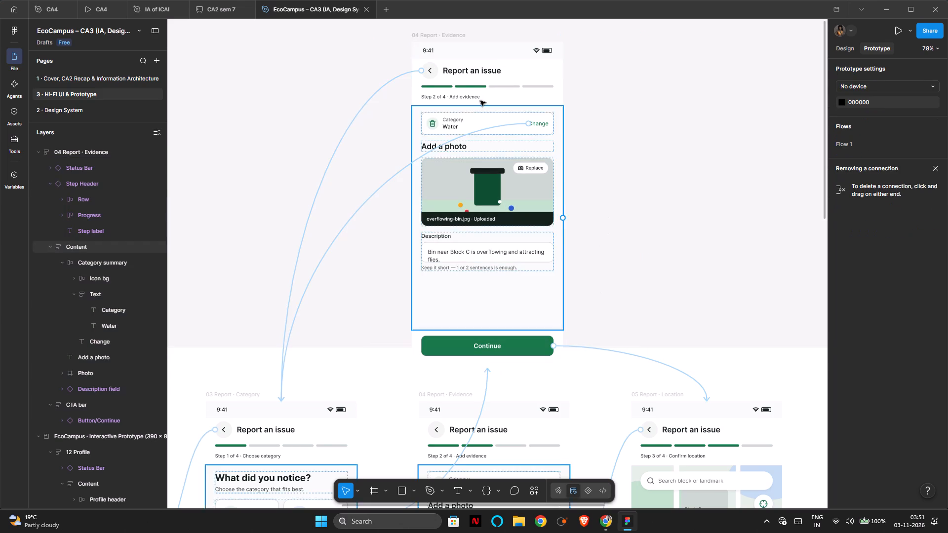
Duplicate the Water evidence screen and place the copy beside the original, in the space above 05 Report · Location.
click(451, 35)
key(ctrl+c)
key(ctrl+v)
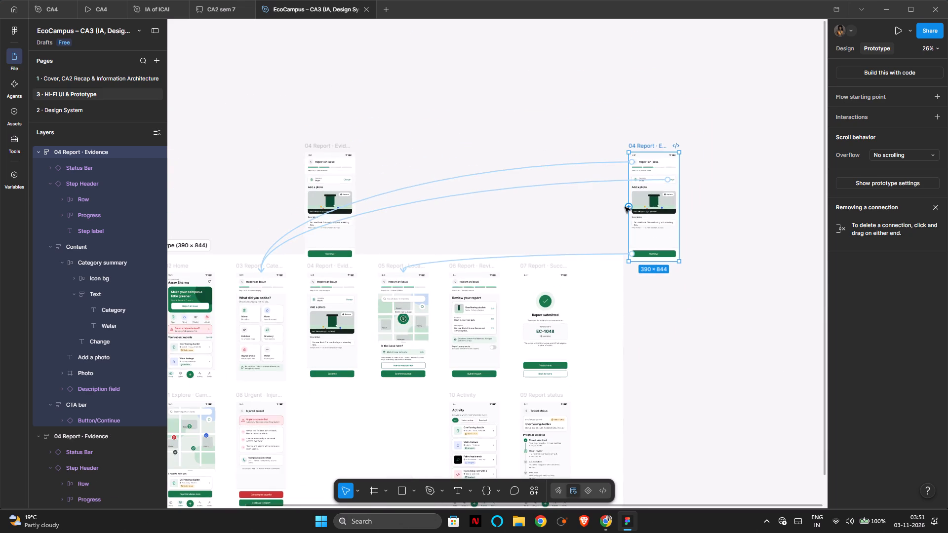
drag(647, 145, 496, 140)
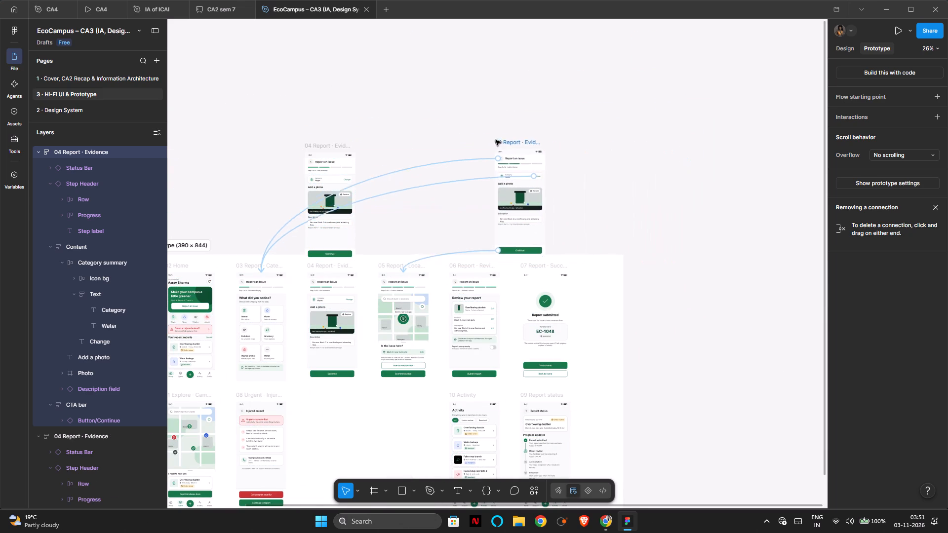
drag(496, 140, 384, 146)
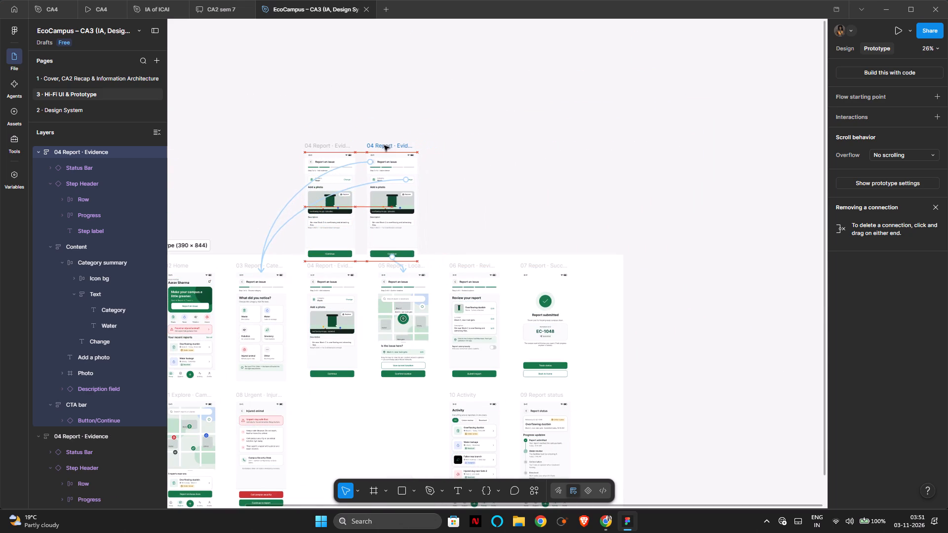
drag(384, 146, 390, 135)
Move the original Water evidence screen slightly up so its top edge lines up with the copy.
drag(323, 144, 320, 131)
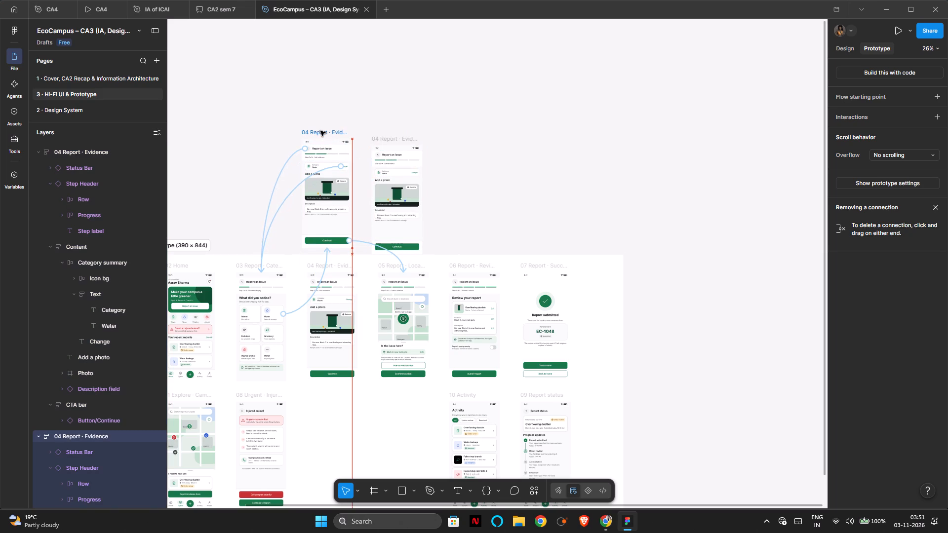
drag(320, 131, 321, 135)
click(523, 134)
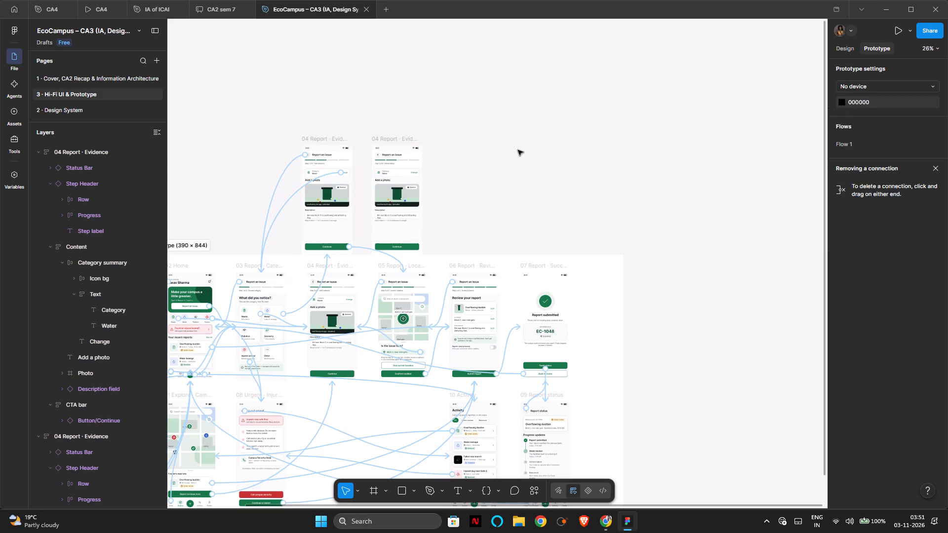
Change the category value on the duplicated evidence screen to Pollution.
scroll(516, 152, down, 1)
scroll(513, 153, up, 1)
click(522, 135)
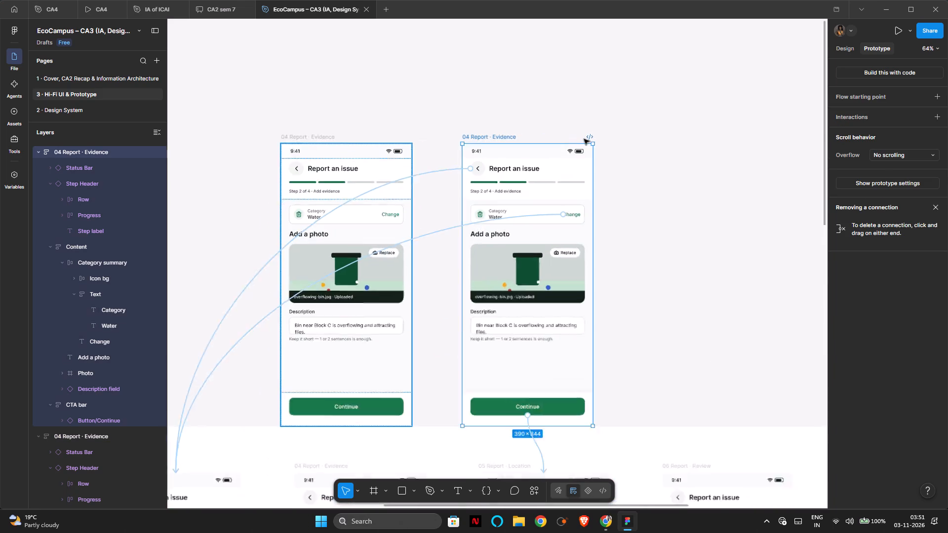
scroll(583, 163, down, 4)
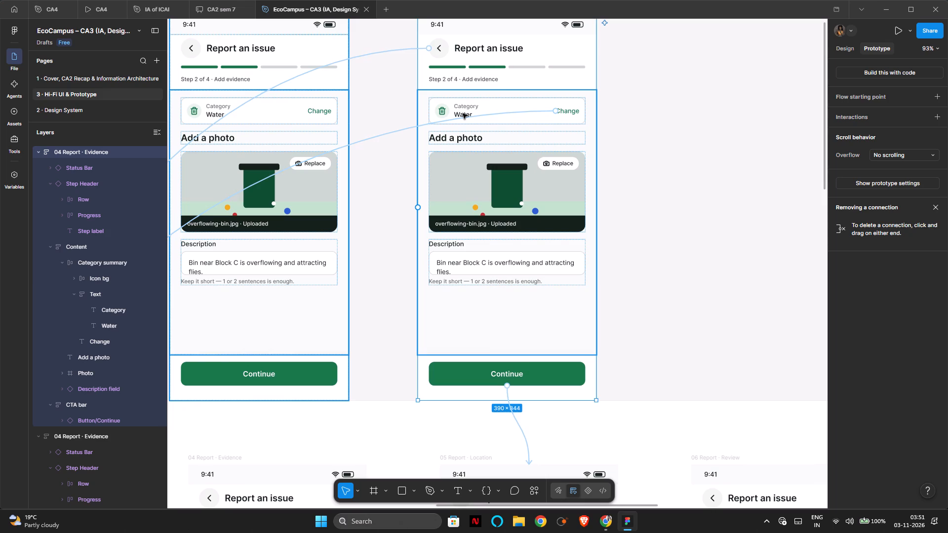
click(463, 114)
double_click(463, 114)
double_click(463, 114)
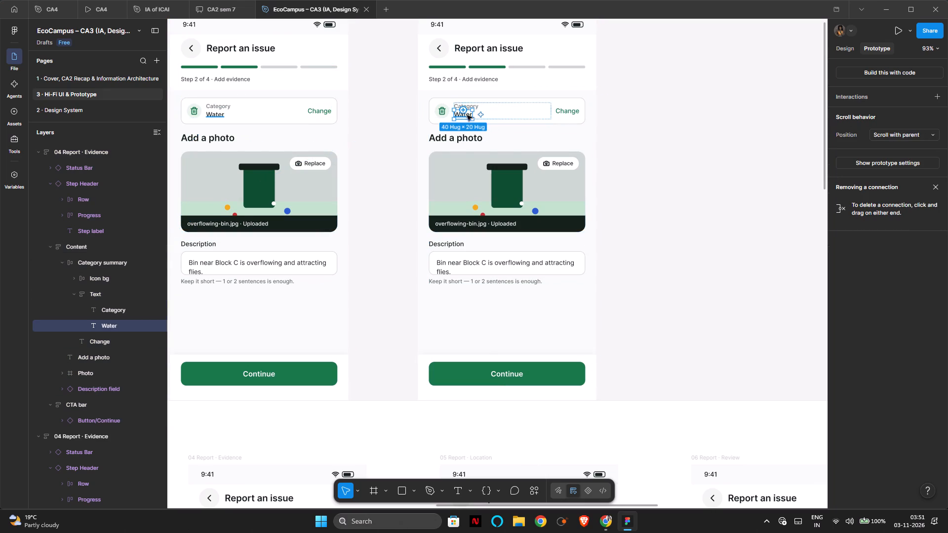
scroll(494, 133, right, 3)
scroll(494, 133, down, 3)
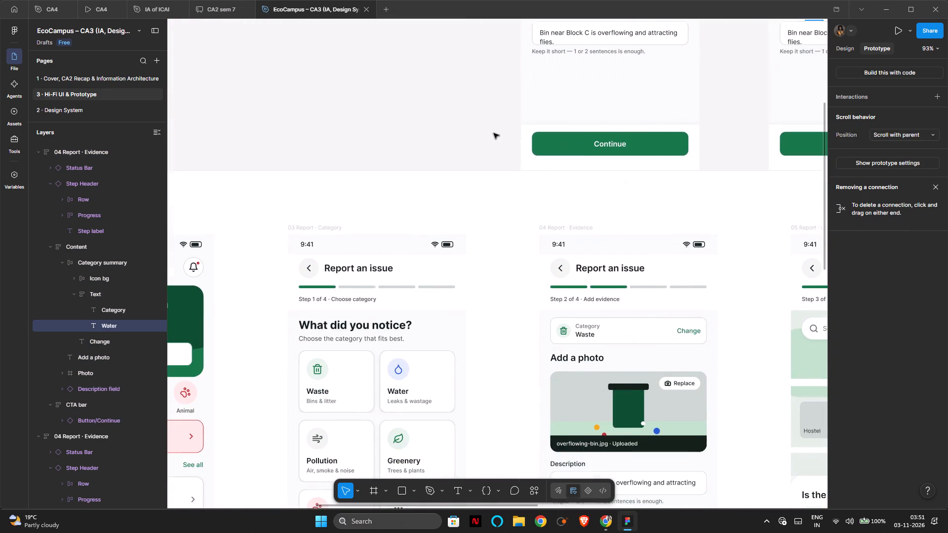
scroll(494, 133, up, 7)
scroll(711, 220, left, 1)
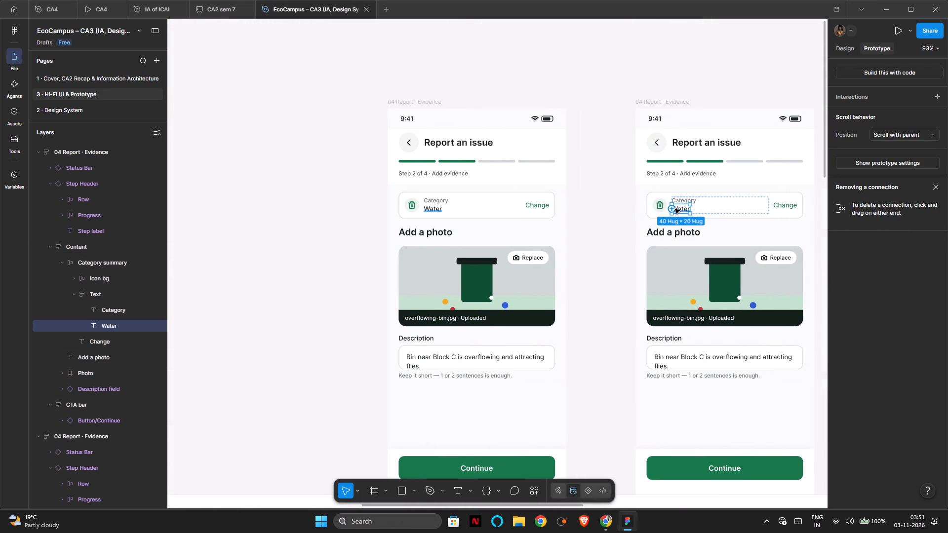
double_click(687, 208)
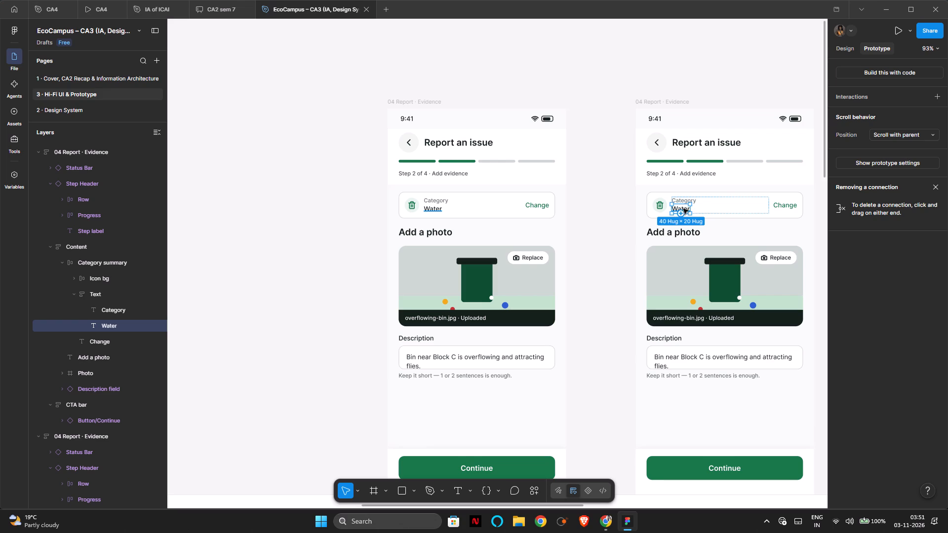
triple_click(682, 209)
click(681, 209)
triple_click(683, 208)
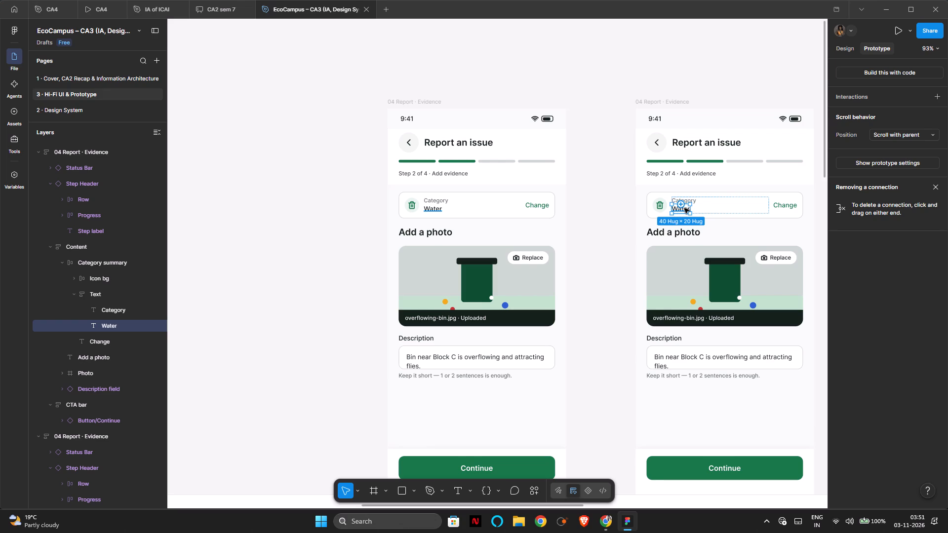
triple_click(685, 208)
ctrl+scroll(685, 208, up, 5)
triple_click(682, 209)
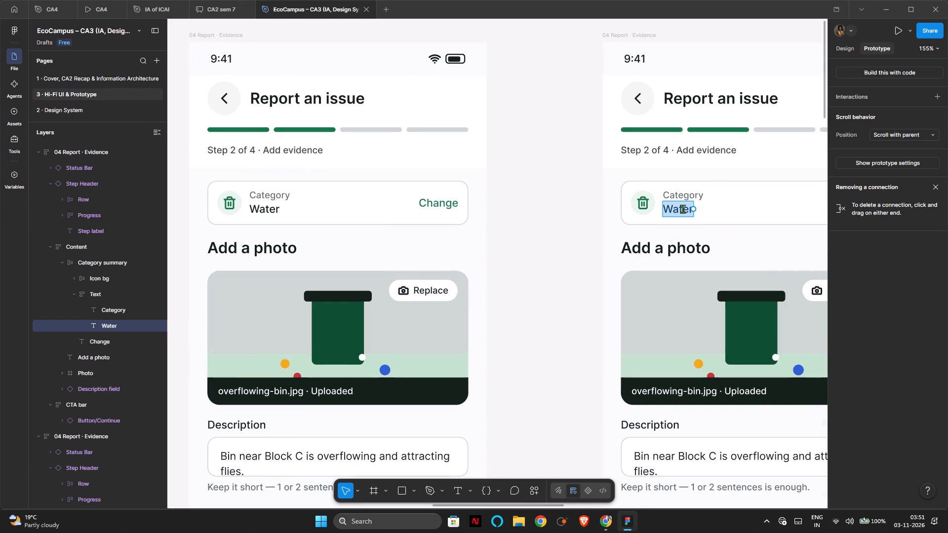
double_click(682, 209)
key(BackSpace)
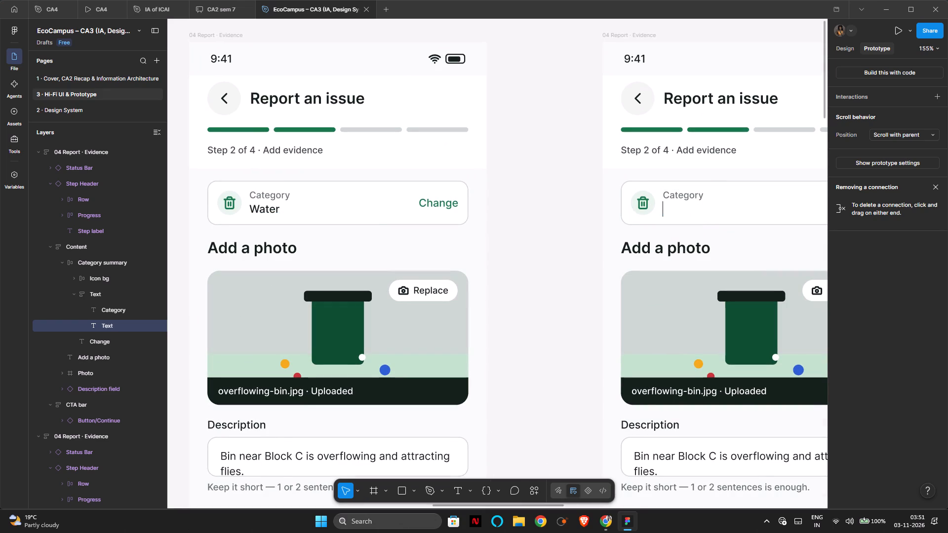
text(Pollution)
scroll(803, 118, left, 3)
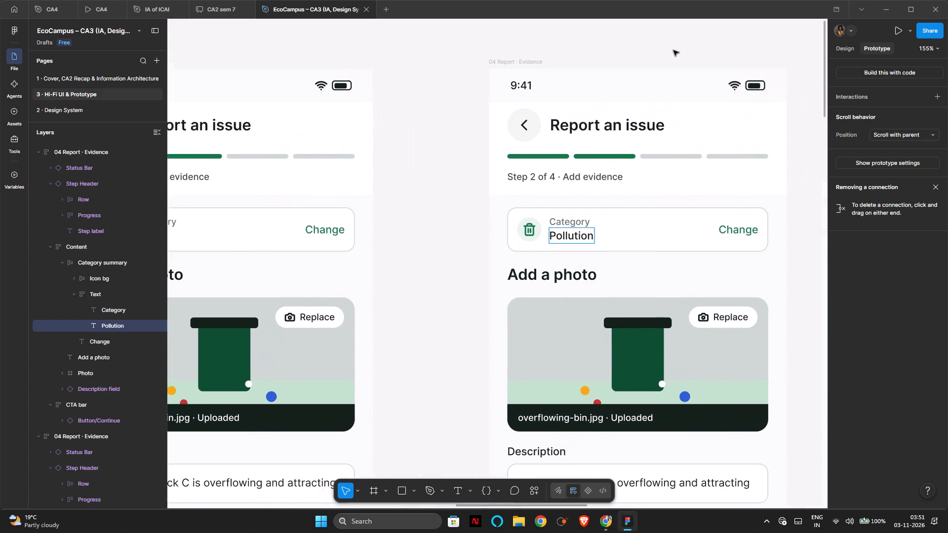
scroll(673, 50, left, 2)
click(757, 104)
Rename the Pollution evidence screen as 04(c) Report · Evidence.
scroll(771, 125, down, 2)
click(789, 208)
scroll(781, 214, down, 1)
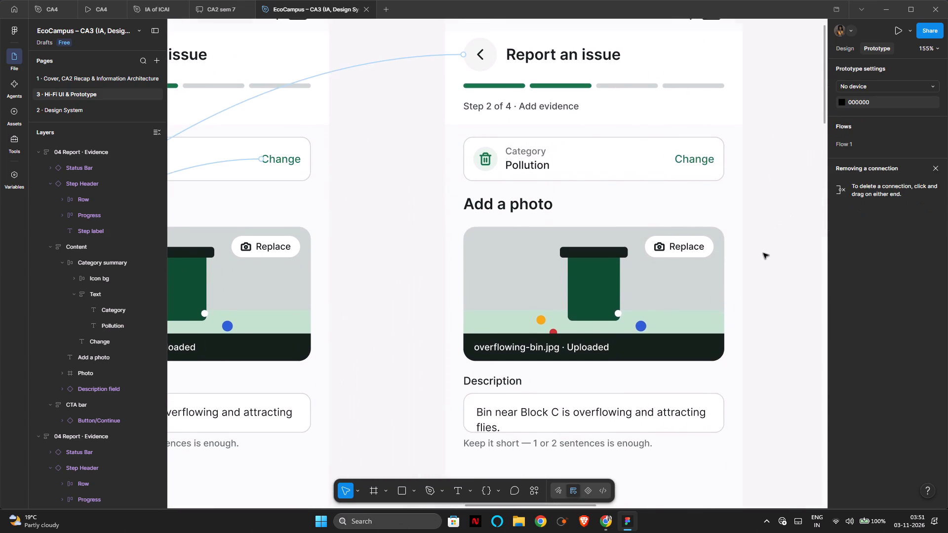
scroll(758, 265, left, 3)
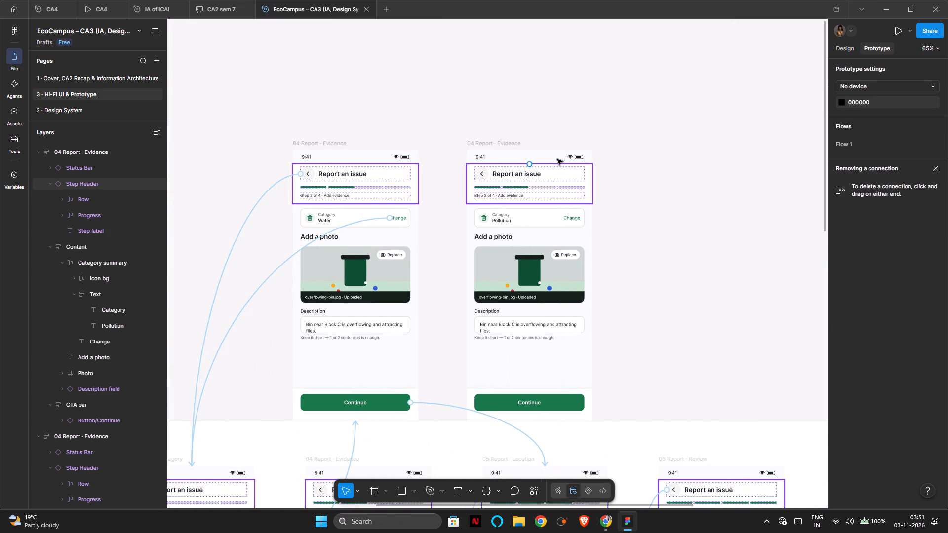
click(514, 143)
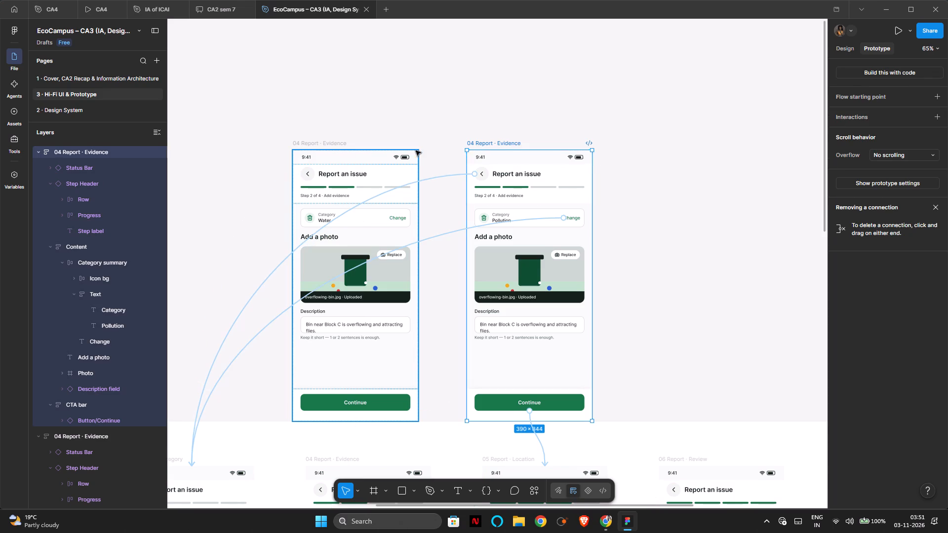
double_click(472, 143)
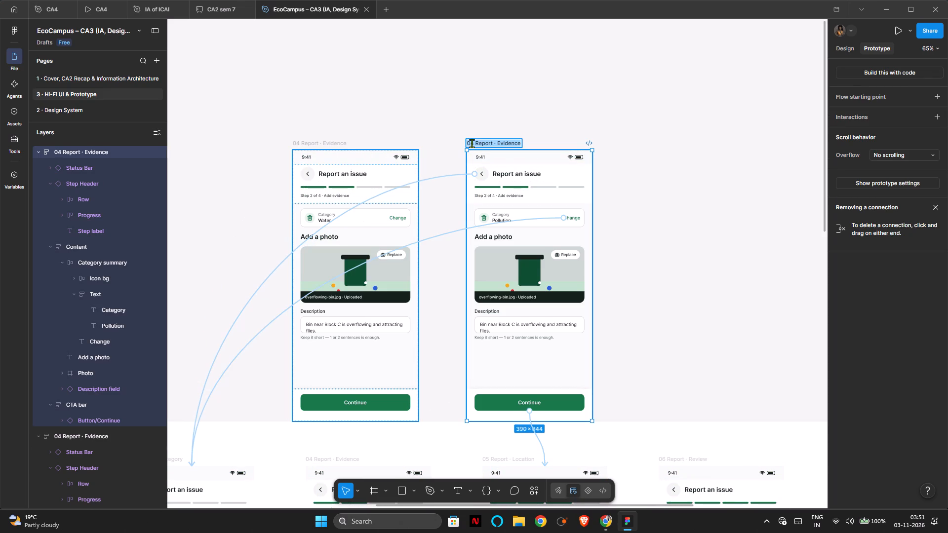
click(474, 143)
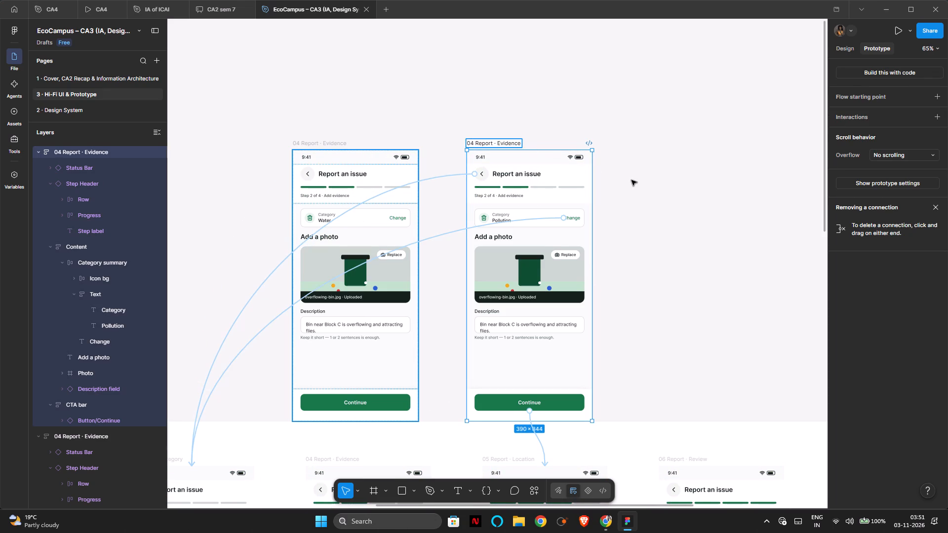
key(shift+parenleft)
text(c))
key(Left)
key(Left)
key(Left)
key(Left)
key(Left)
key(Left)
key(Left)
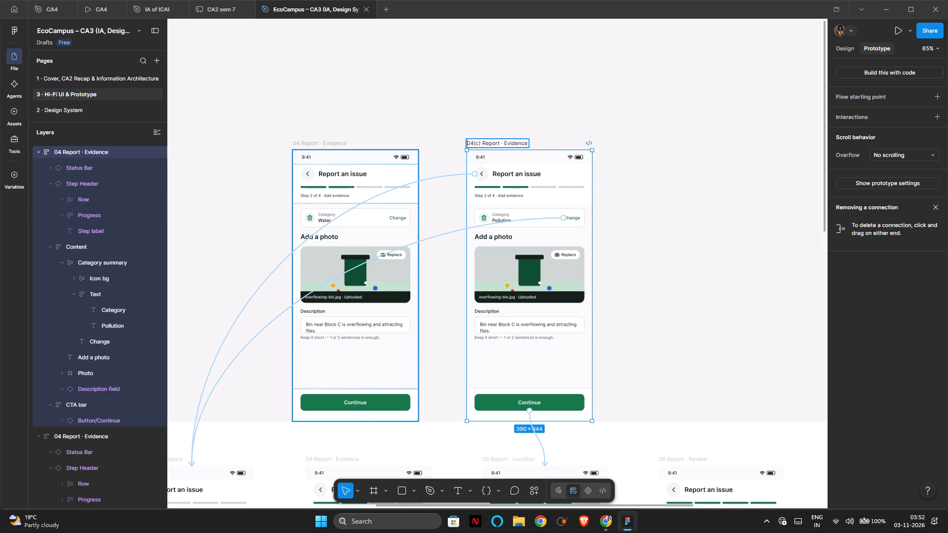
Rename the Water evidence screen as 04 (b)Report · Evidence.
double_click(312, 144)
click(302, 144)
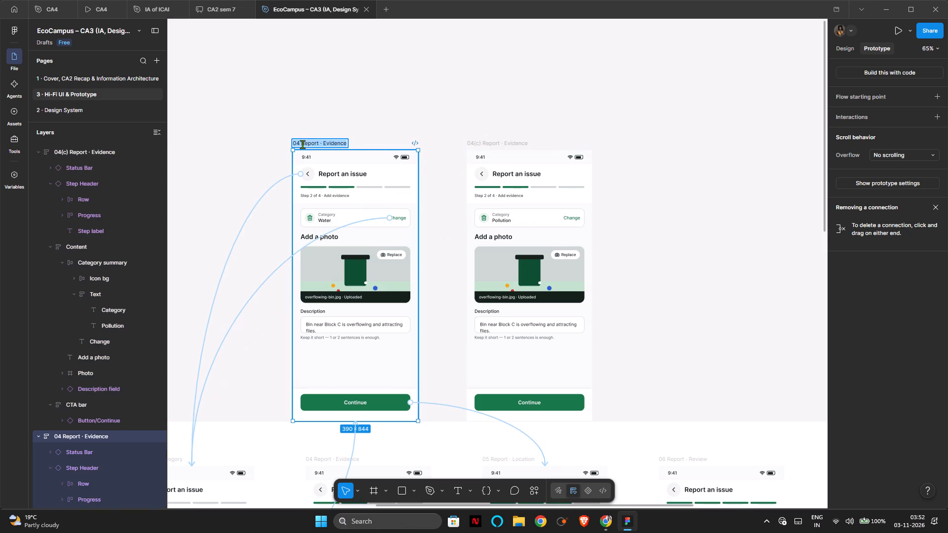
text((b))
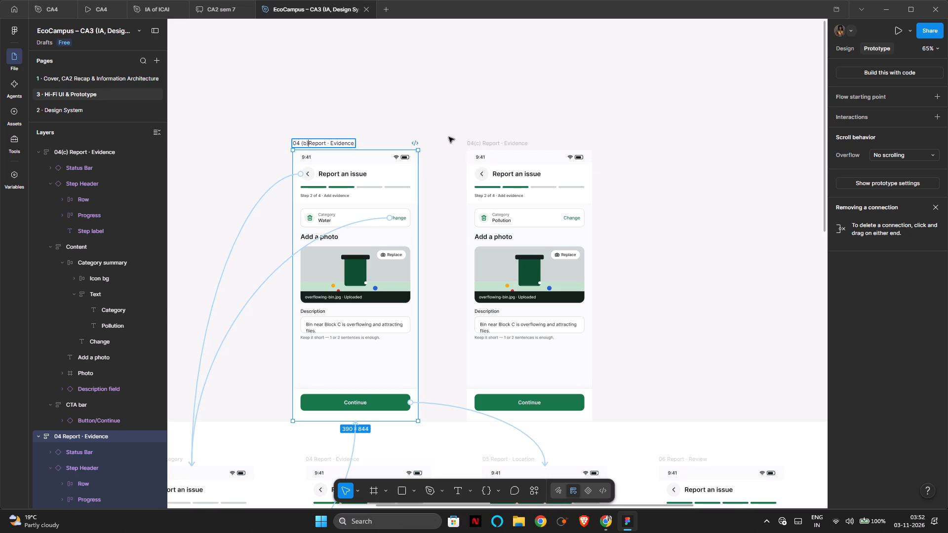
click(541, 99)
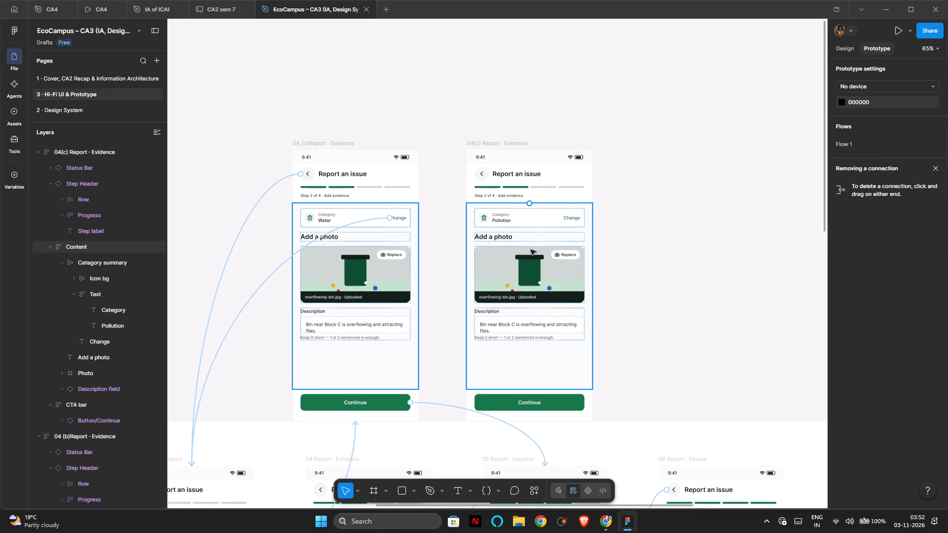
Examine the prototype connections of the 04(c) Report · Evidence screen against the Category and Location screens in the main flow.
scroll(624, 278, down, 6)
click(615, 300)
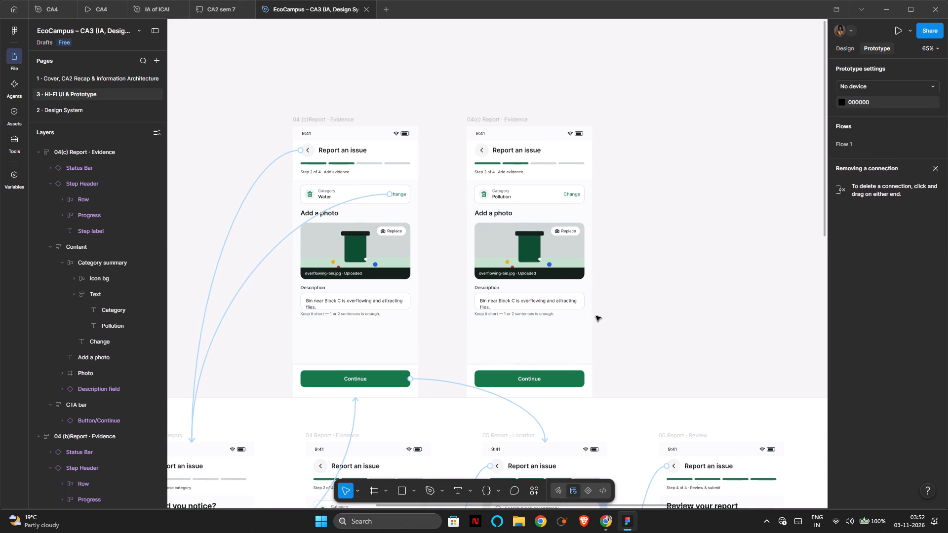
click(593, 343)
click(508, 119)
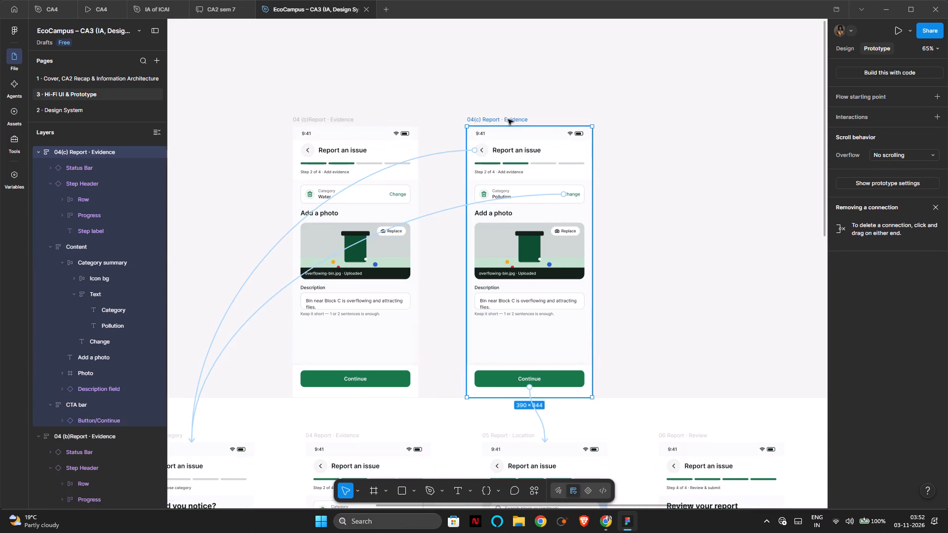
scroll(605, 354, down, 13)
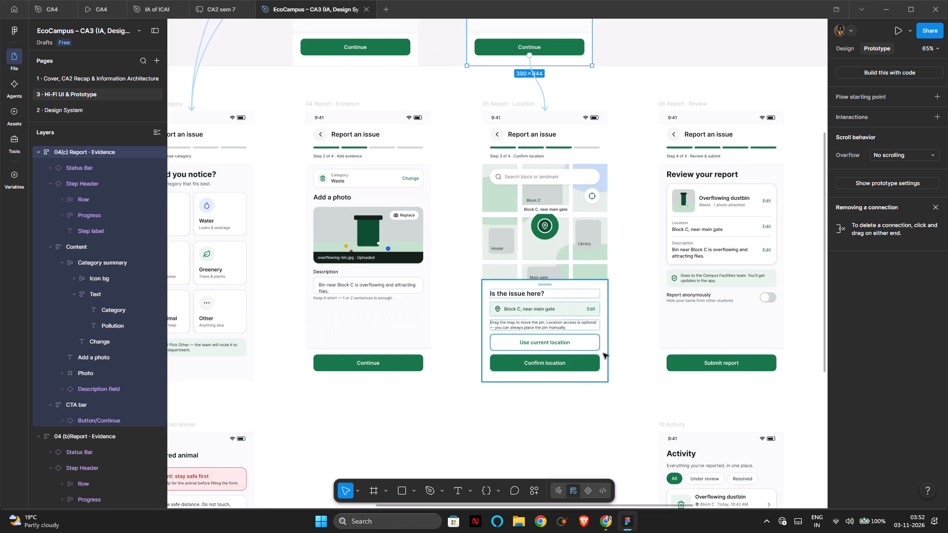
scroll(601, 331, up, 5)
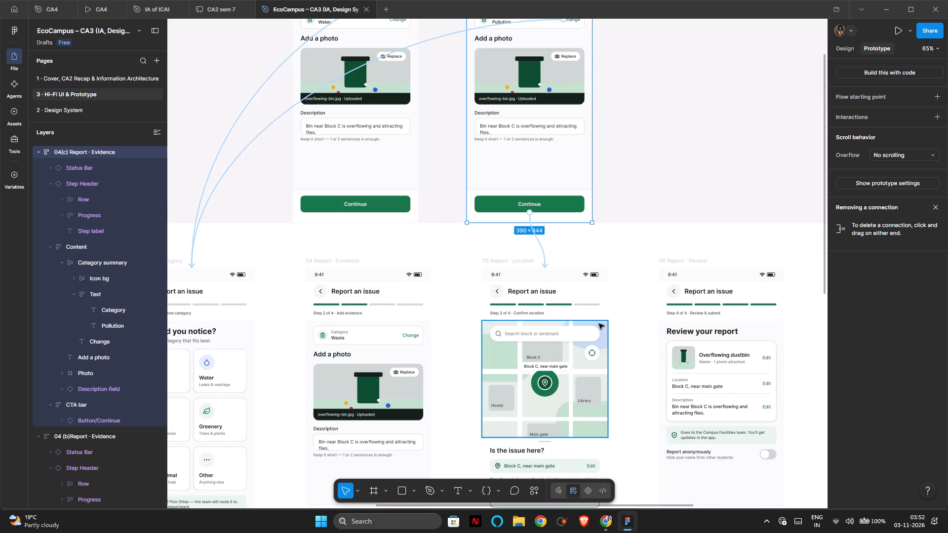
scroll(613, 275, right, 1)
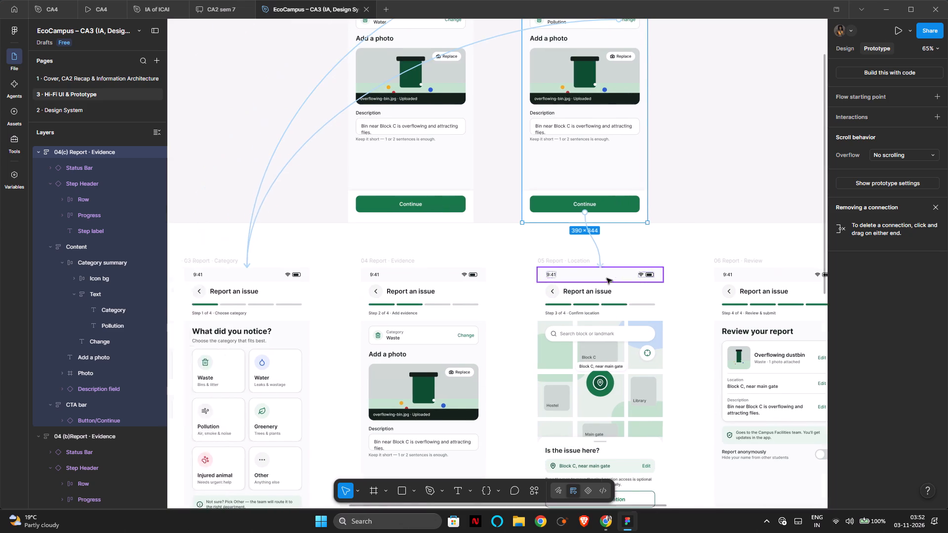
scroll(607, 278, right, 1)
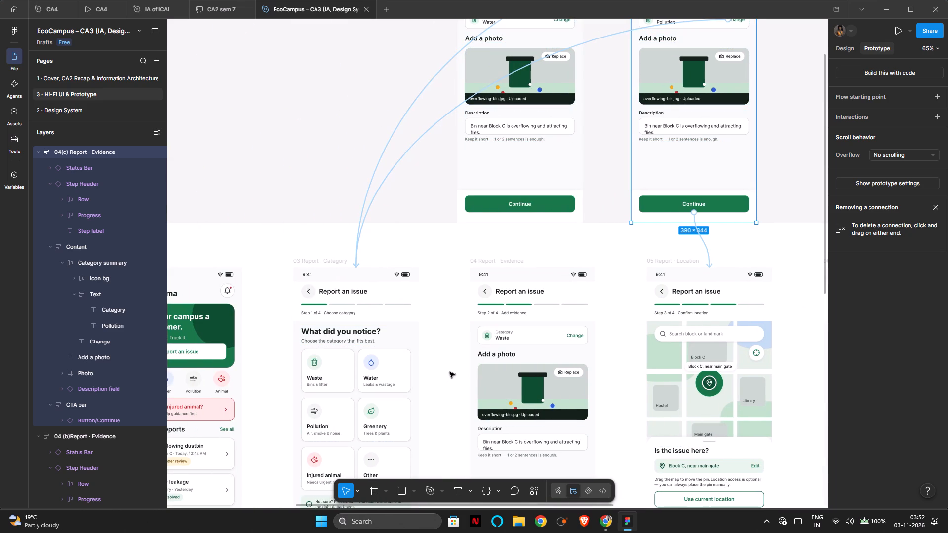
scroll(428, 396, down, 2)
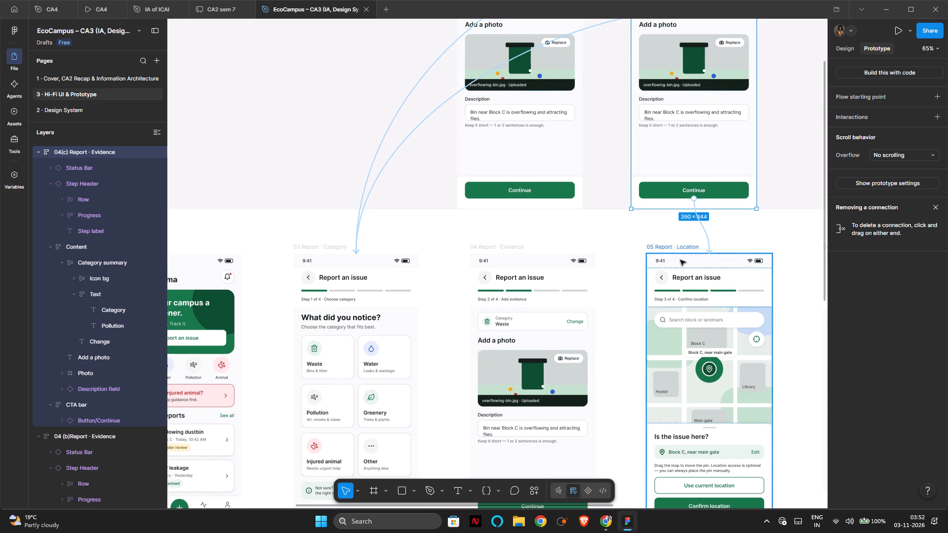
scroll(589, 328, down, 3)
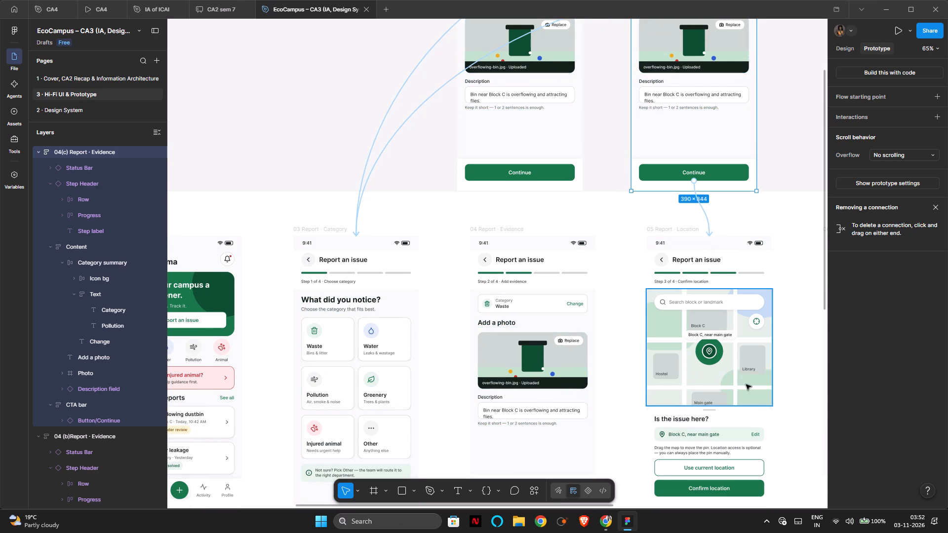
scroll(868, 327, left, 2)
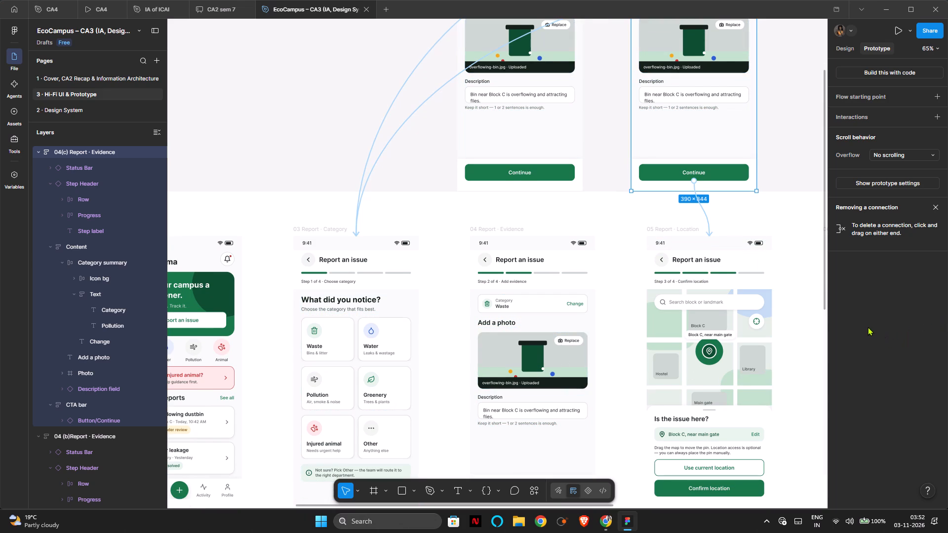
scroll(868, 327, left, 2)
scroll(535, 193, left, 1)
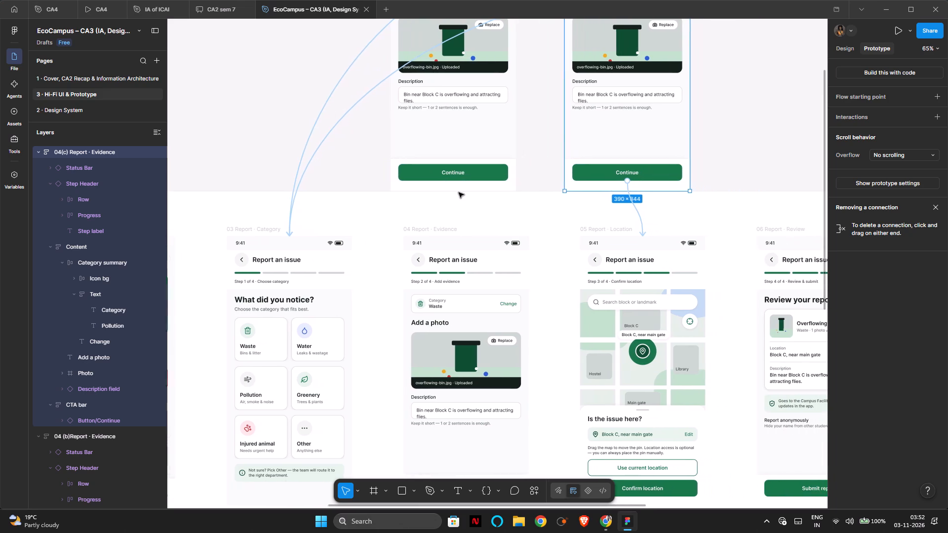
scroll(459, 192, left, 1)
scroll(405, 105, up, 4)
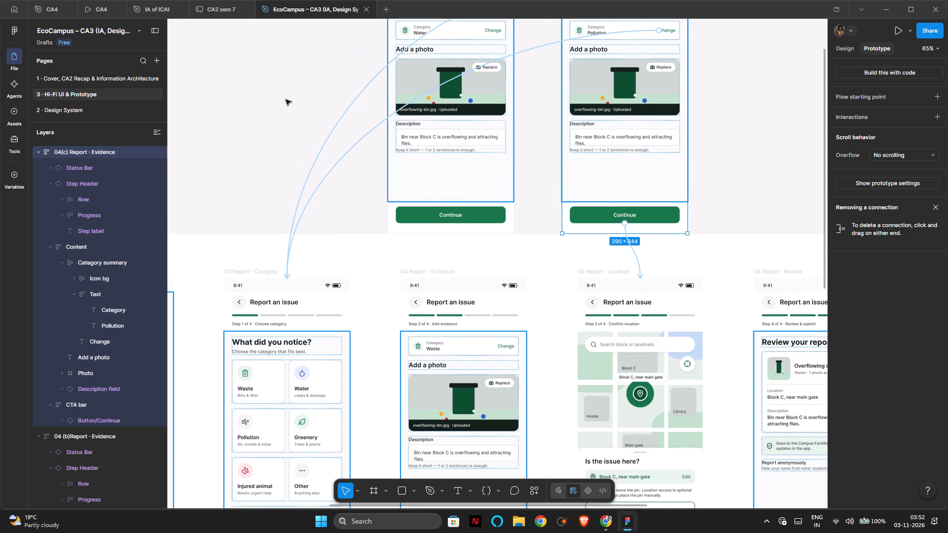
Examine the existing links between the Category, Evidence, Location, Review and Success screens of the report flow.
click(286, 100)
scroll(415, 117, left, 1)
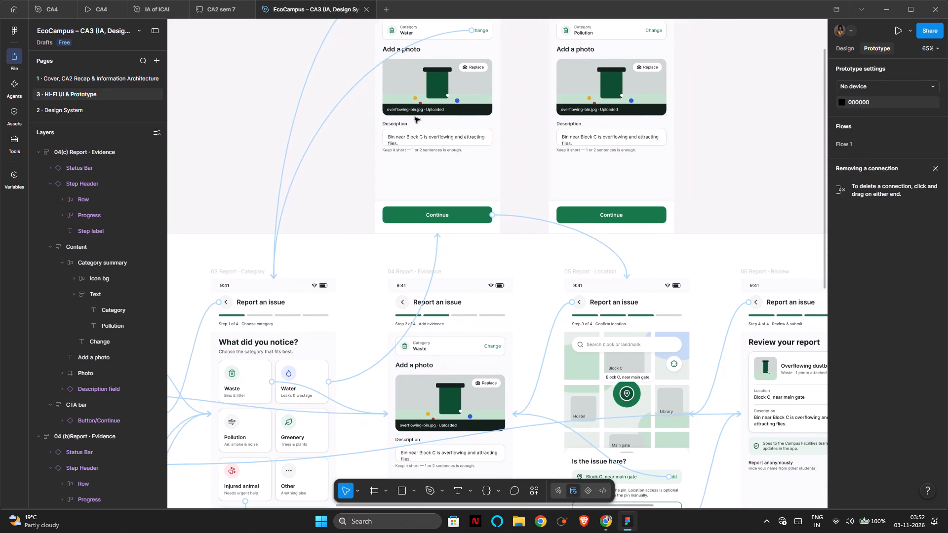
scroll(415, 117, left, 1)
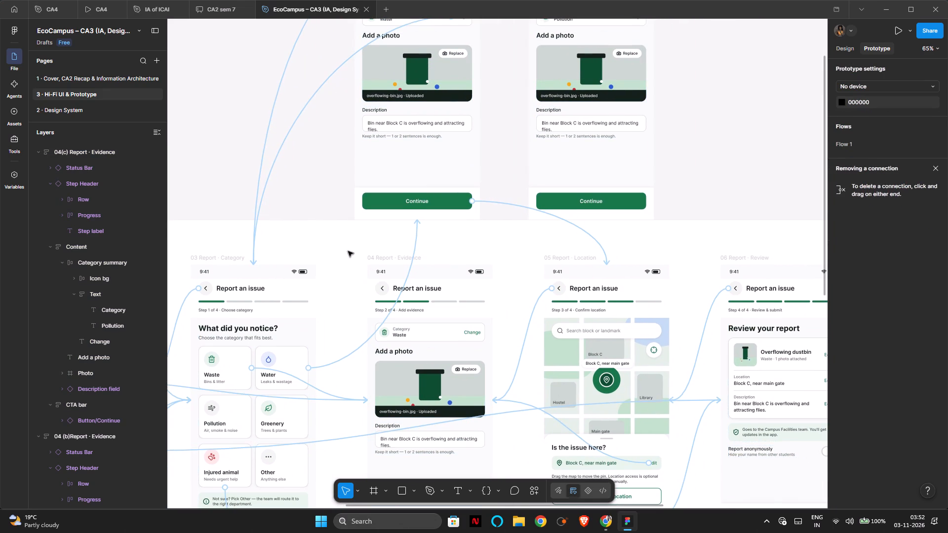
scroll(358, 251, down, 1)
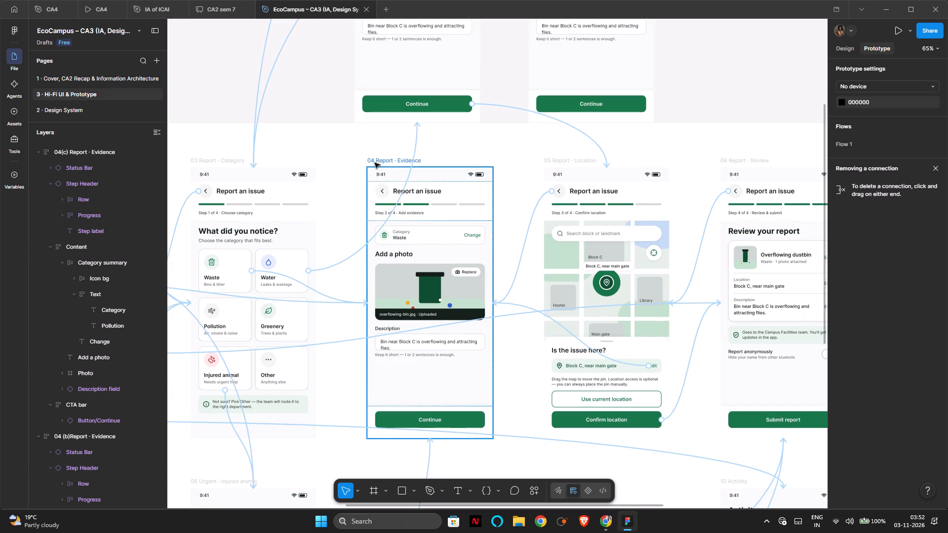
click(375, 163)
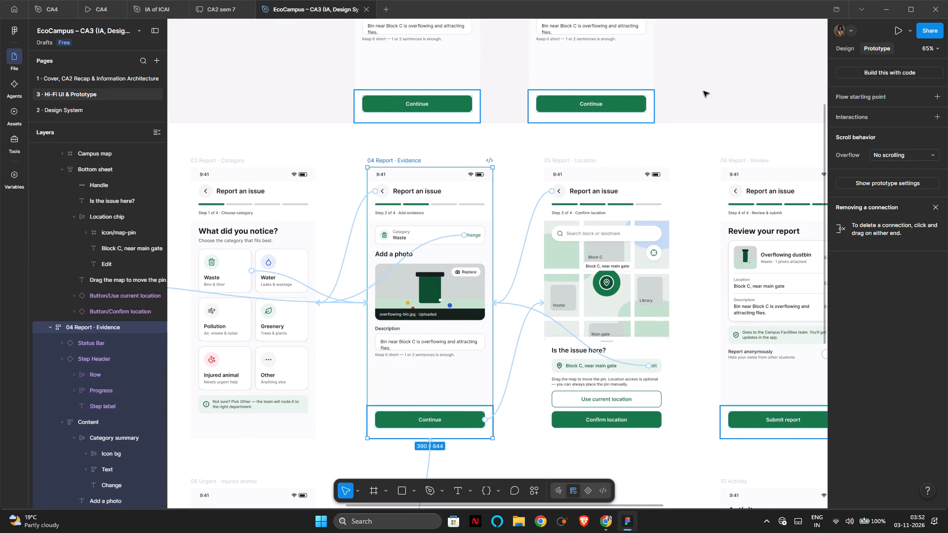
click(726, 85)
scroll(727, 103, up, 2)
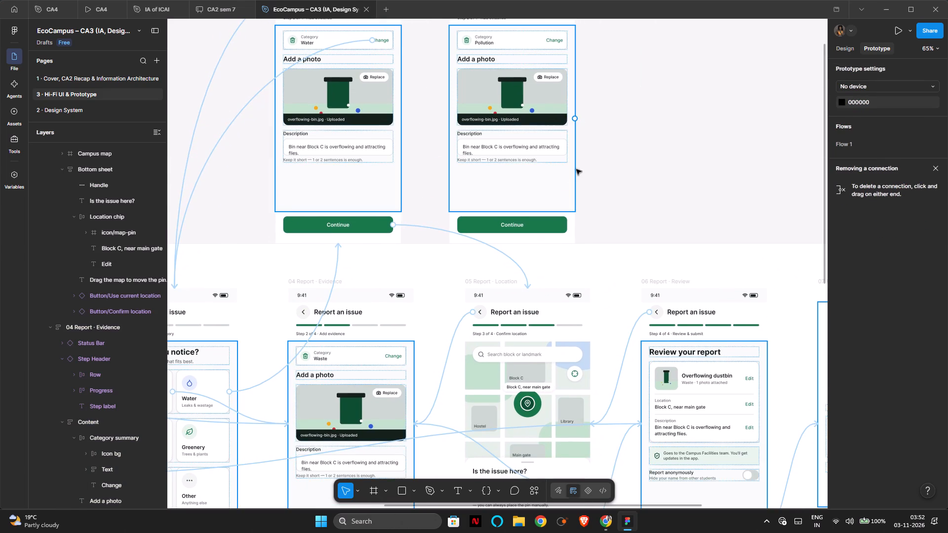
scroll(576, 242, down, 3)
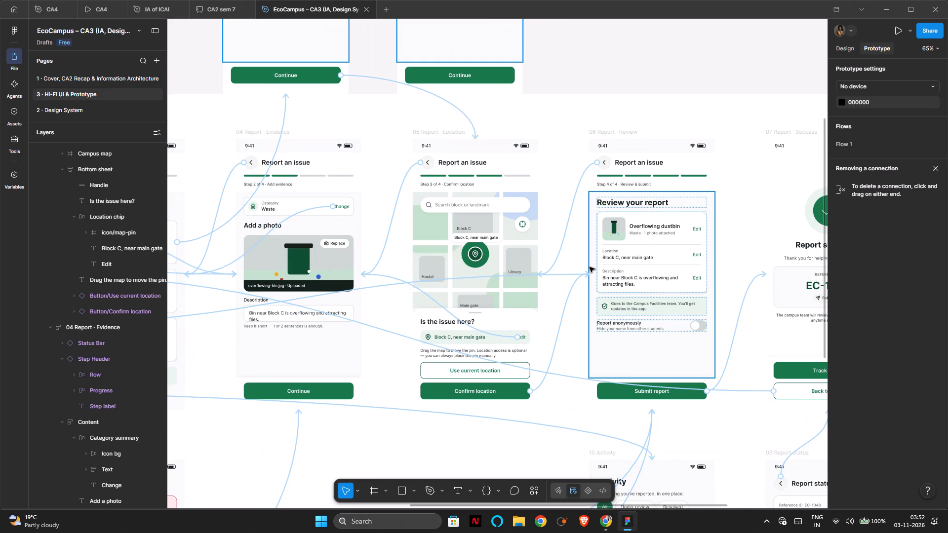
scroll(590, 266, up, 1)
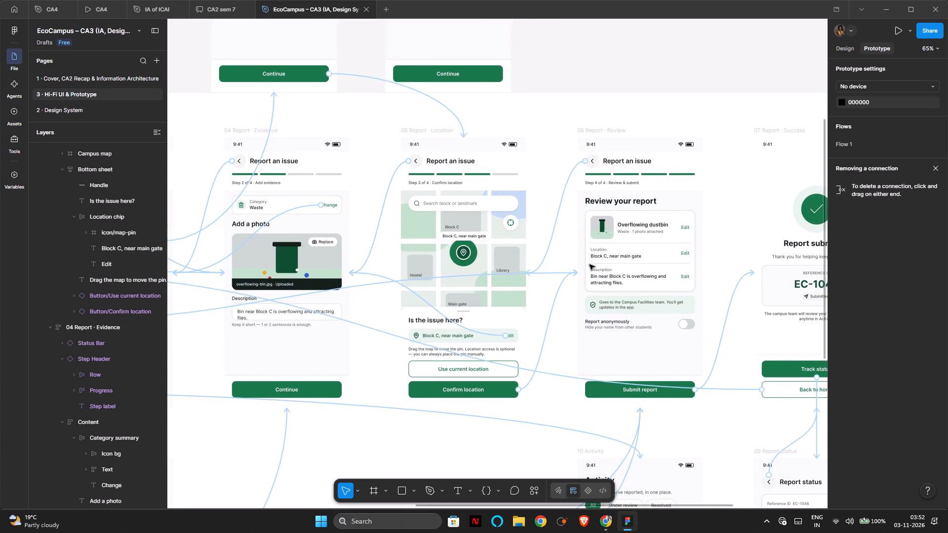
scroll(590, 265, up, 2)
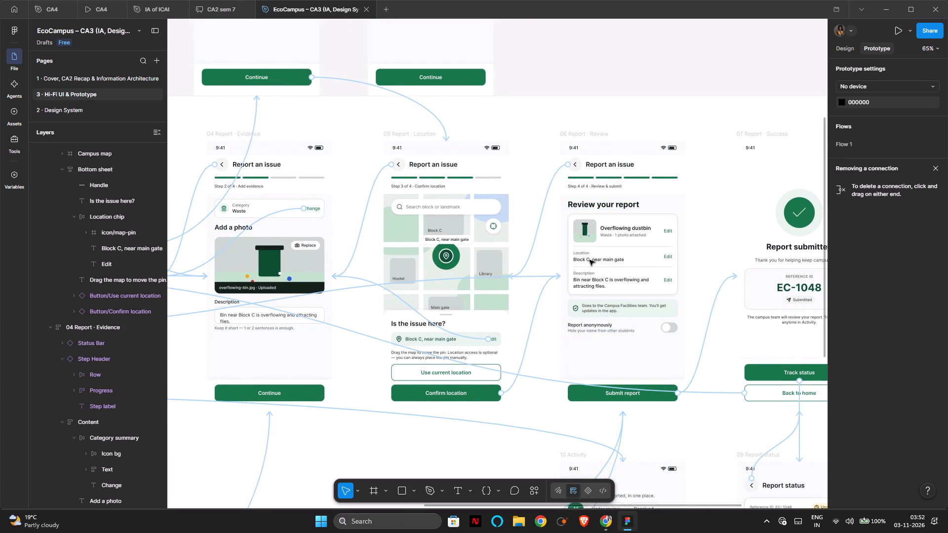
scroll(590, 260, up, 1)
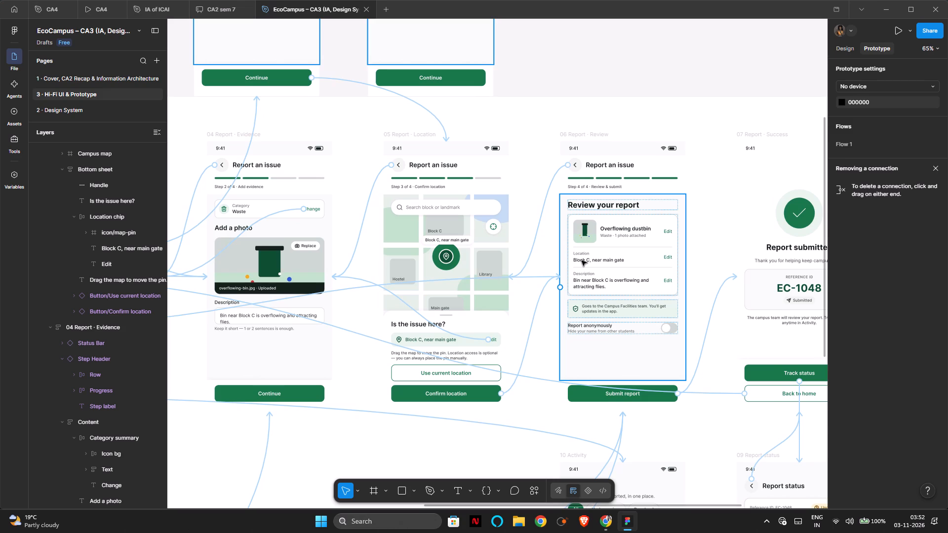
scroll(582, 261, up, 2)
scroll(825, 235, right, 1)
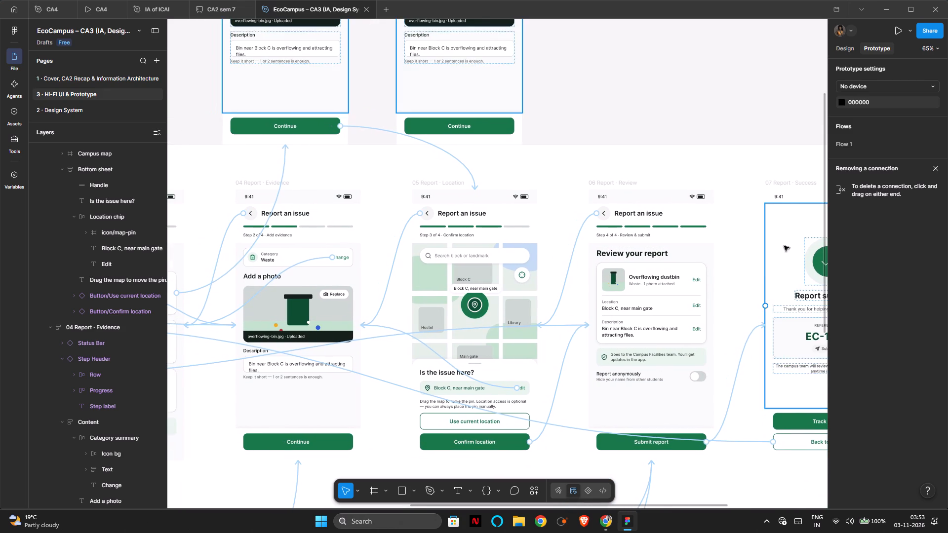
scroll(784, 246, right, 1)
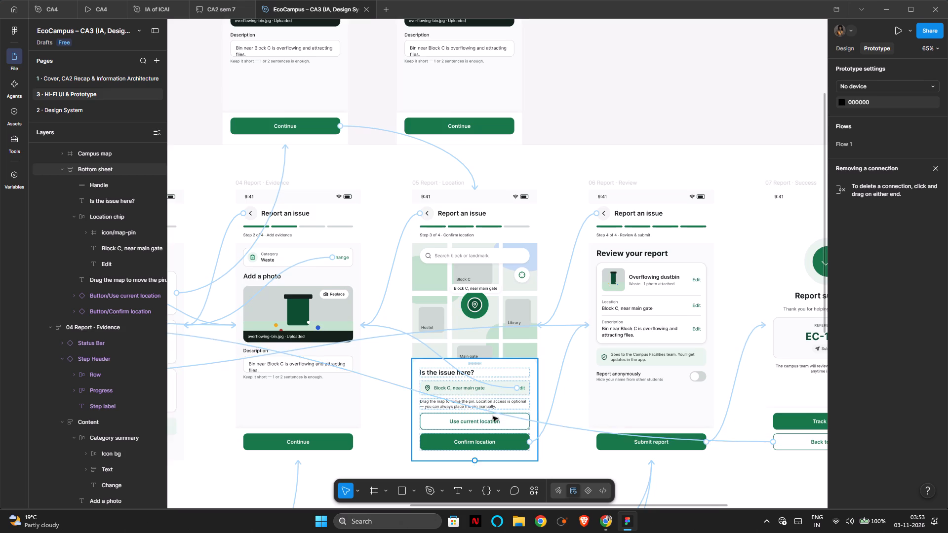
Duplicate the 06 Report · Review screen.
scroll(493, 414, down, 1)
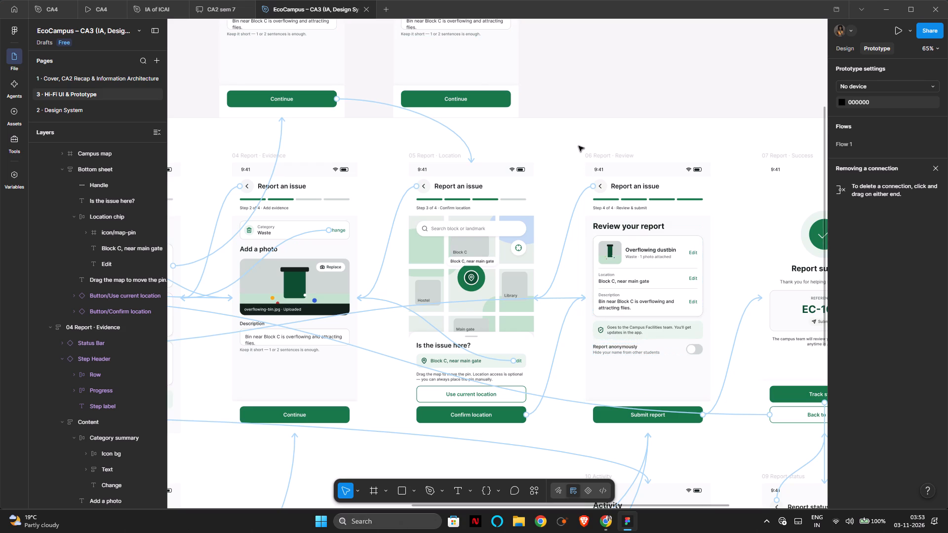
drag(575, 137, 720, 444)
key(ctrl+c)
scroll(666, 203, up, 5)
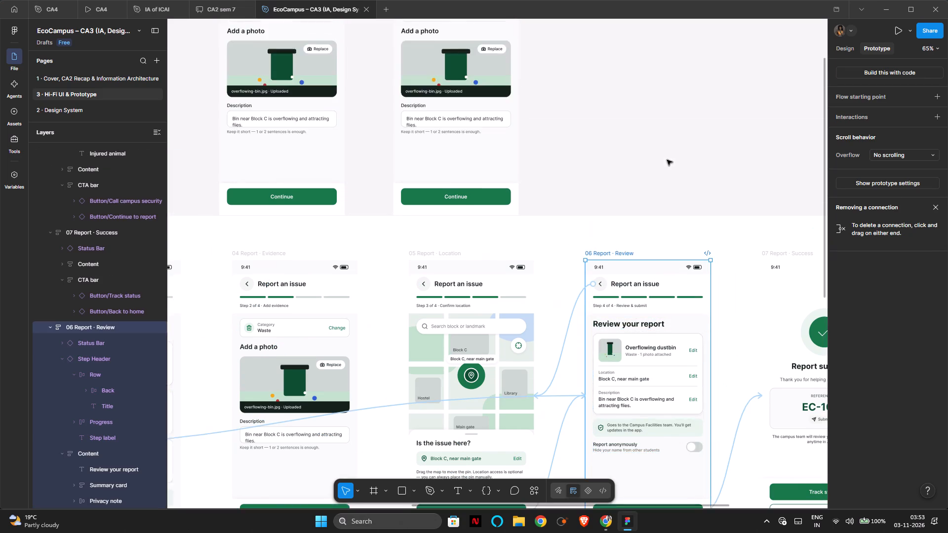
scroll(667, 160, up, 3)
click(598, 88)
click(601, 85)
scroll(604, 90, up, 4)
click(619, 193)
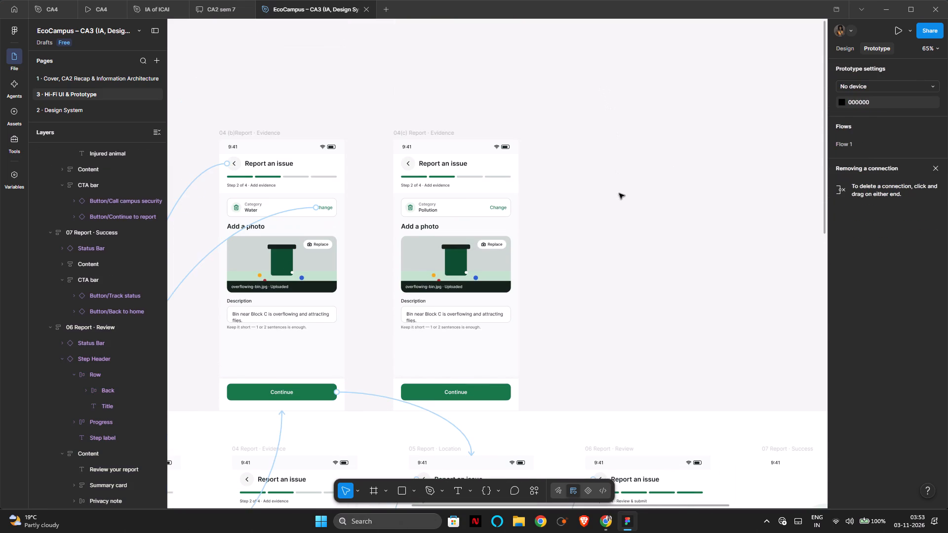
key(ctrl+v)
Move the Review screen copy beside the Pollution evidence screen in the upper row, top edges aligned and spaced 152 apart.
scroll(654, 278, down, 5)
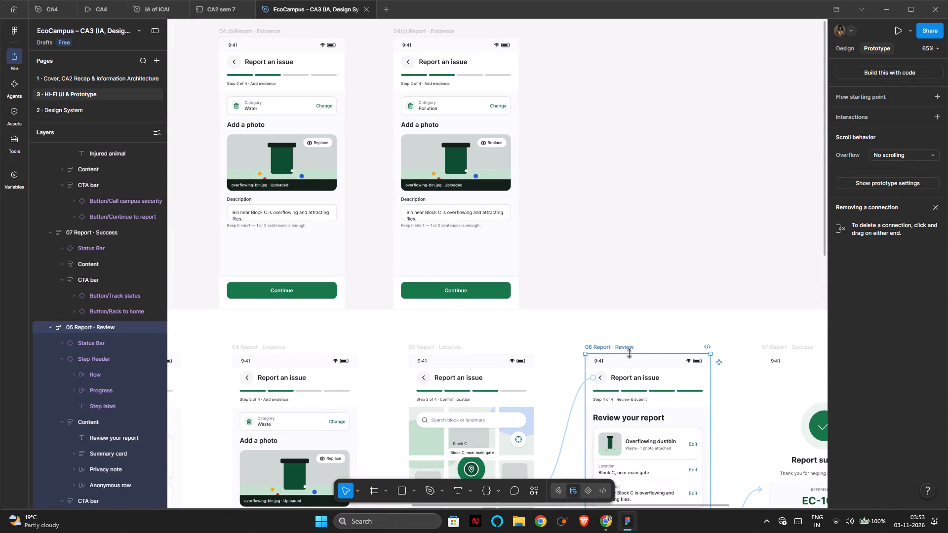
drag(628, 347, 635, 4)
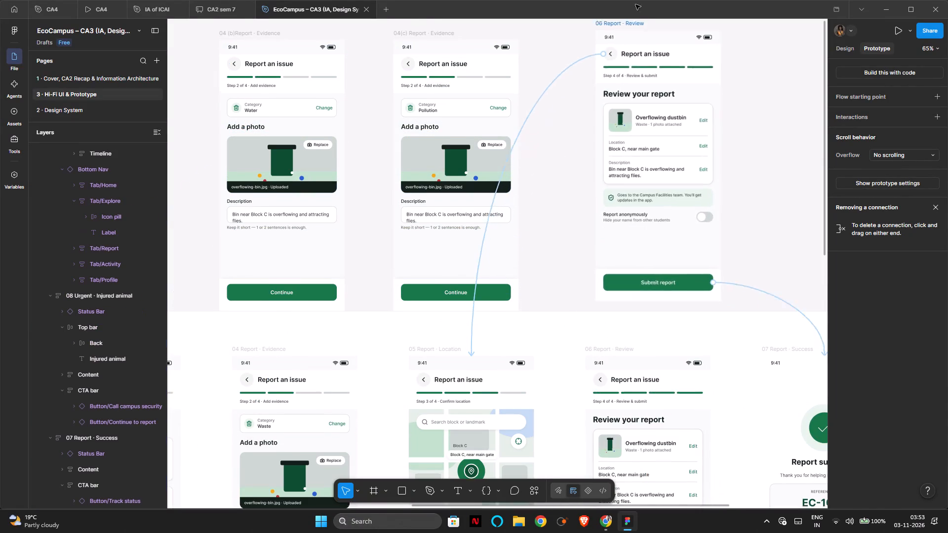
drag(635, 4, 611, 135)
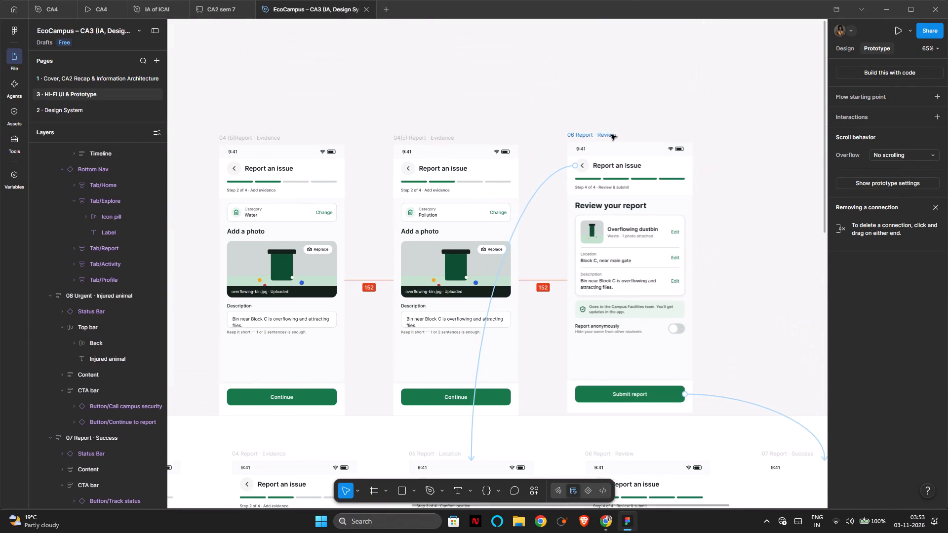
drag(611, 135, 610, 138)
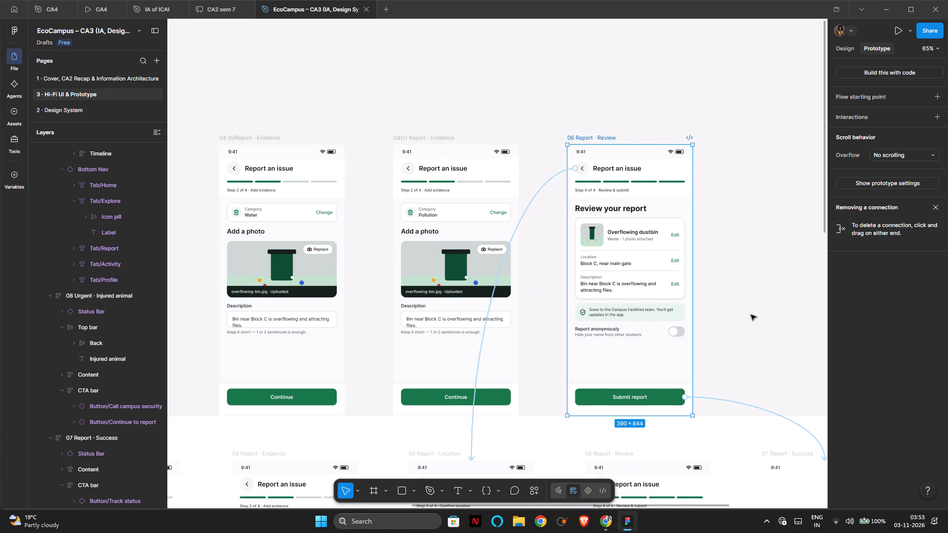
Replace the report title "Overflowing dustbin" with "Pollution" on the summary card of the upper-row Review screen copy.
scroll(750, 315, down, 2)
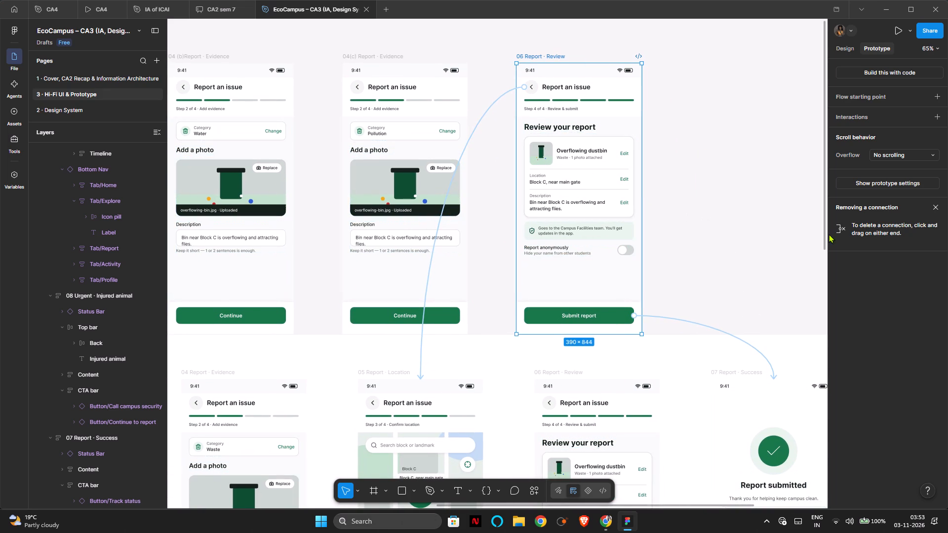
click(729, 210)
triple_click(573, 151)
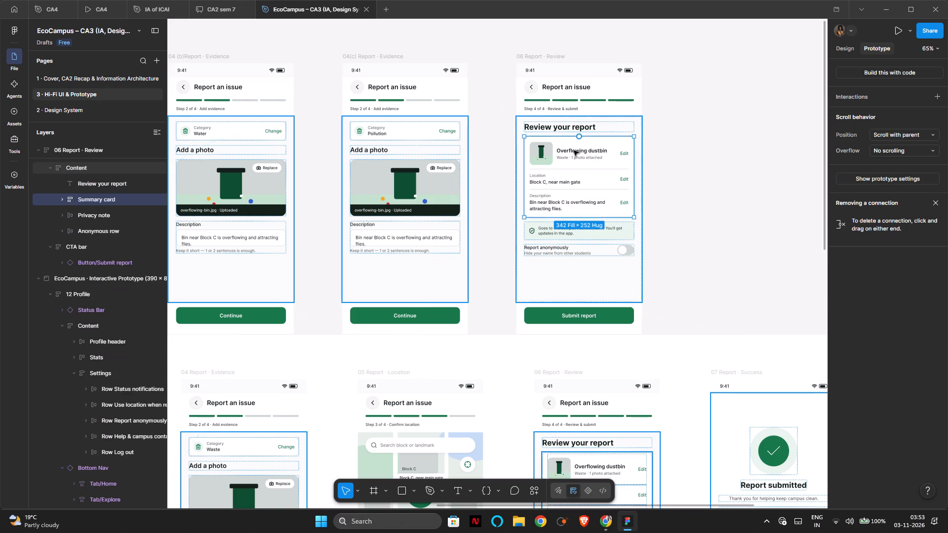
triple_click(574, 151)
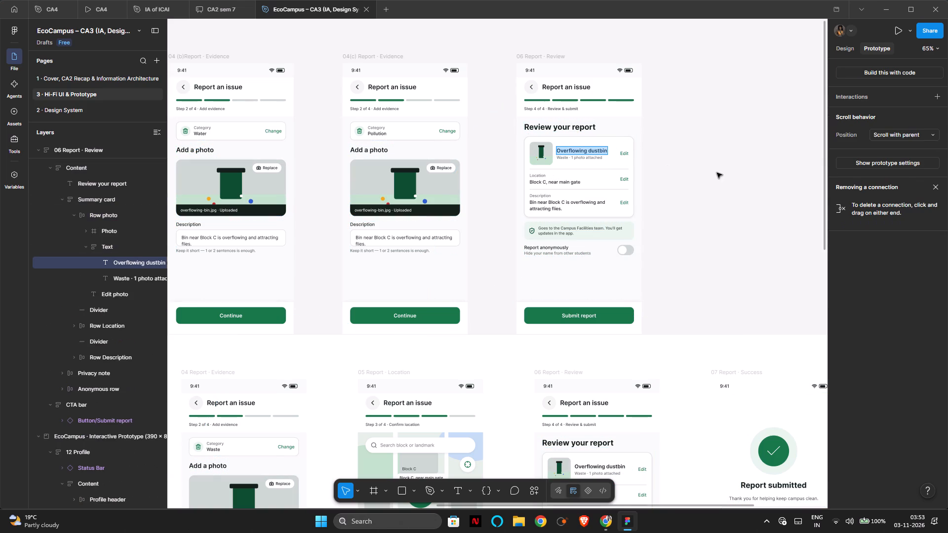
ctrl+scroll(605, 182, up, 8)
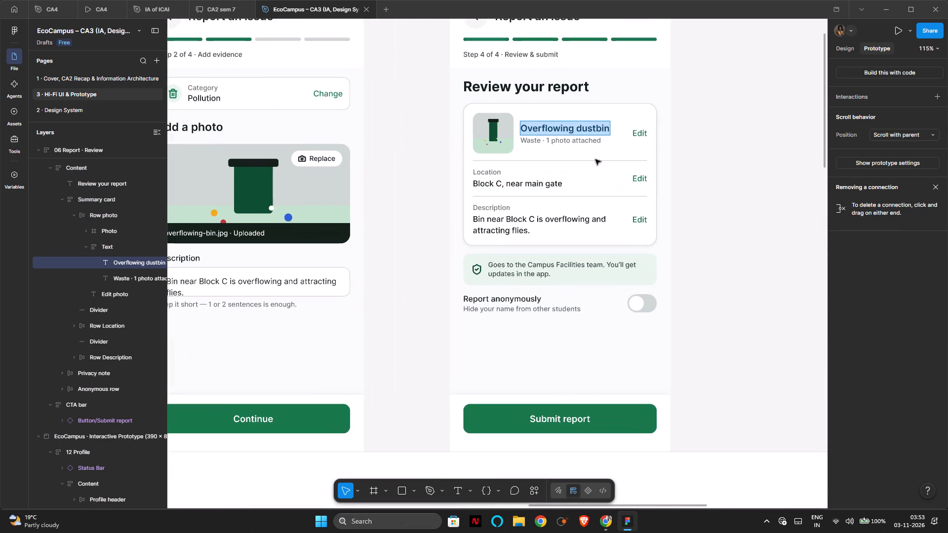
double_click(598, 127)
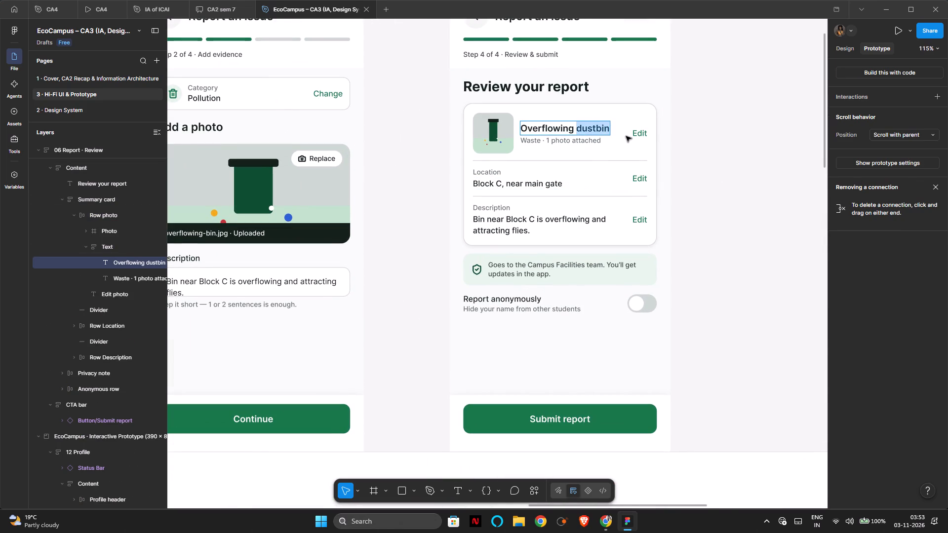
key(BackSpace)
key(BackSpace)
key(BackSpace)
key(BackSpace)
key(BackSpace)
key(BackSpace)
key(BackSpace)
key(BackSpace)
key(BackSpace)
key(BackSpace)
key(BackSpace)
key(BackSpace)
key(BackSpace)
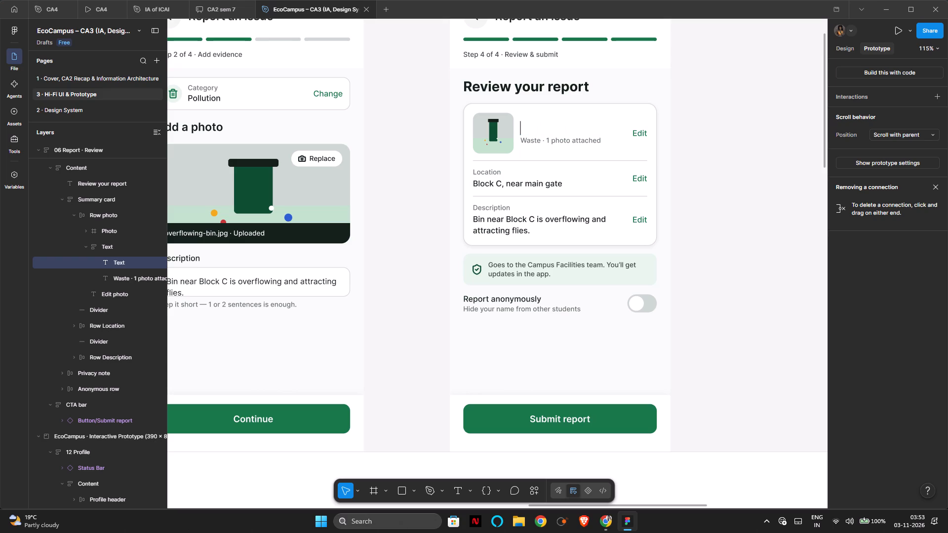
text(Pollution)
click(689, 197)
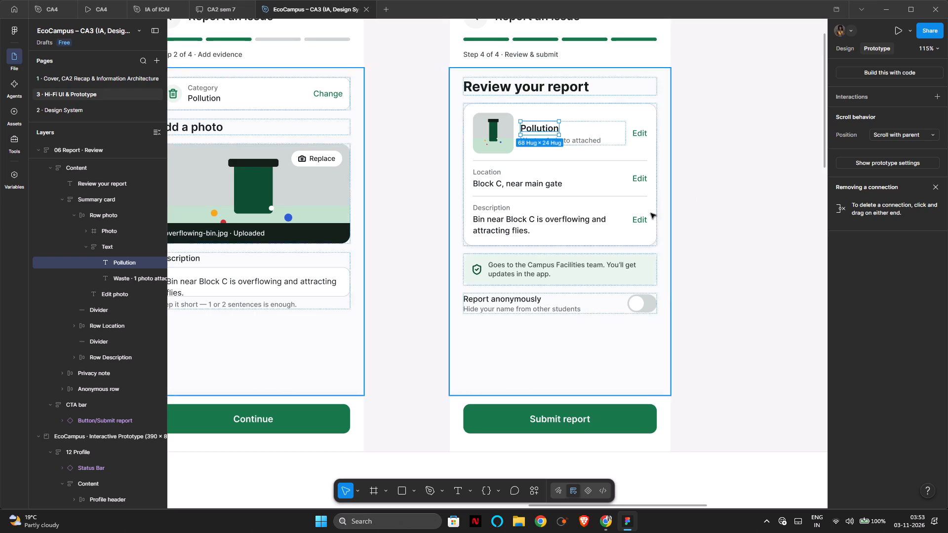
Delete the existing prototype link from the Continue button of the 04(c) Pollution evidence screen.
scroll(600, 219, right, 2)
click(397, 295)
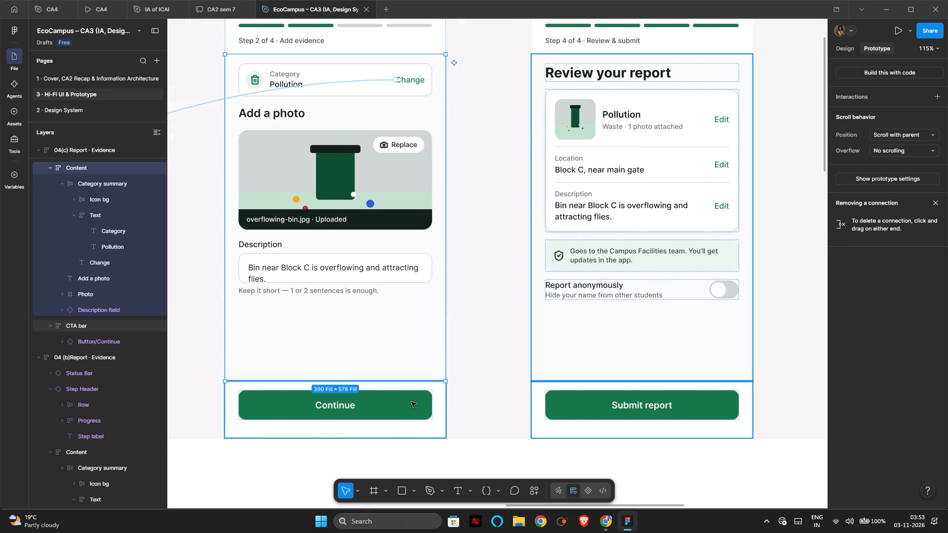
click(411, 402)
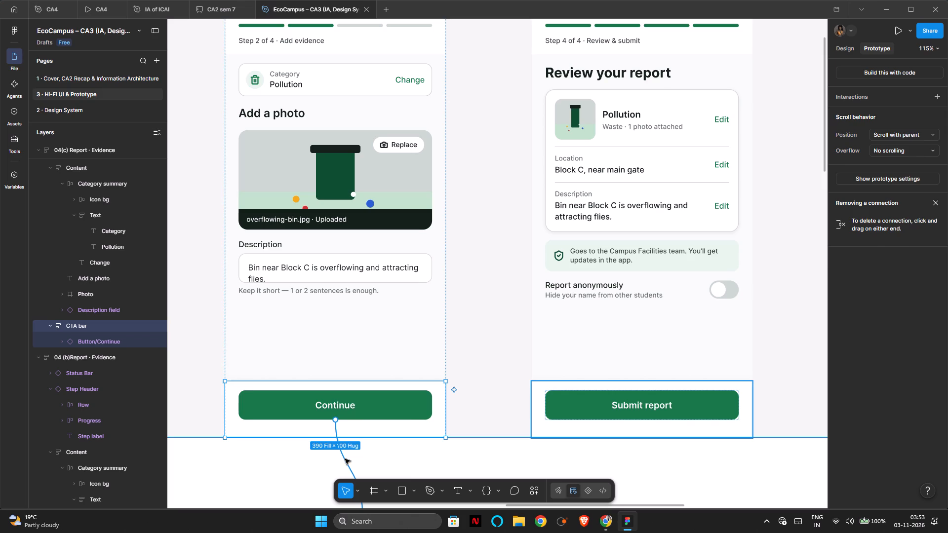
click(345, 459)
key(Delete)
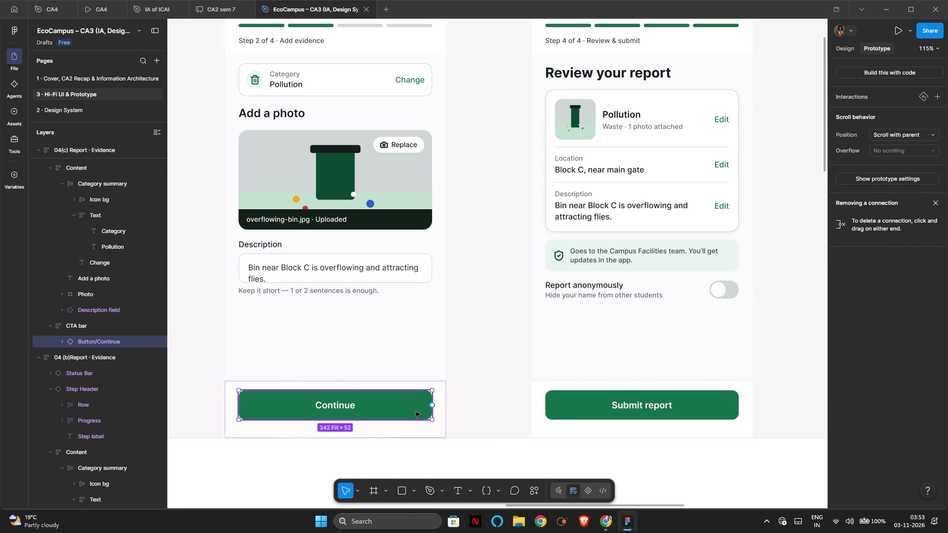
Link the Continue button of the 04(c) Pollution evidence screen to the adjacent Pollution Review screen.
click(415, 412)
drag(432, 404, 525, 193)
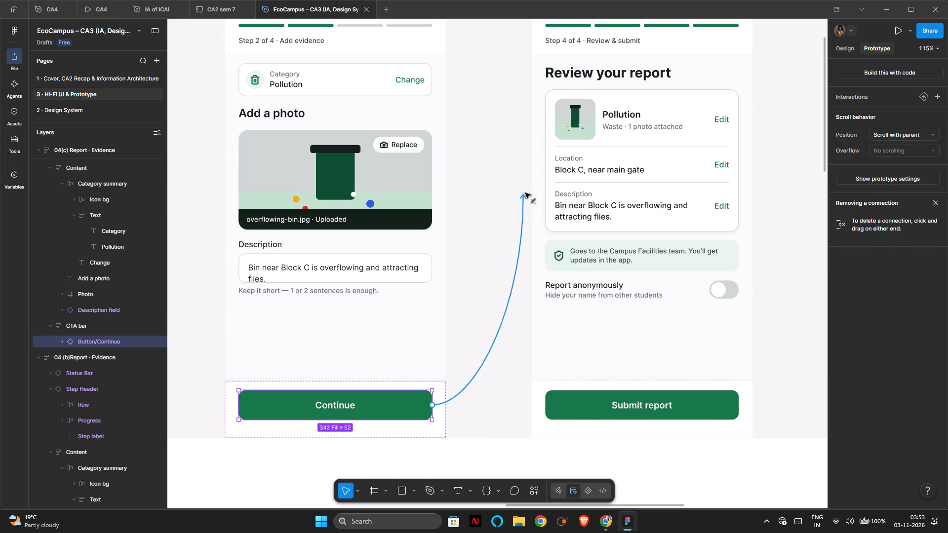
drag(525, 193, 535, 190)
scroll(741, 280, left, 3)
click(710, 231)
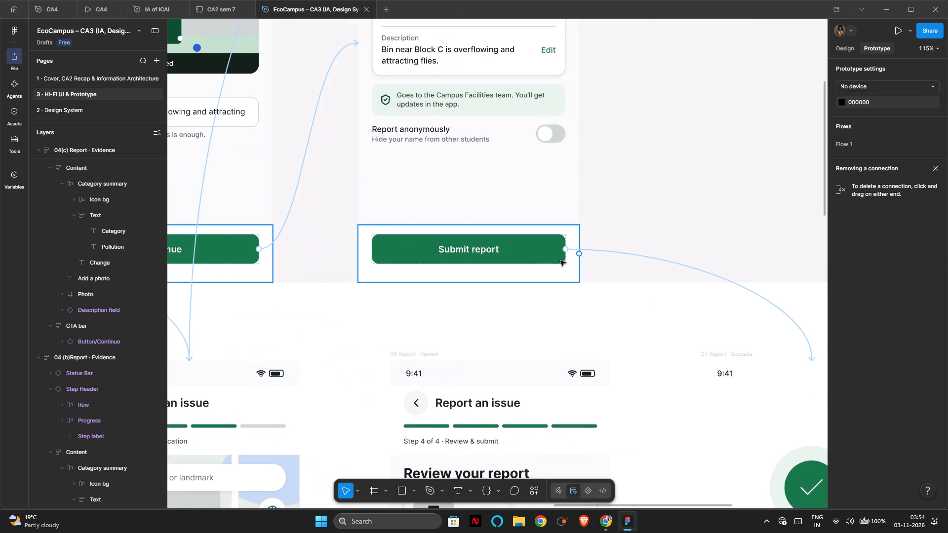
Examine the prototype links between the upper Water and Pollution screens and the Category, Evidence, Location, Review and Success screens of the main flow.
scroll(560, 280, down, 1)
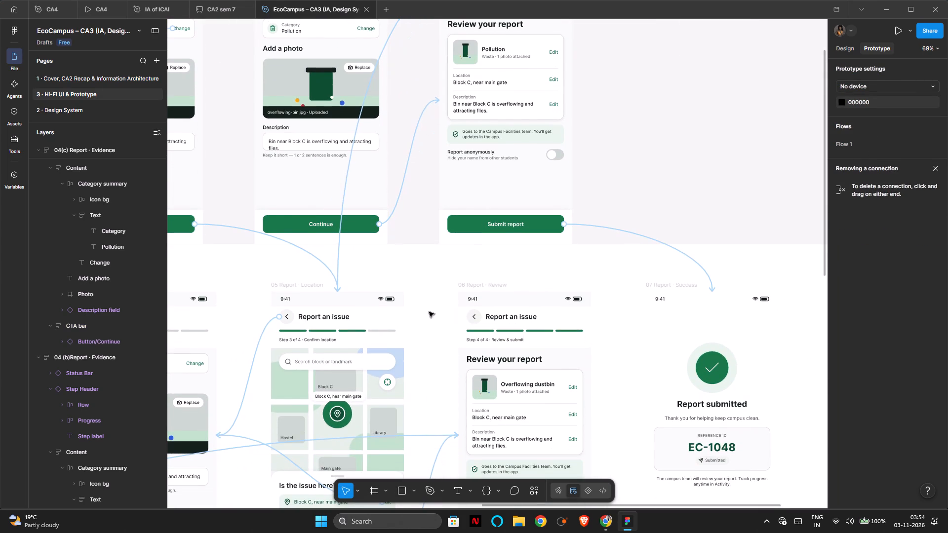
click(424, 278)
scroll(641, 206, down, 1)
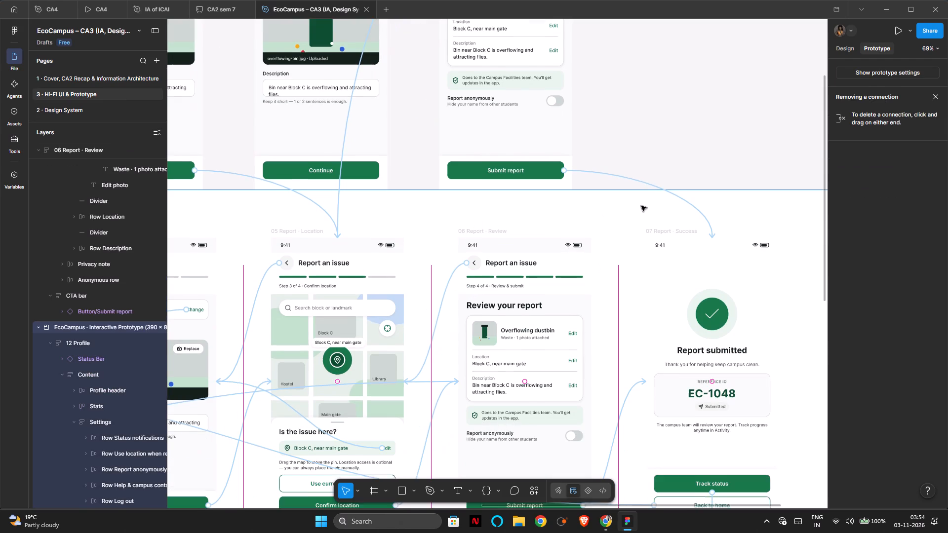
scroll(641, 206, down, 1)
scroll(641, 205, right, 2)
scroll(641, 205, up, 2)
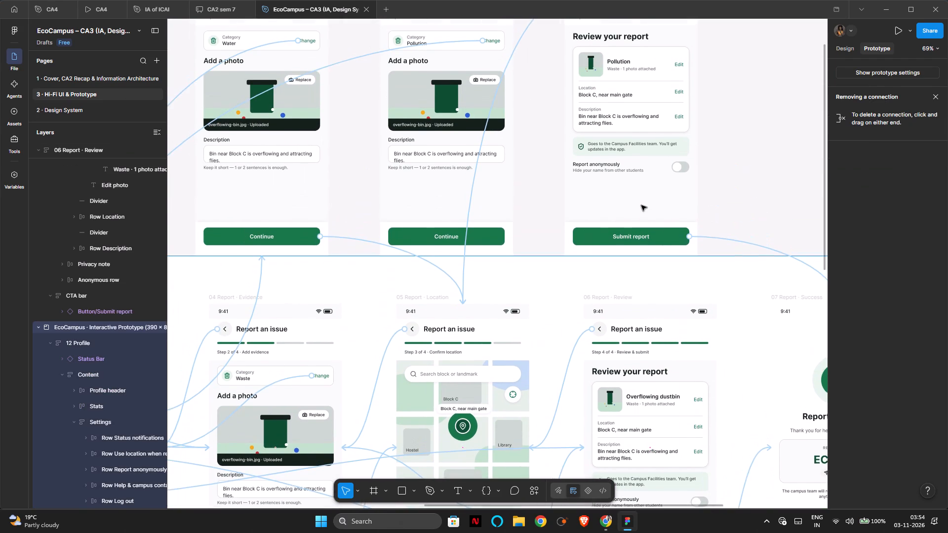
scroll(641, 205, up, 2)
scroll(641, 205, down, 3)
scroll(641, 205, left, 1)
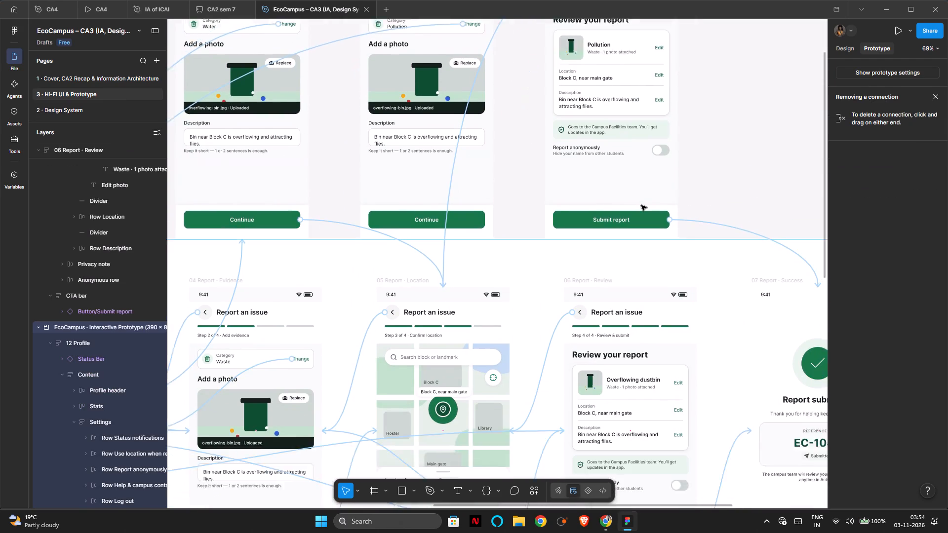
scroll(641, 205, left, 1)
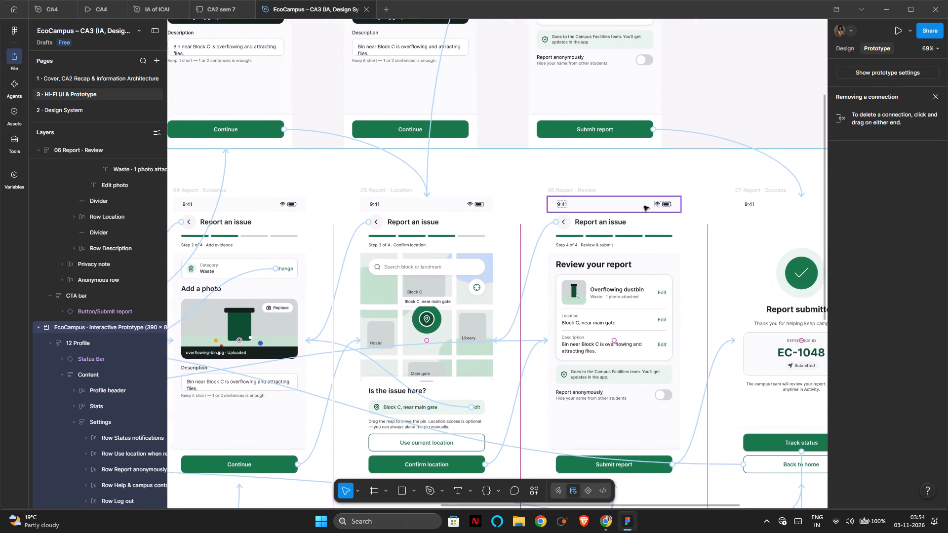
scroll(644, 206, left, 1)
scroll(640, 210, right, 2)
scroll(638, 211, down, 1)
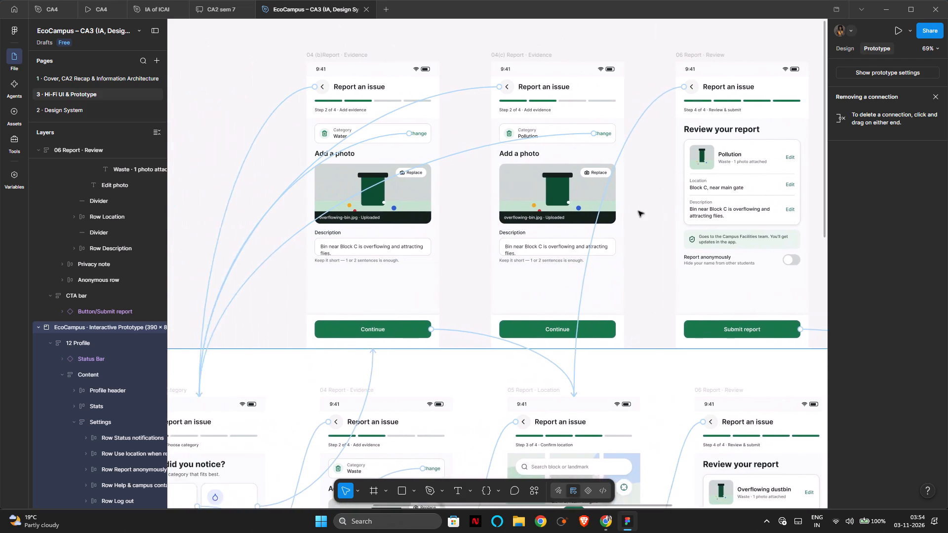
scroll(638, 211, down, 1)
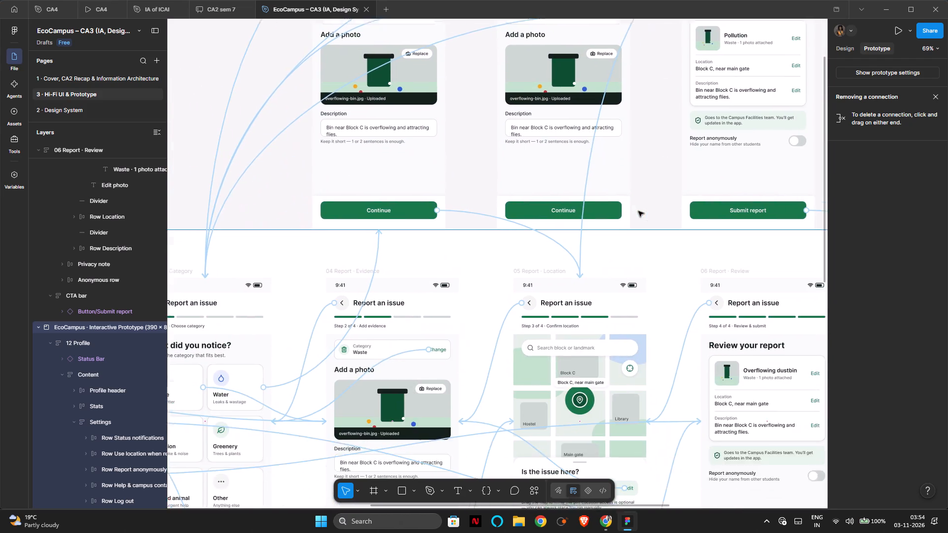
scroll(638, 211, down, 1)
scroll(638, 211, up, 1)
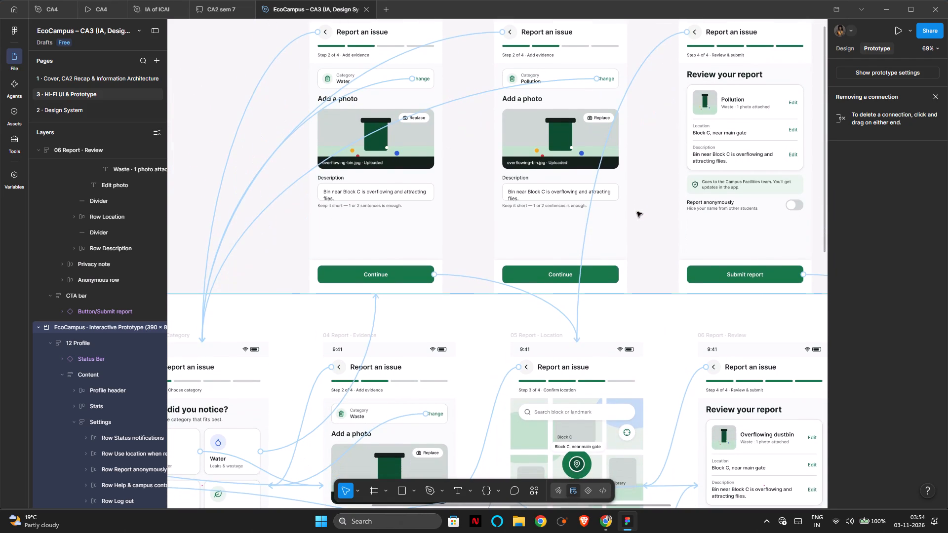
scroll(637, 212, up, 2)
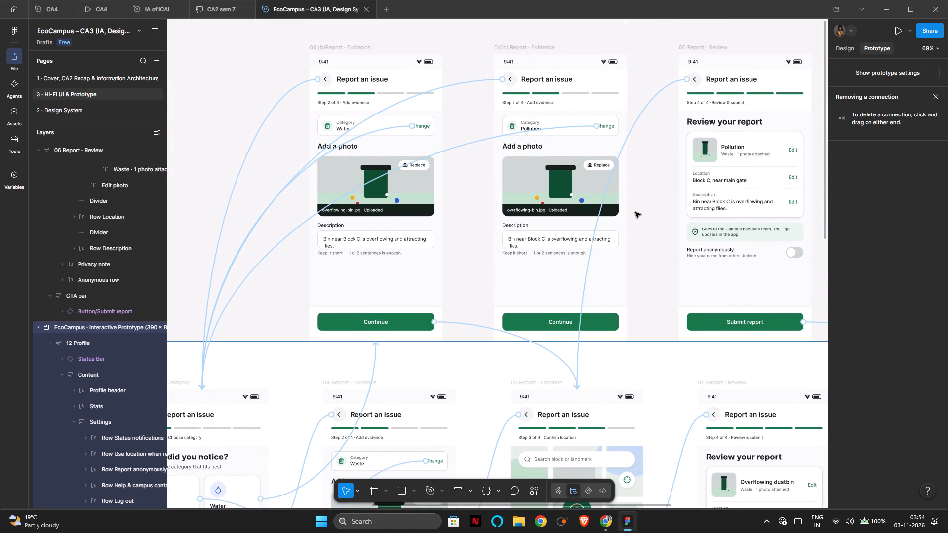
scroll(635, 212, up, 1)
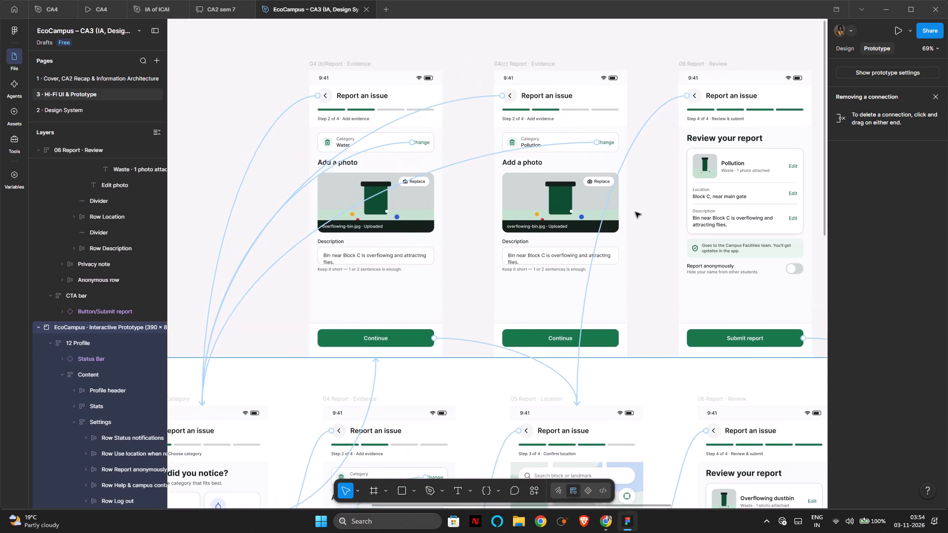
scroll(635, 212, up, 3)
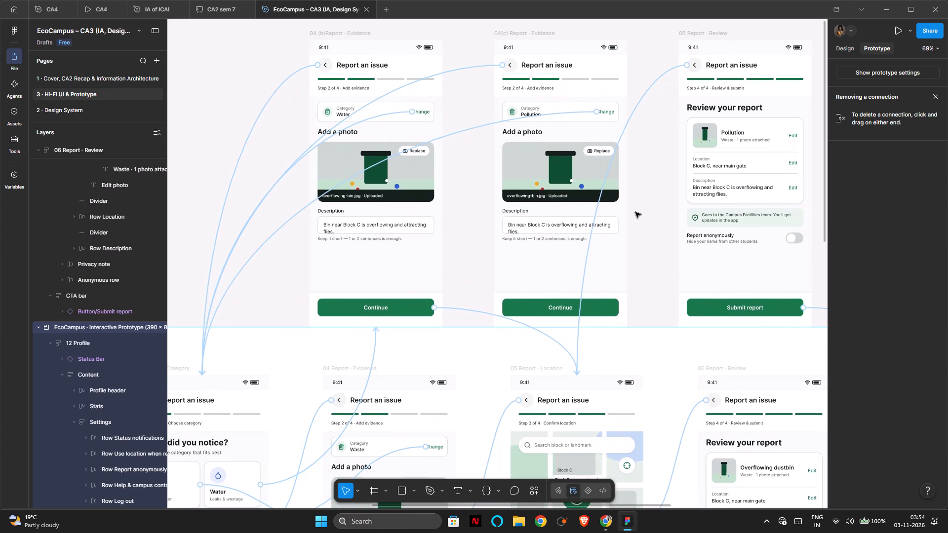
scroll(635, 212, up, 1)
scroll(635, 212, down, 1)
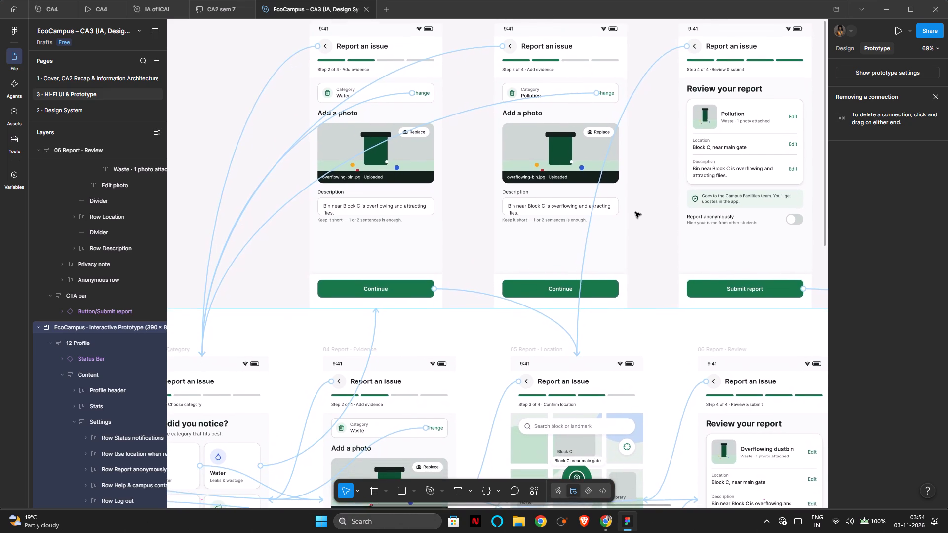
scroll(634, 213, left, 1)
scroll(635, 216, down, 2)
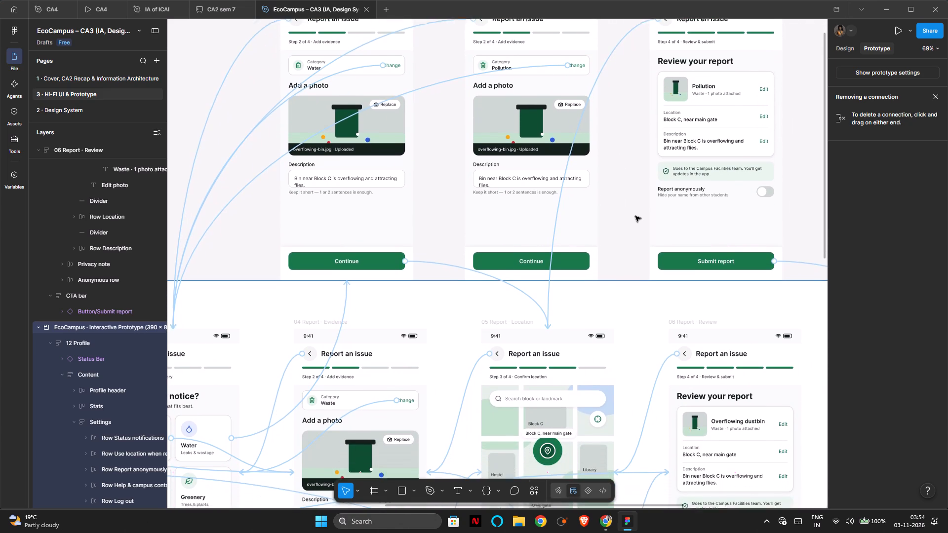
scroll(635, 216, down, 1)
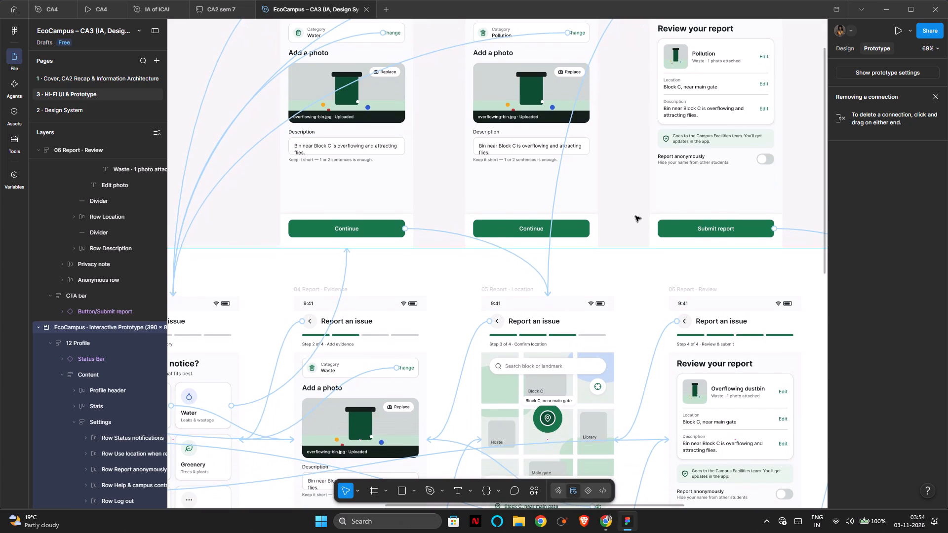
scroll(635, 216, down, 2)
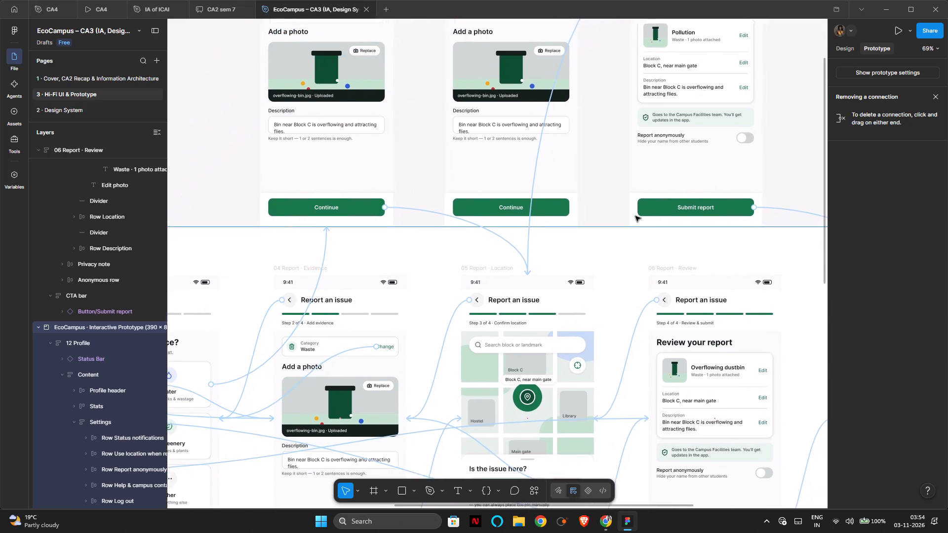
scroll(635, 216, down, 2)
scroll(601, 449, up, 1)
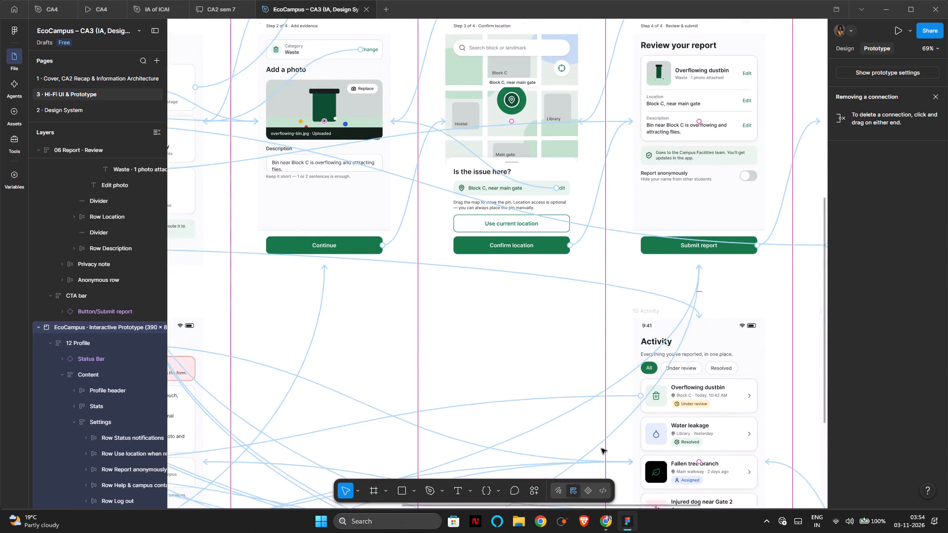
scroll(601, 449, up, 3)
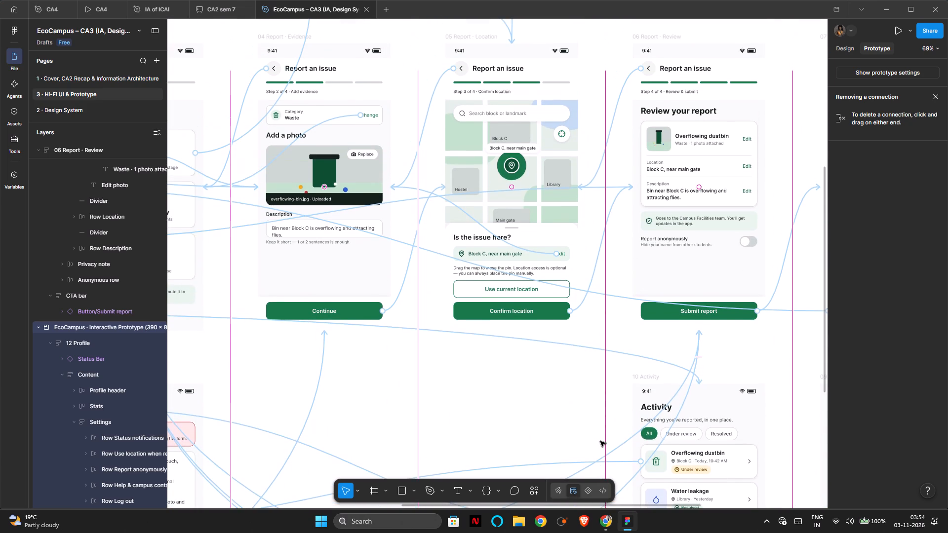
scroll(600, 441, up, 7)
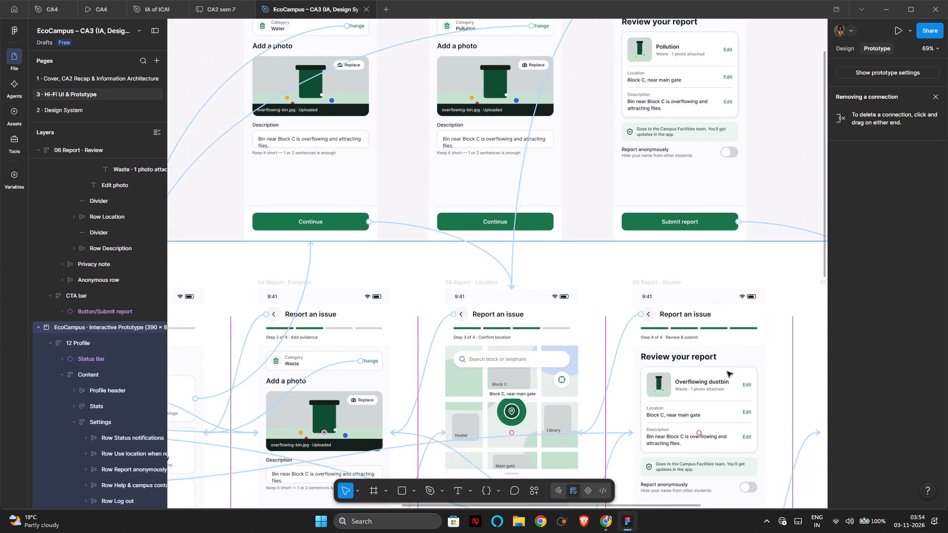
scroll(684, 341, down, 1)
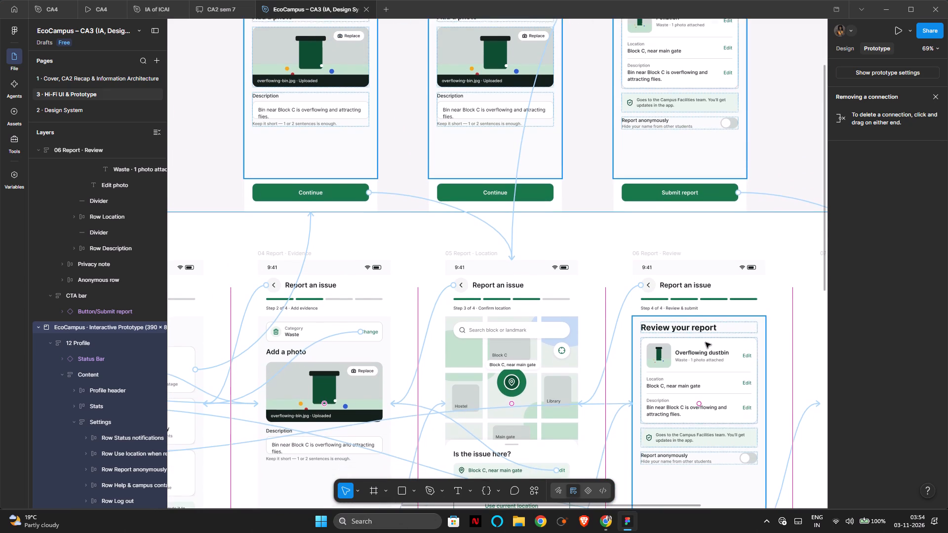
scroll(706, 343, down, 1)
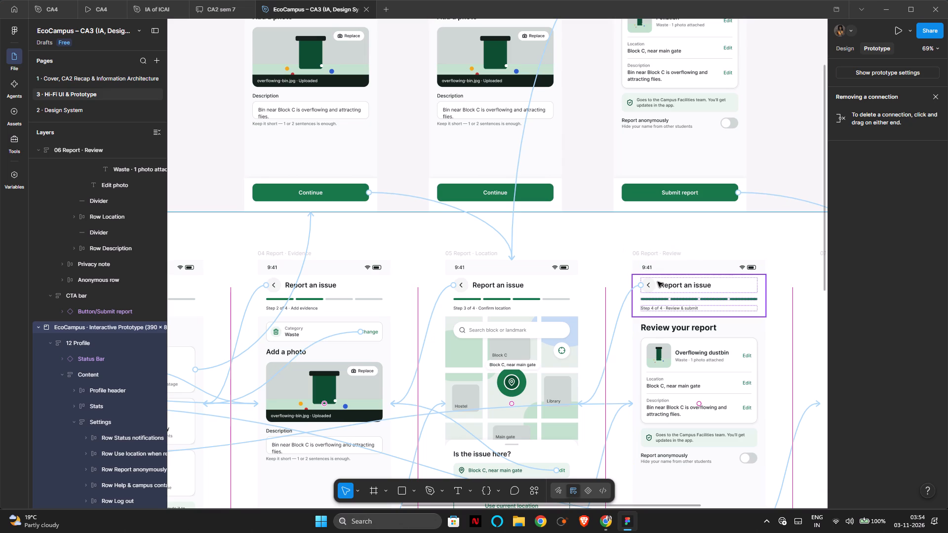
Shift the main Interactive Prototype section slightly down and to the right relative to the upper row of Water and Pollution screens.
drag(618, 244, 674, 263)
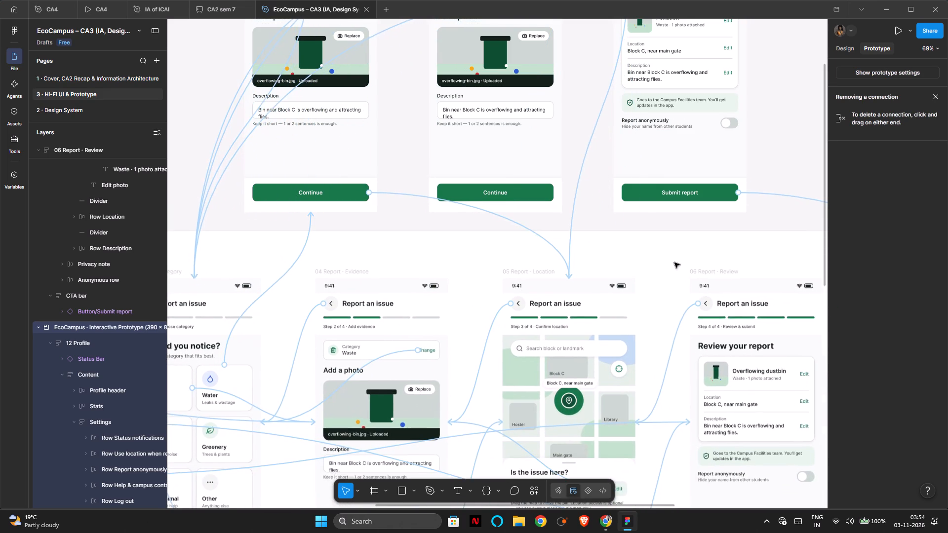
drag(674, 263, 671, 263)
scroll(724, 296, left, 3)
click(524, 161)
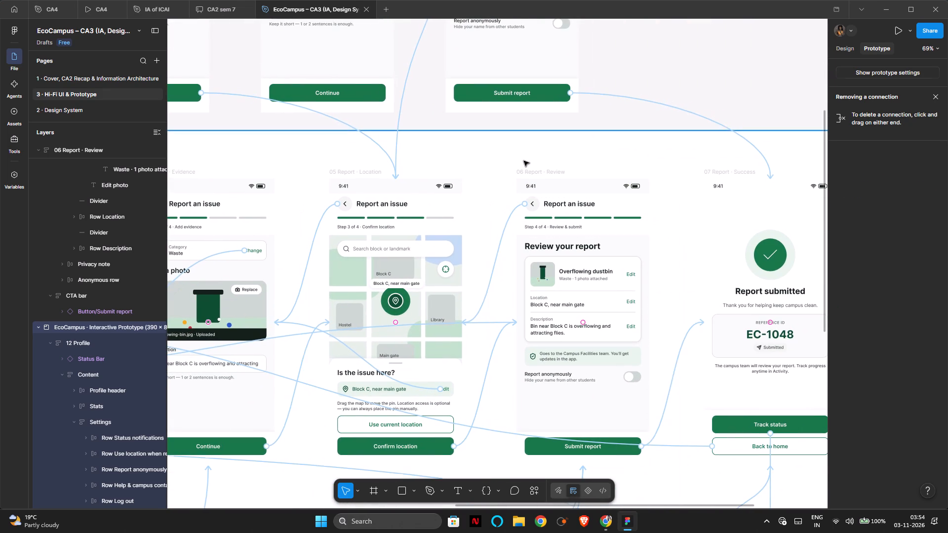
scroll(532, 148, up, 10)
click(472, 89)
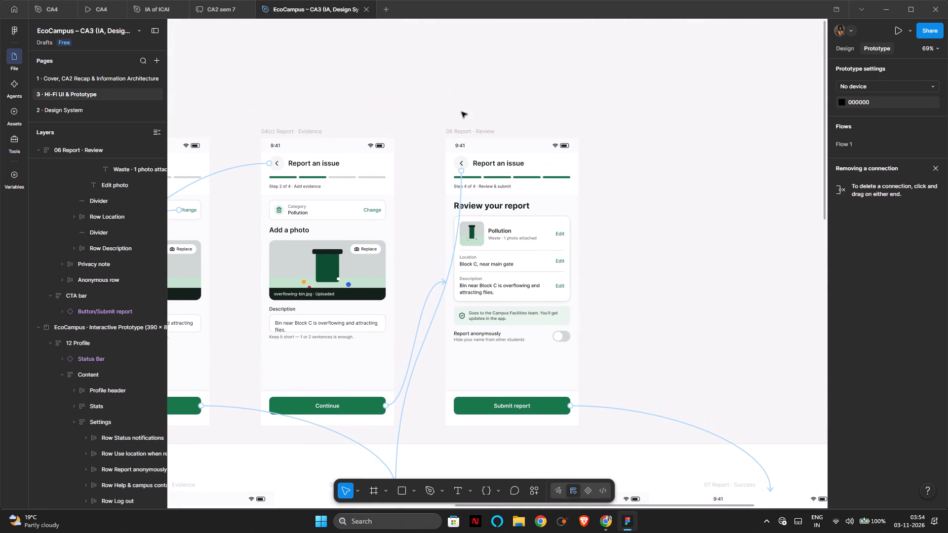
Duplicate the Pollution Review screen and place the copy on the free canvas left of the 04 (b) Water evidence screen.
drag(433, 110, 544, 235)
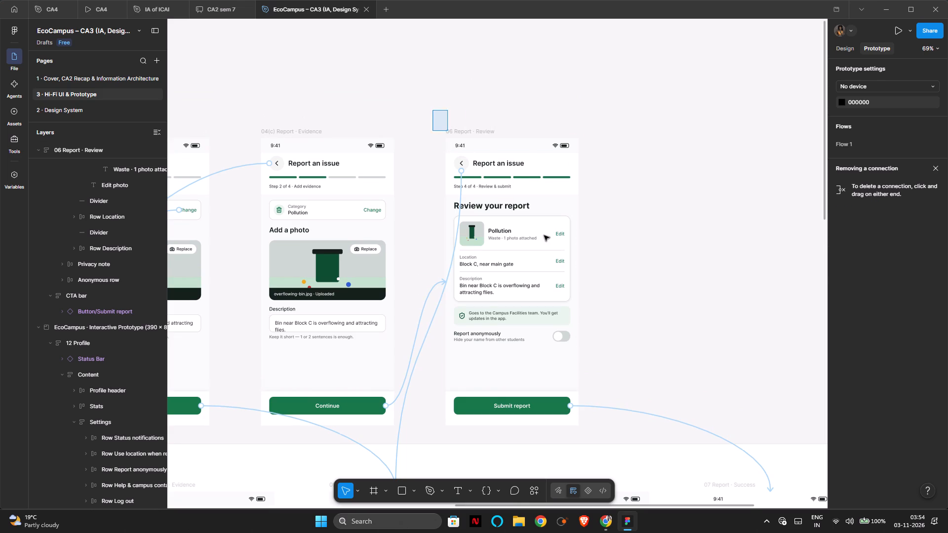
drag(544, 235, 631, 426)
key(ctrl+c)
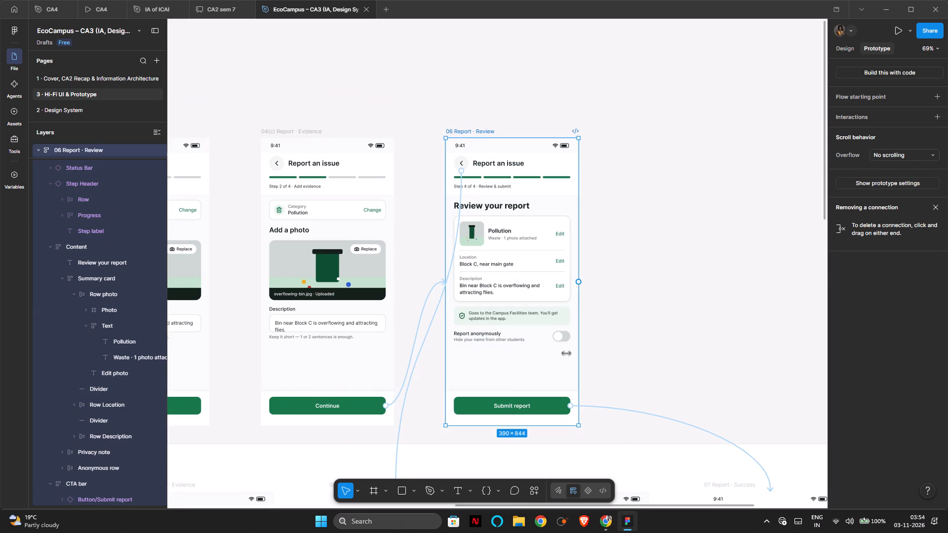
scroll(318, 181, right, 8)
click(321, 161)
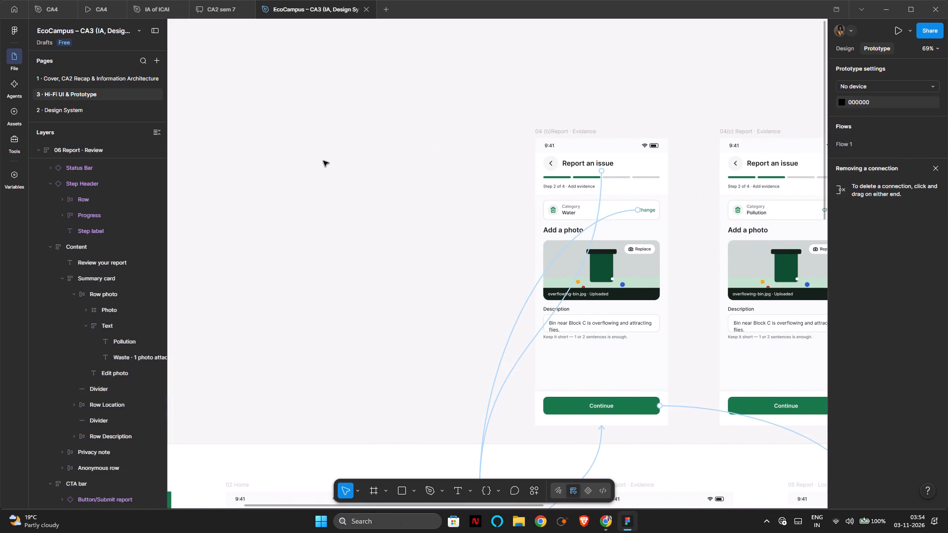
key(ctrl+v)
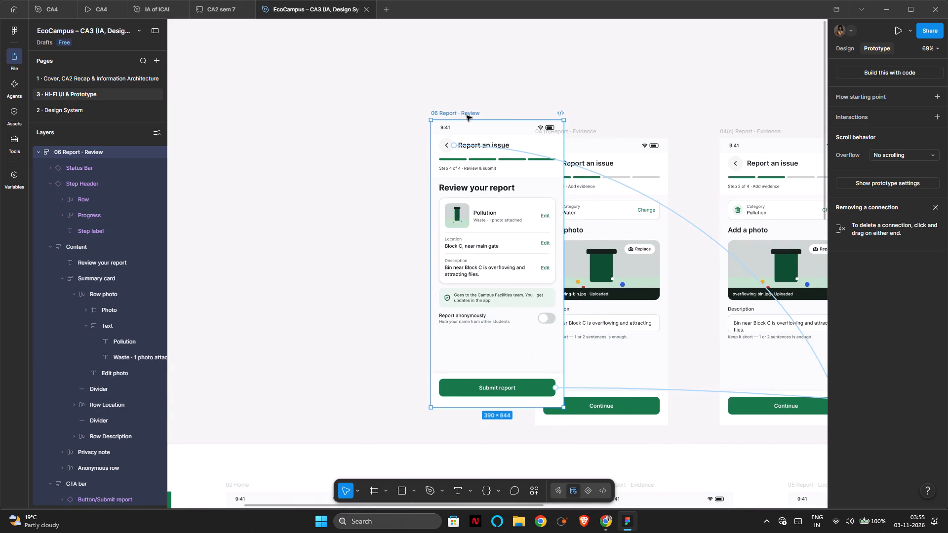
drag(467, 112, 382, 130)
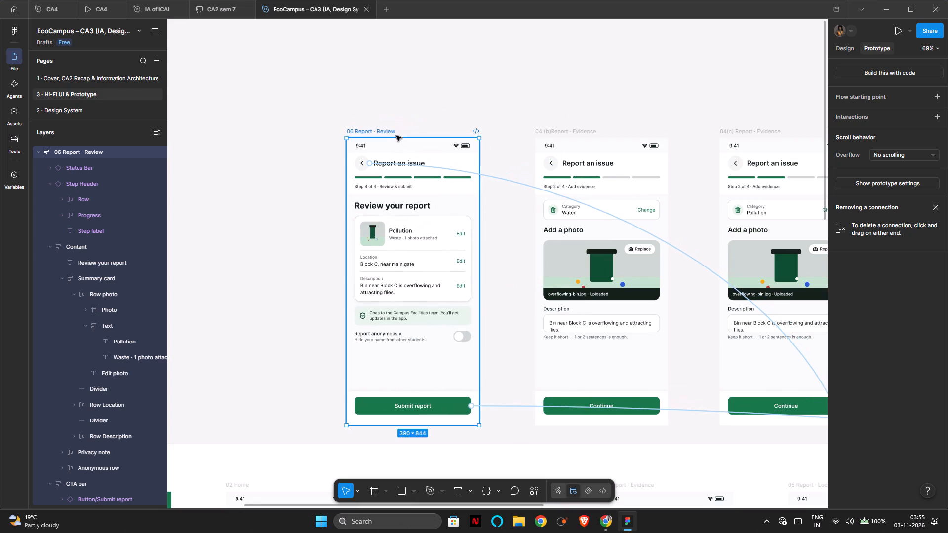
click(495, 407)
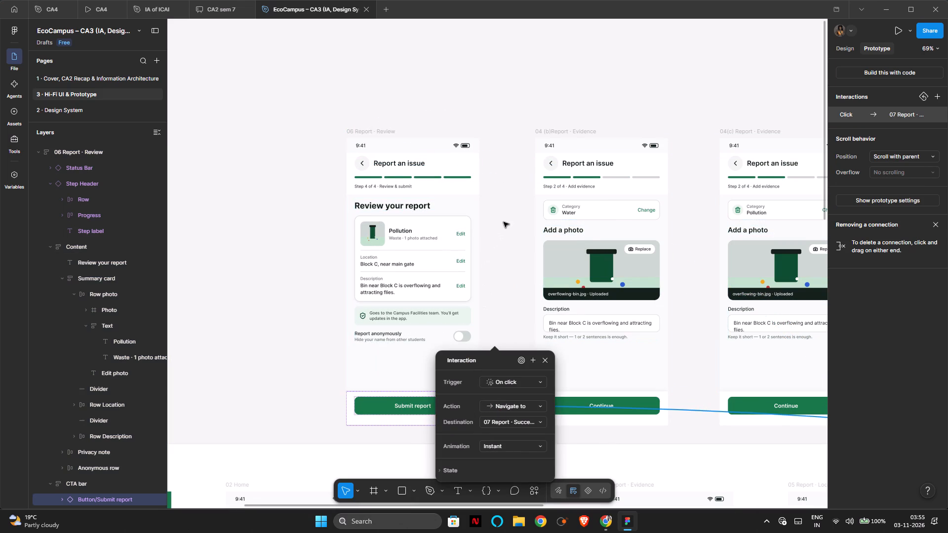
click(501, 219)
Replace the 04 (b) Water evidence screen's Continue link to 05 Report · Location with a link to the copied Review screen.
scroll(501, 219, left, 6)
scroll(506, 226, right, 1)
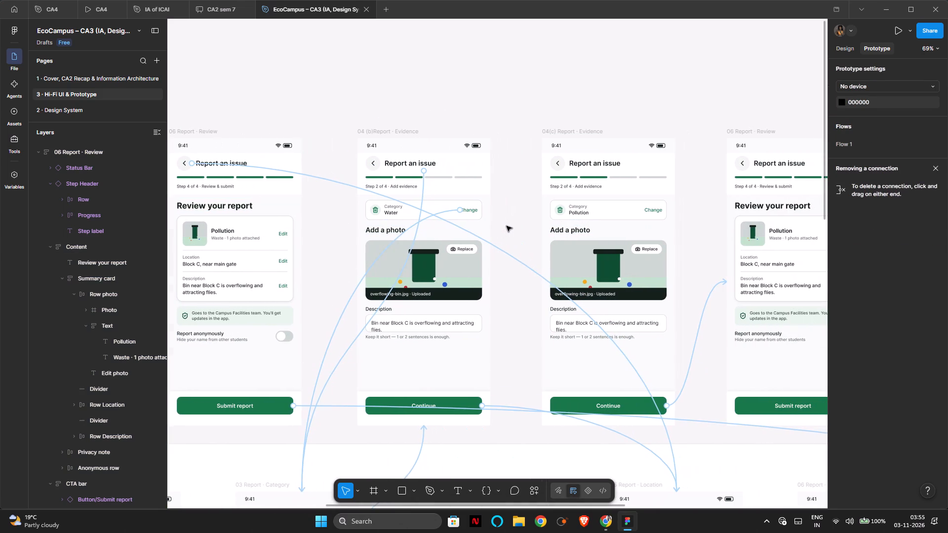
scroll(507, 226, right, 1)
scroll(452, 179, left, 1)
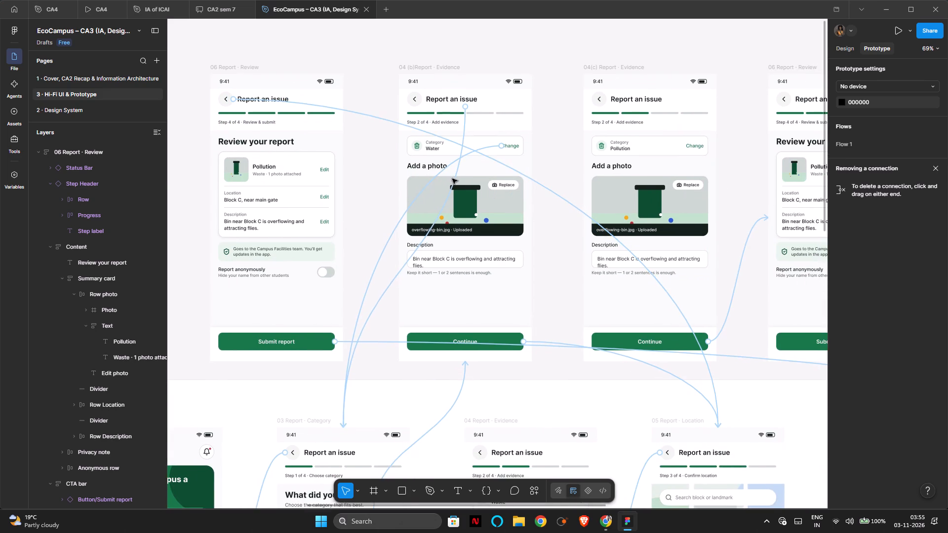
scroll(452, 179, left, 1)
scroll(450, 179, right, 1)
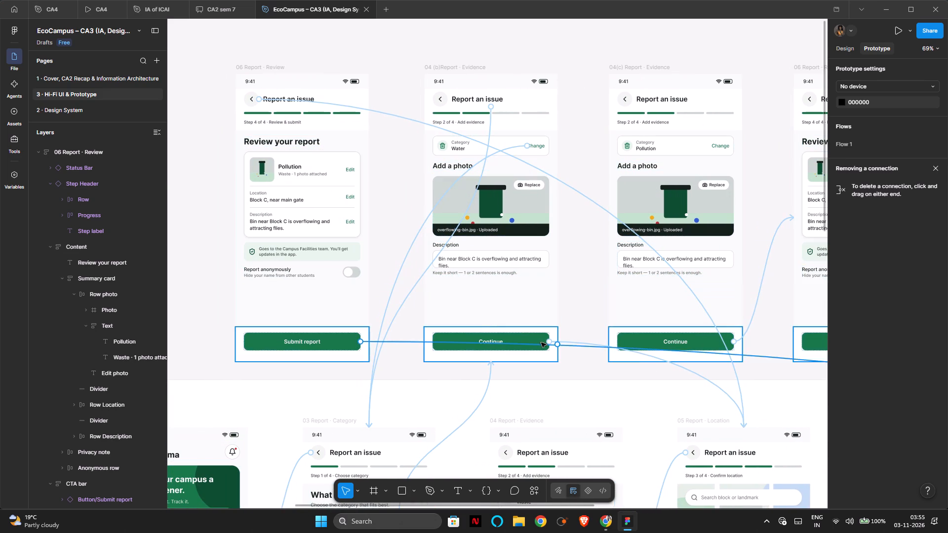
click(587, 342)
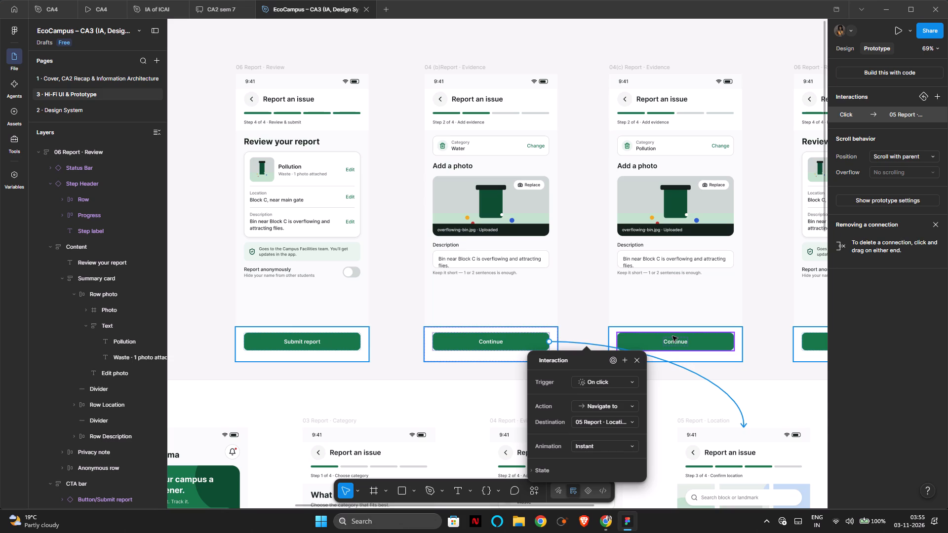
key(Delete)
drag(432, 343, 360, 283)
Change the category title on the copied Review screen's summary card to "Water Problem".
triple_click(287, 167)
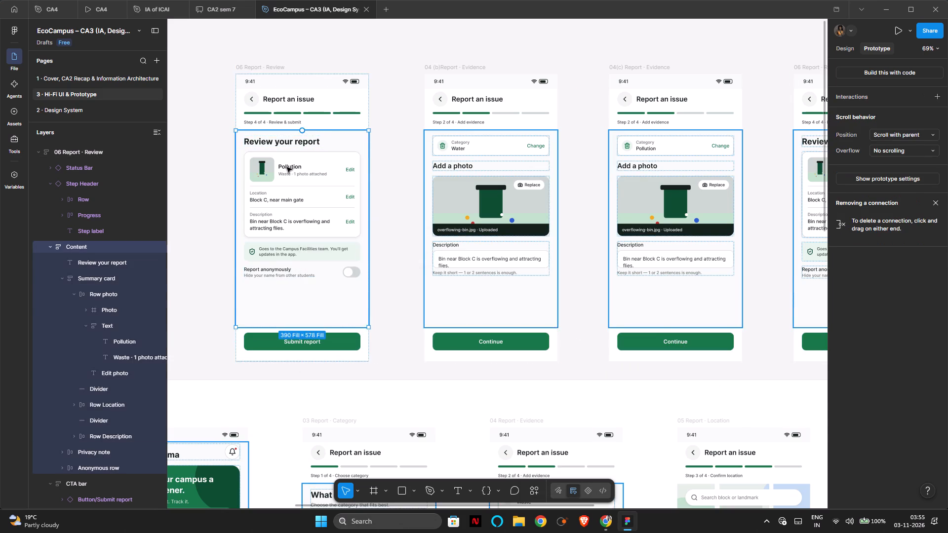
click(287, 167)
double_click(287, 167)
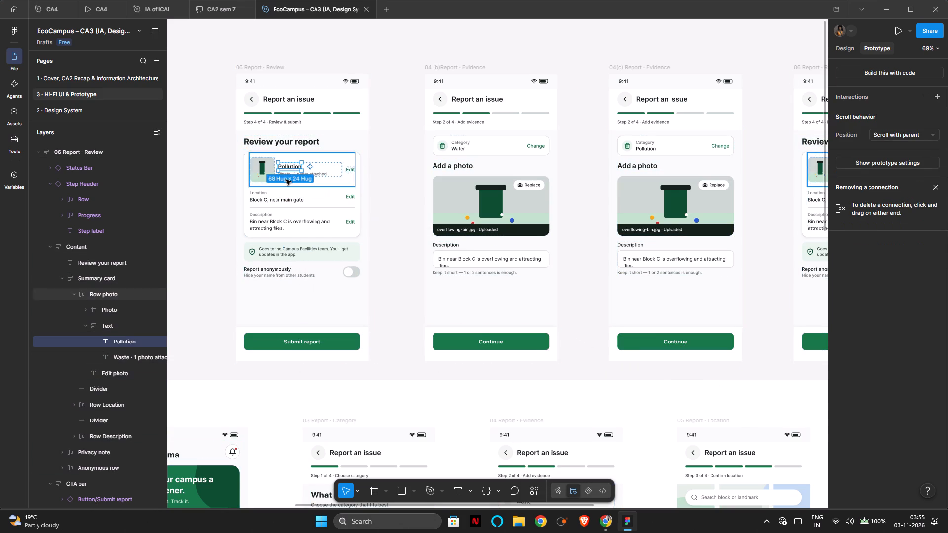
ctrl+scroll(286, 180, up, 9)
double_click(299, 148)
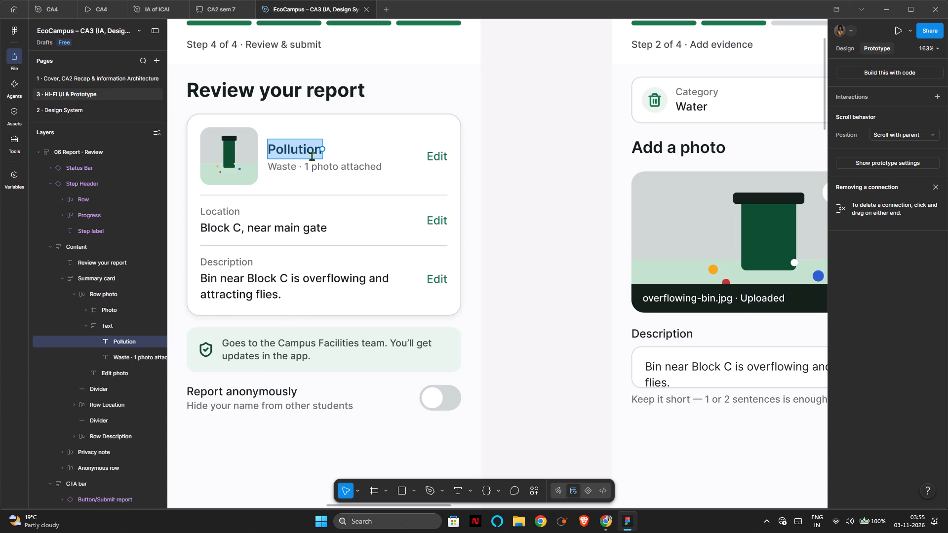
key(BackSpace)
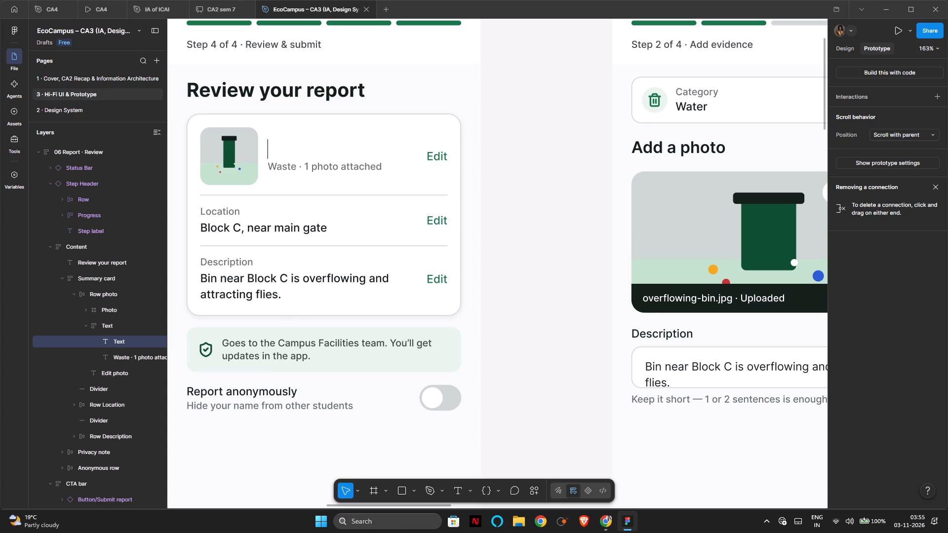
text(Wzte)
key(BackSpace)
key(BackSpace)
key(BackSpace)
text(ater Problem)
key(space)
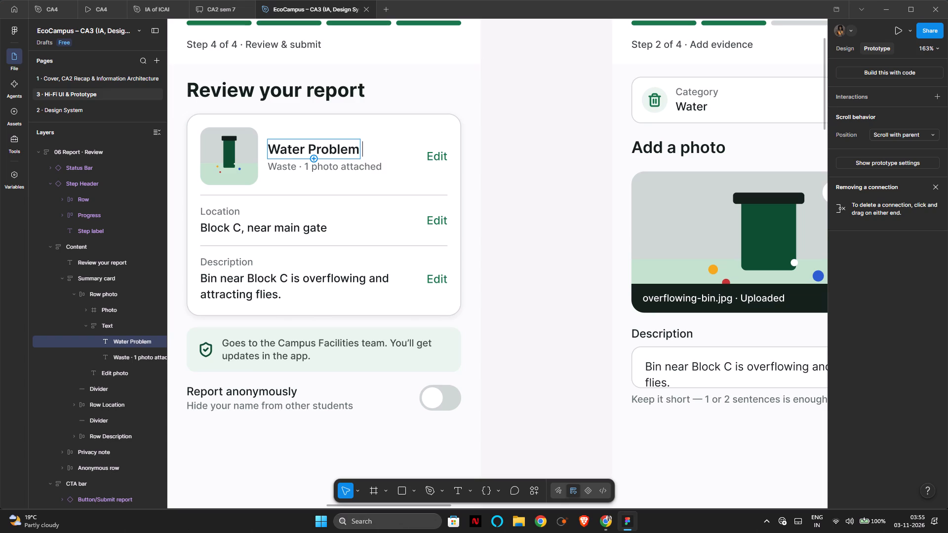
click(513, 205)
double_click(517, 146)
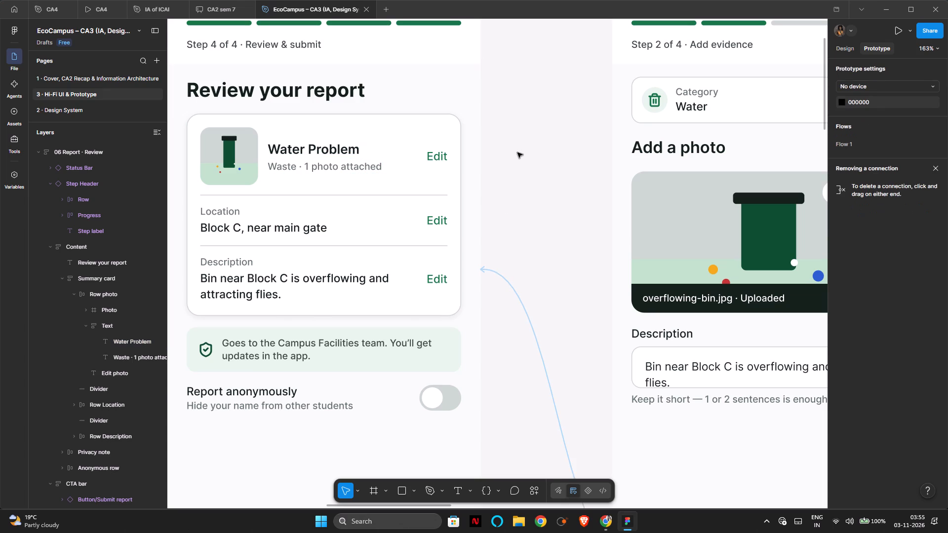
Move the Water Problem Review screen directly above the 04 (b) Water evidence screen, aligned with its column.
scroll(518, 154, left, 3)
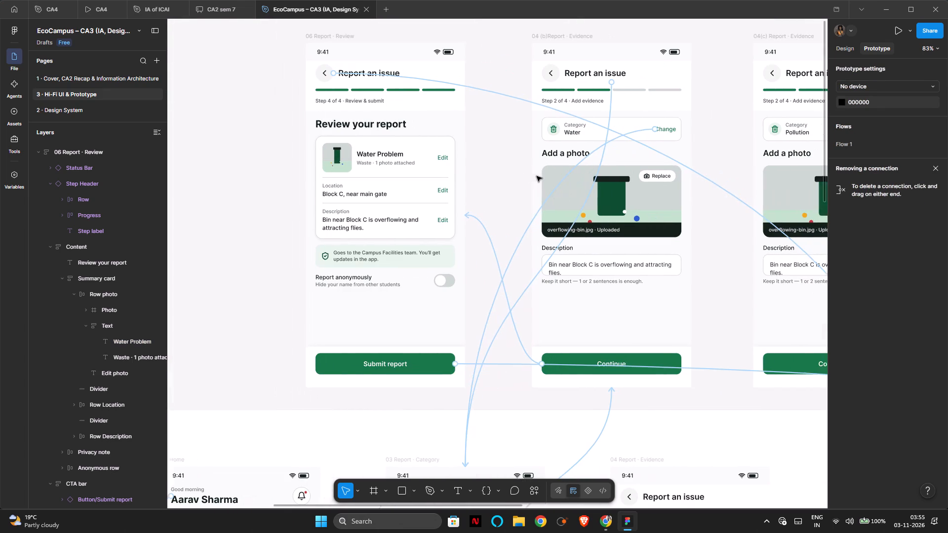
scroll(537, 176, left, 1)
scroll(537, 176, up, 1)
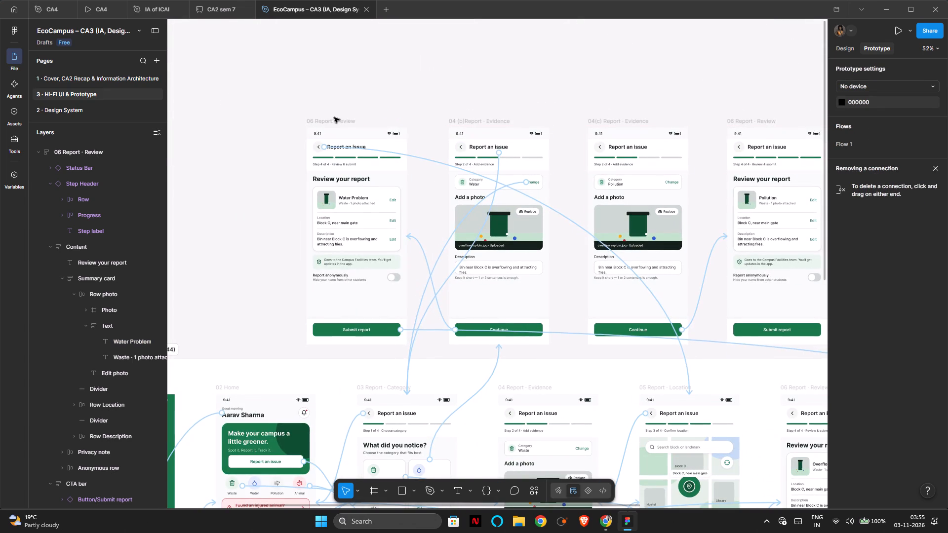
drag(326, 118, 469, 77)
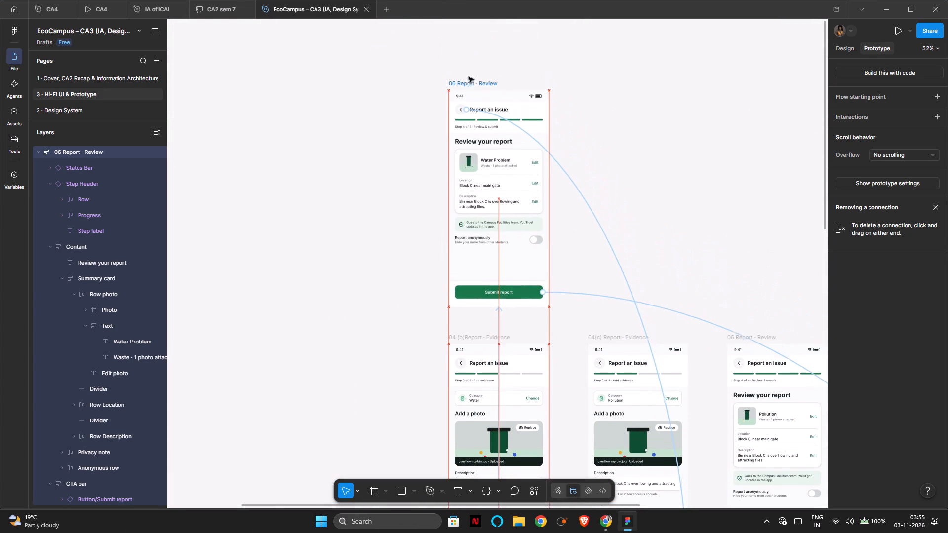
drag(469, 77, 466, 88)
scroll(466, 88, down, 5)
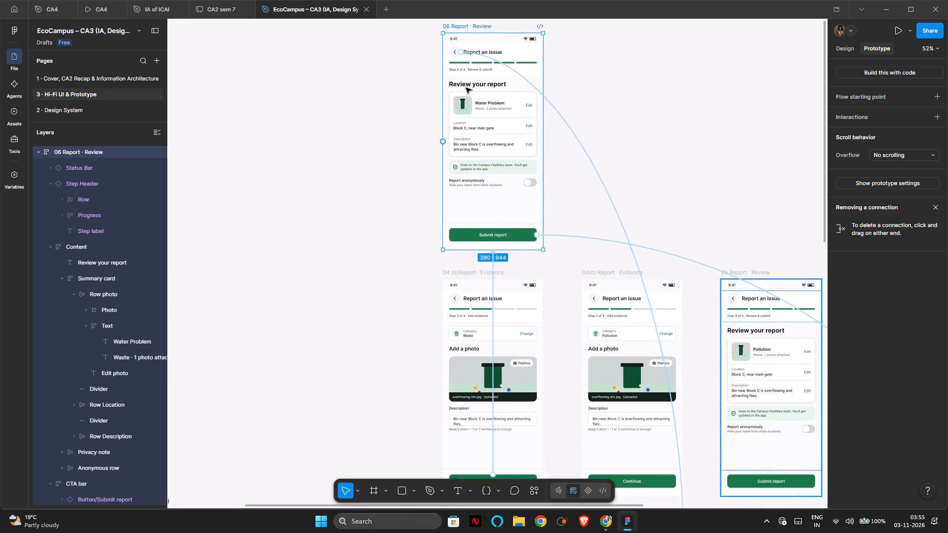
scroll(466, 88, down, 2)
click(365, 143)
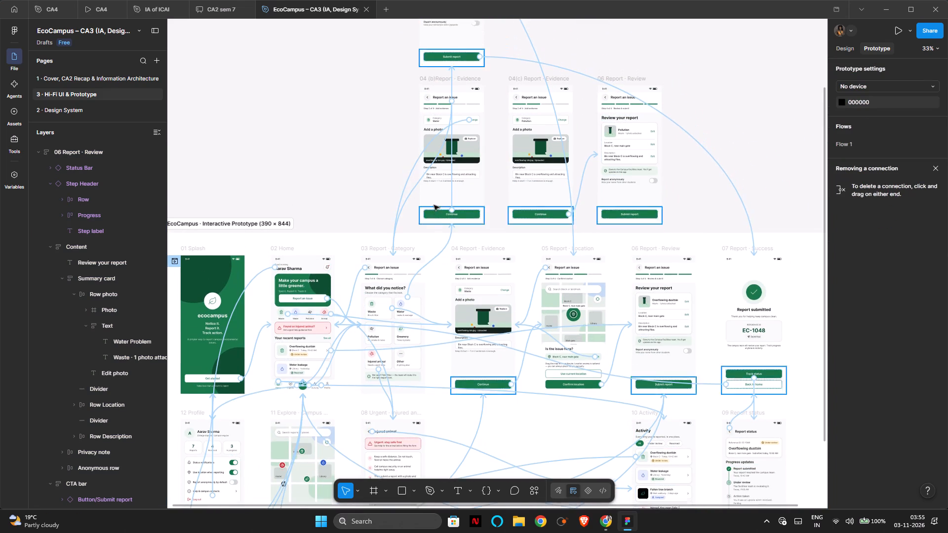
Link the Water leakage report card on the 10 Activity screen to the 04 (b) Report · Evidence screen.
scroll(434, 204, up, 1)
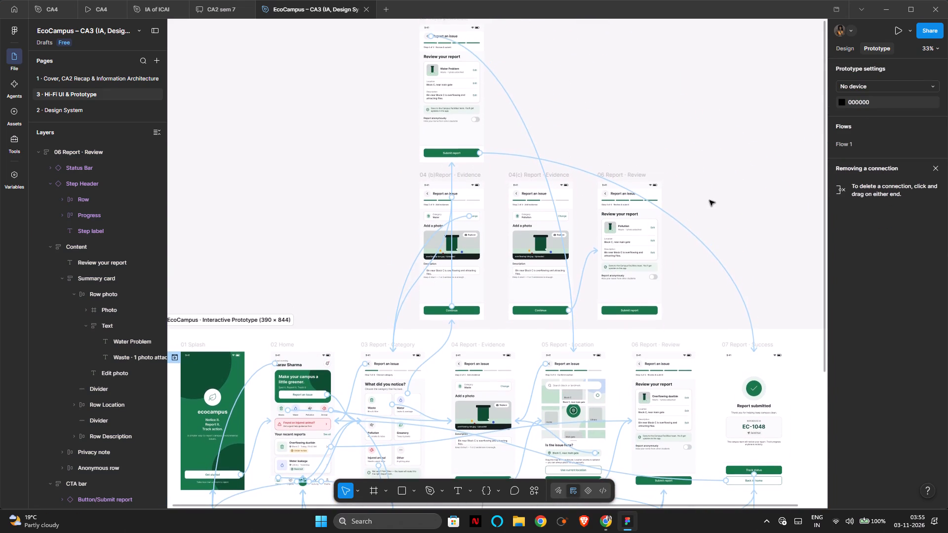
scroll(710, 200, up, 1)
scroll(705, 205, down, 2)
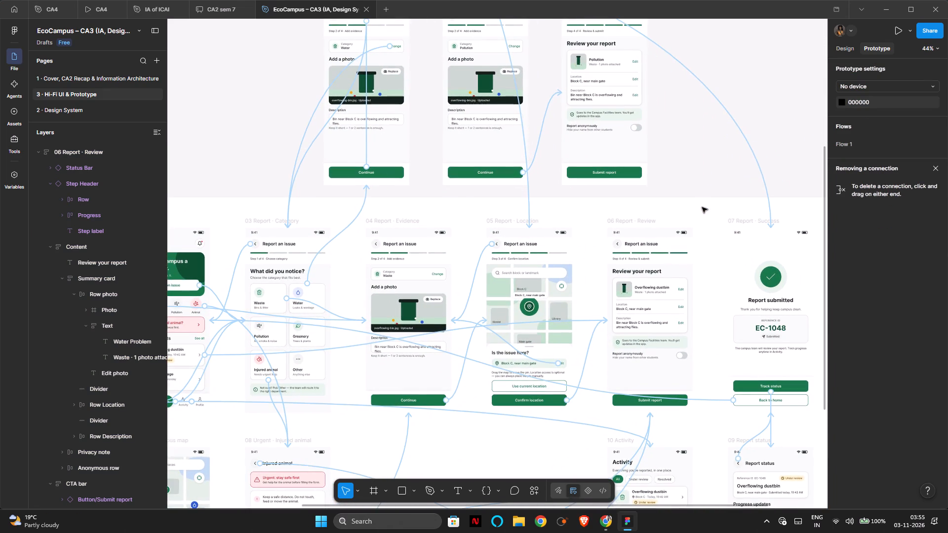
scroll(701, 208, down, 2)
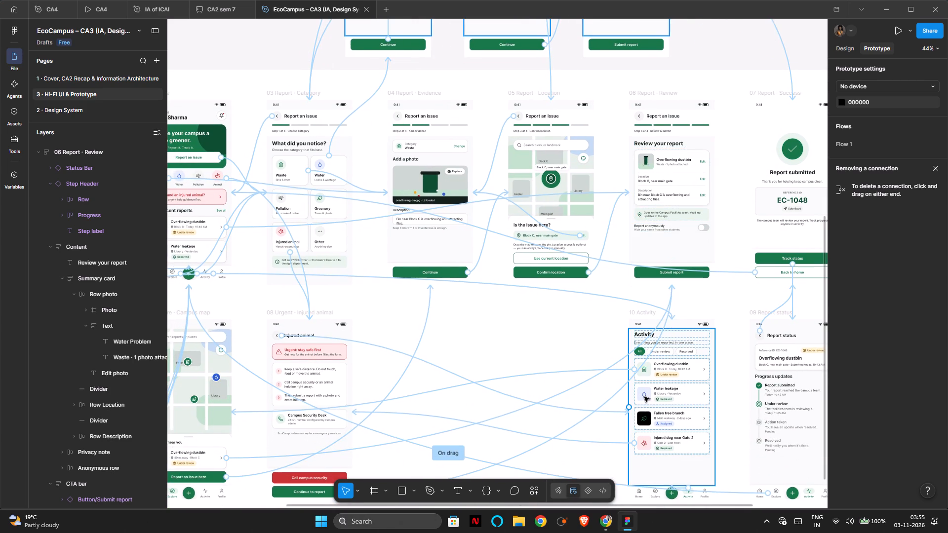
scroll(644, 396, up, 4)
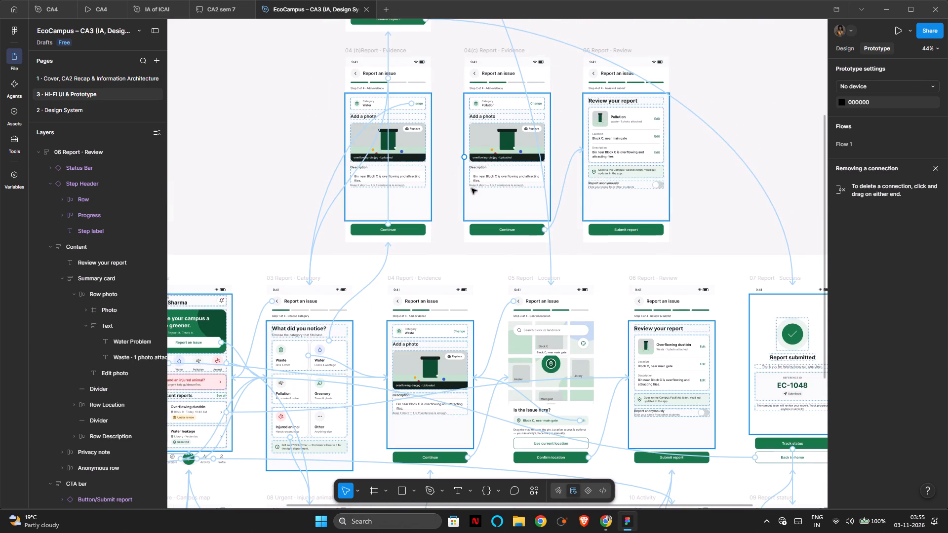
scroll(687, 371, down, 4)
double_click(670, 369)
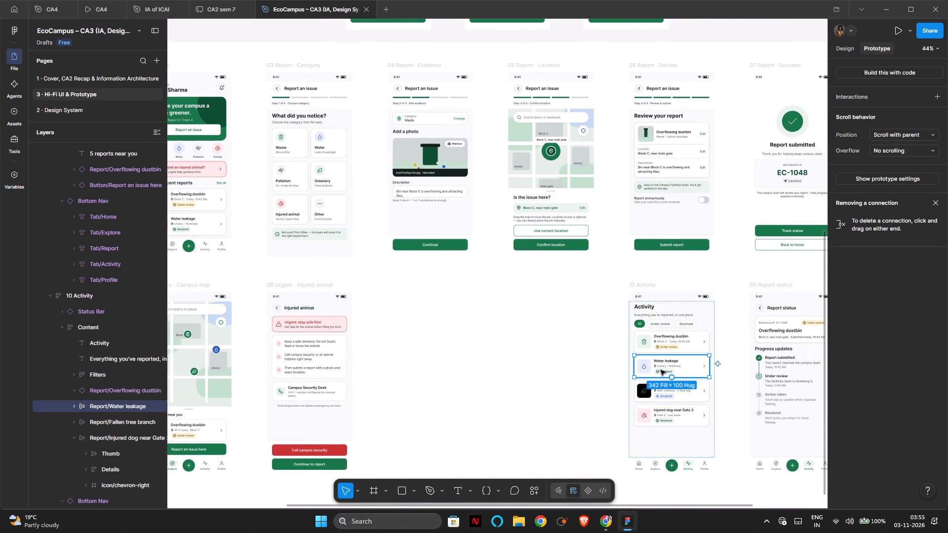
drag(632, 366, 362, 6)
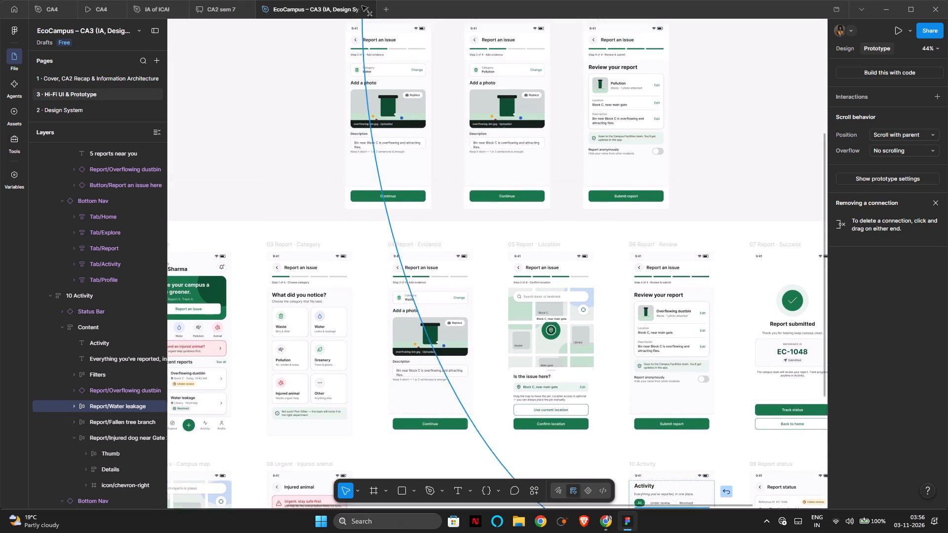
drag(362, 6, 370, 299)
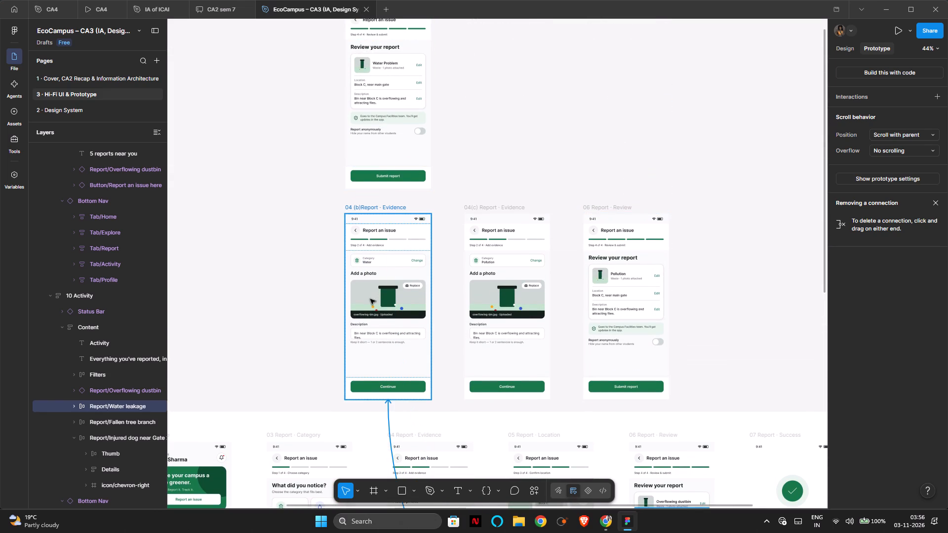
drag(370, 299, 369, 300)
click(486, 117)
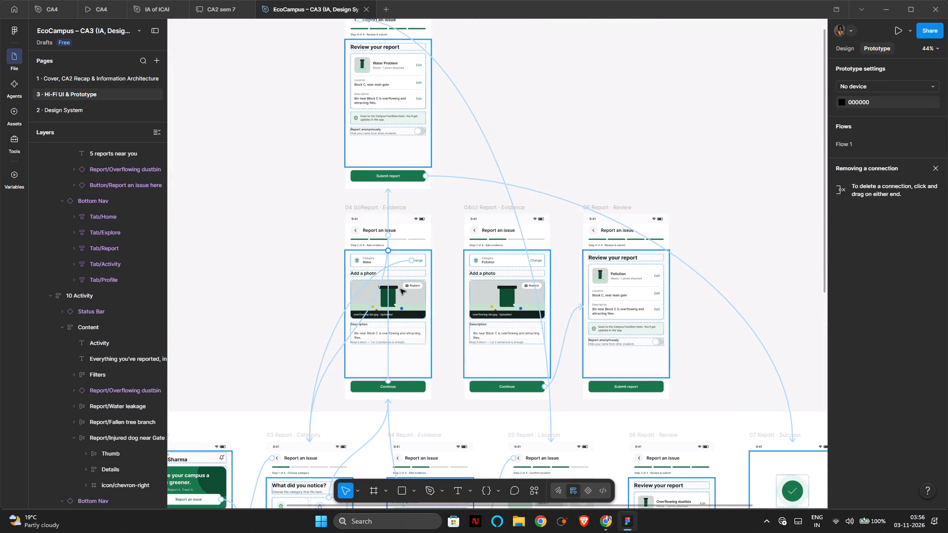
Examine the prototype links around the Activity, Report status and Urgent injured animal screens.
scroll(393, 353, down, 12)
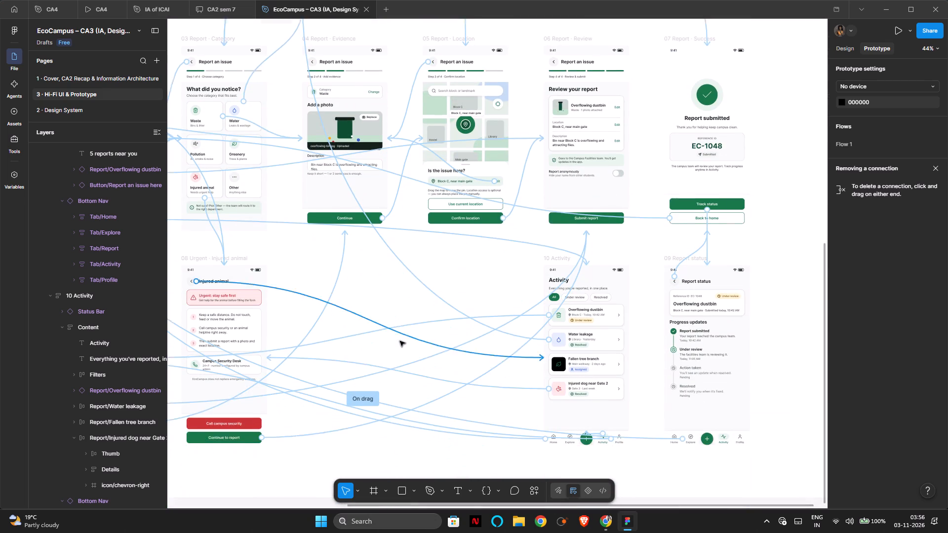
scroll(400, 340, down, 2)
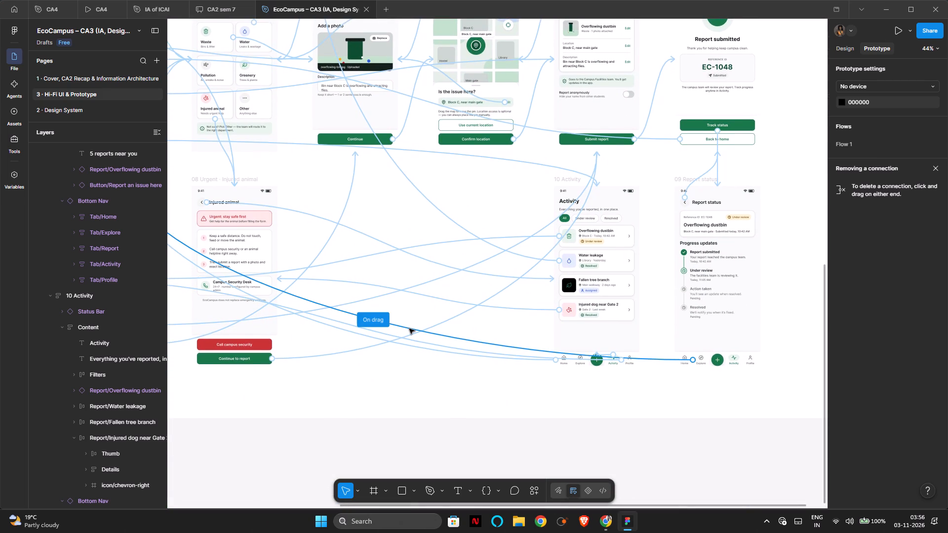
scroll(409, 329, down, 1)
scroll(536, 364, down, 1)
scroll(591, 322, right, 1)
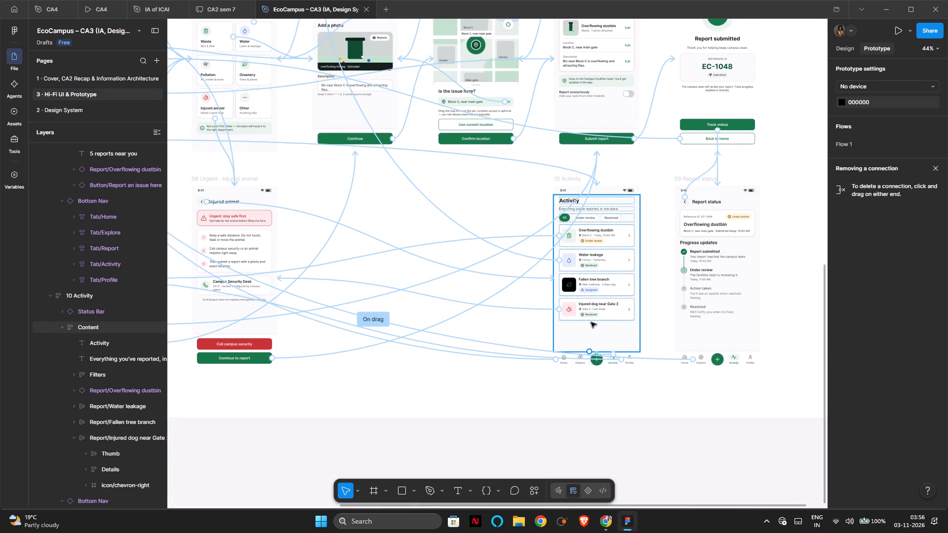
scroll(591, 322, right, 1)
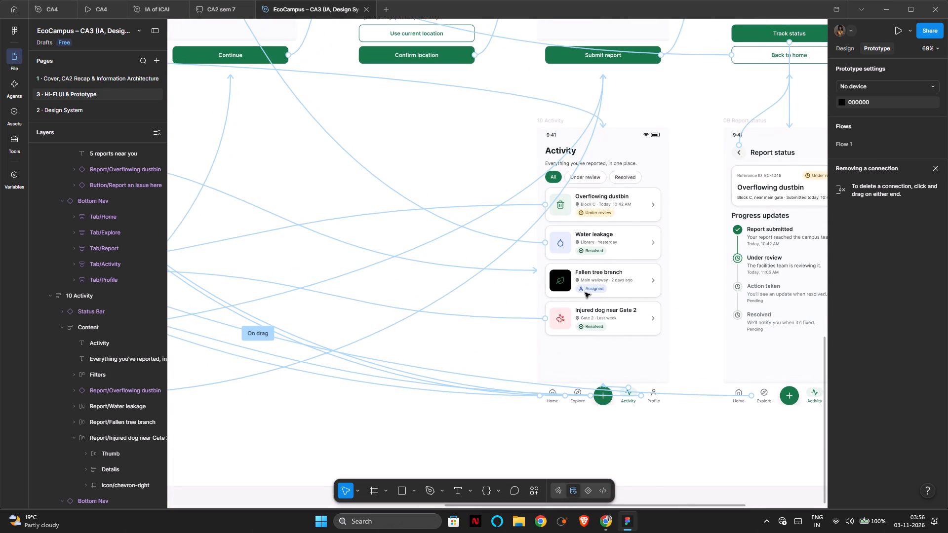
scroll(618, 219, up, 1)
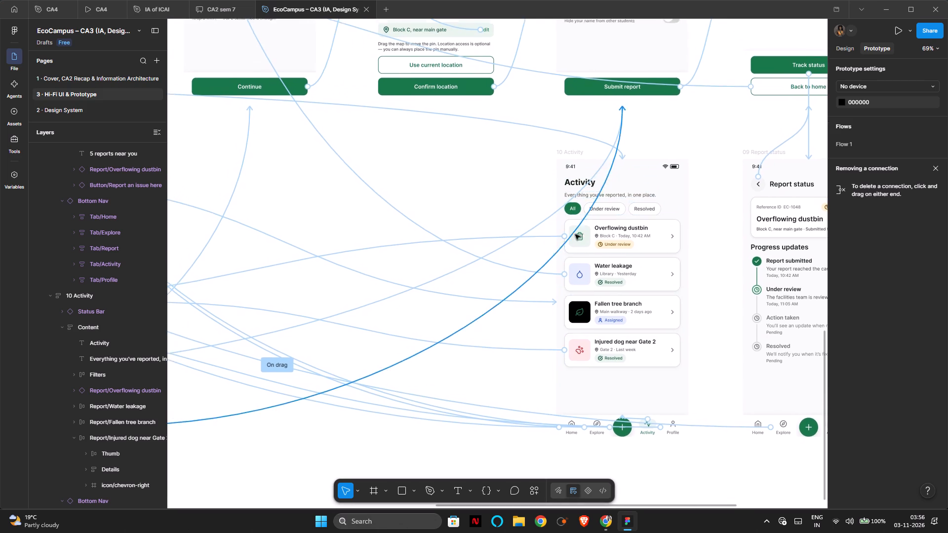
scroll(575, 237, right, 5)
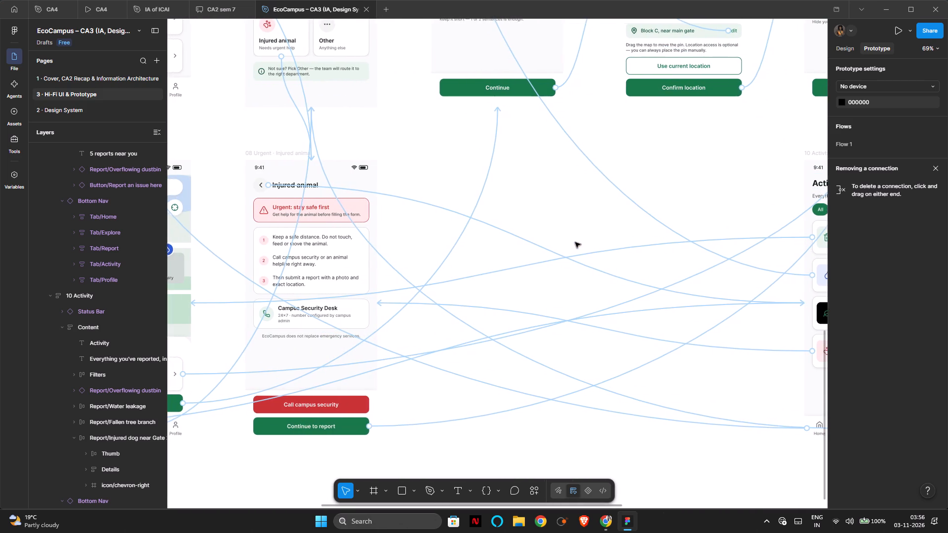
Delete the link from the Overflowing dustbin card on the 10 Activity screen to the 11 Explore · Campus map screen.
scroll(575, 242, right, 1)
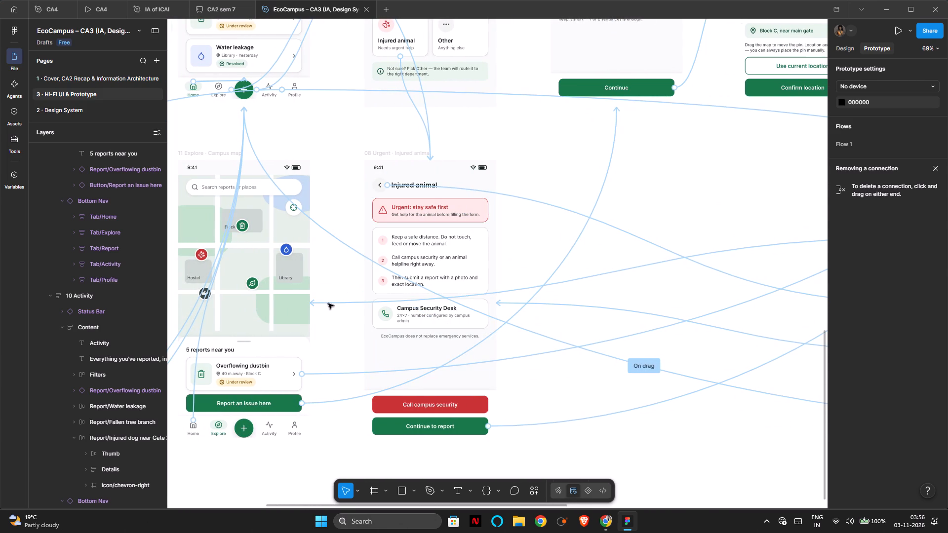
click(329, 304)
scroll(566, 298, left, 5)
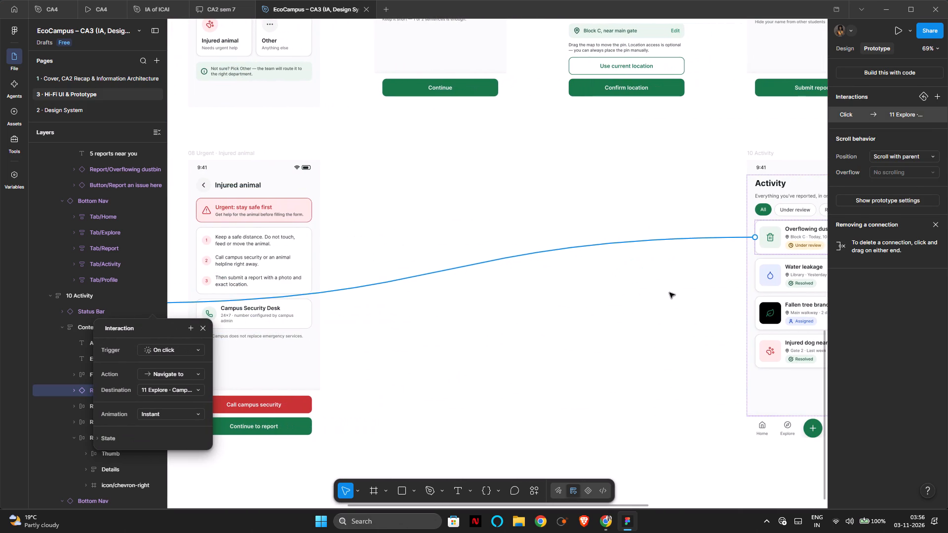
key(Delete)
Link the Overflowing dustbin card on the 10 Activity screen to the 06 Report · Review screen.
scroll(670, 293, left, 2)
scroll(682, 280, up, 3)
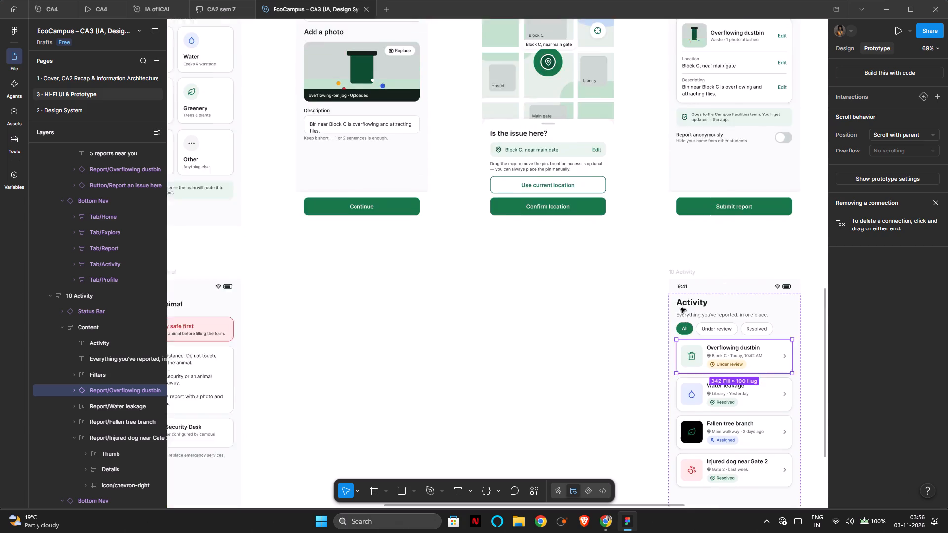
scroll(679, 310, up, 1)
scroll(681, 318, left, 1)
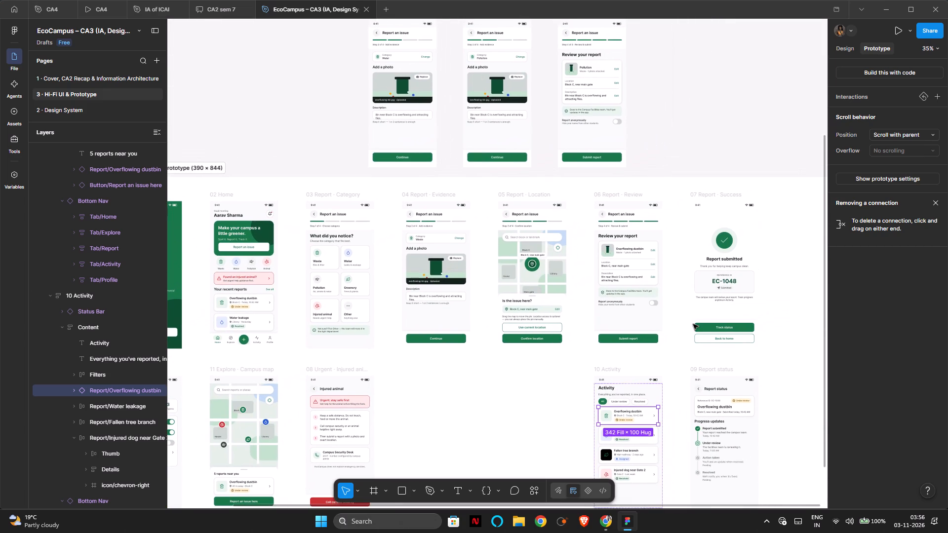
scroll(693, 324, left, 1)
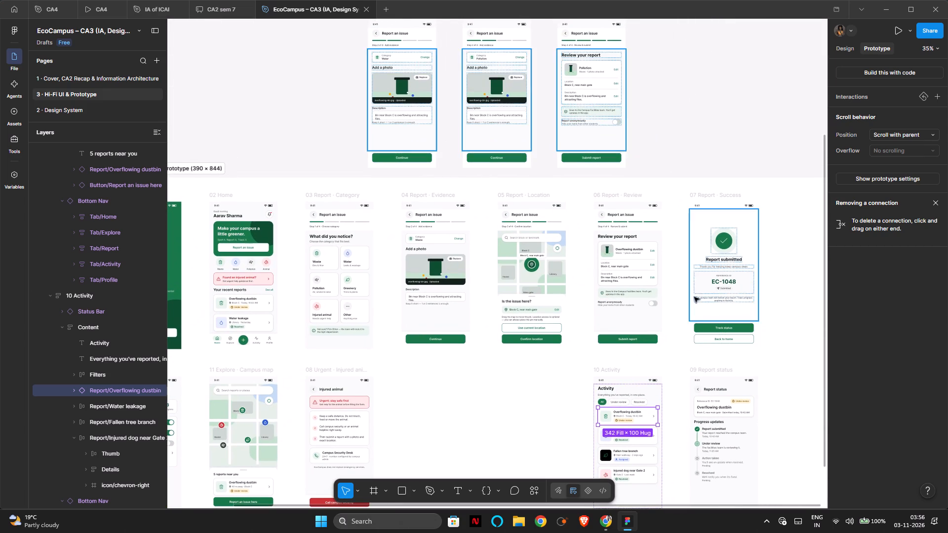
click(667, 109)
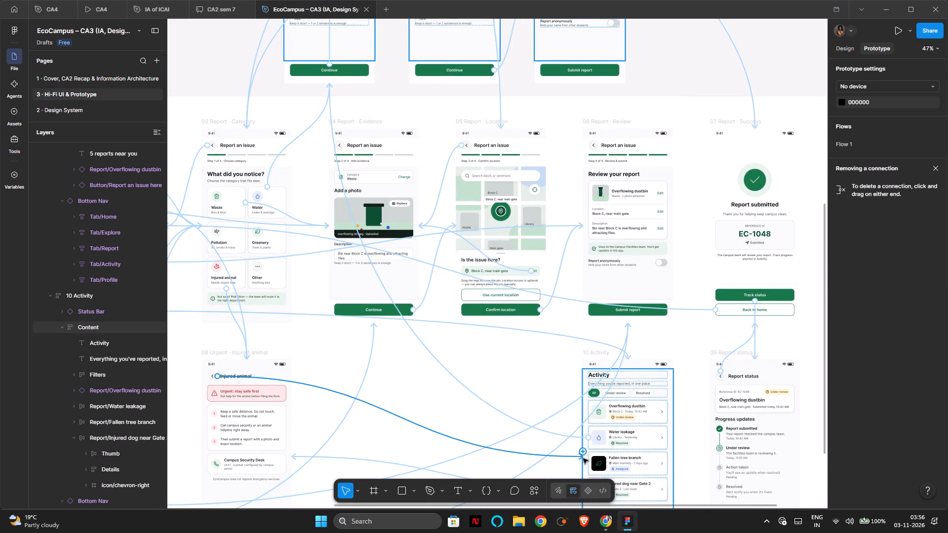
double_click(611, 415)
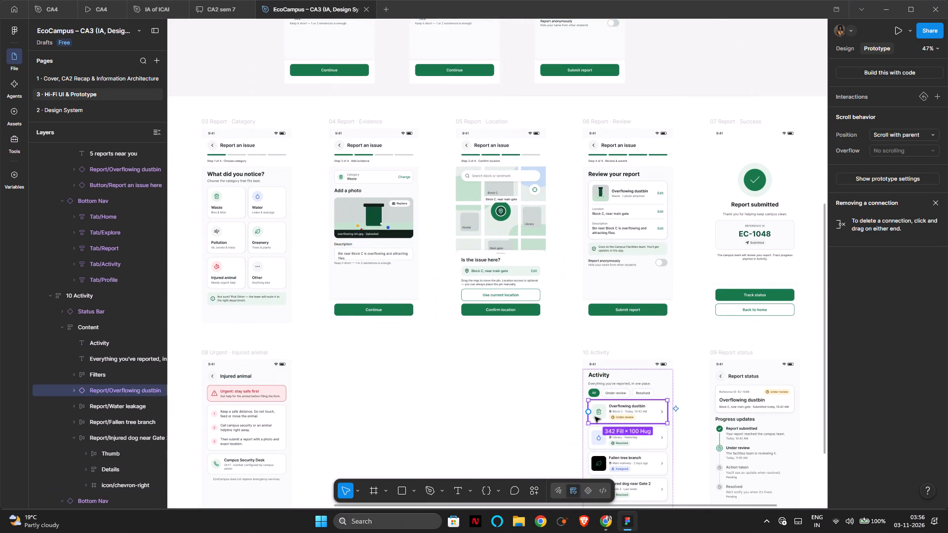
drag(591, 413, 599, 240)
click(472, 386)
Examine the 09 Report status screen's summary card and the prototype links around the 10 Activity screen.
scroll(477, 378, down, 1)
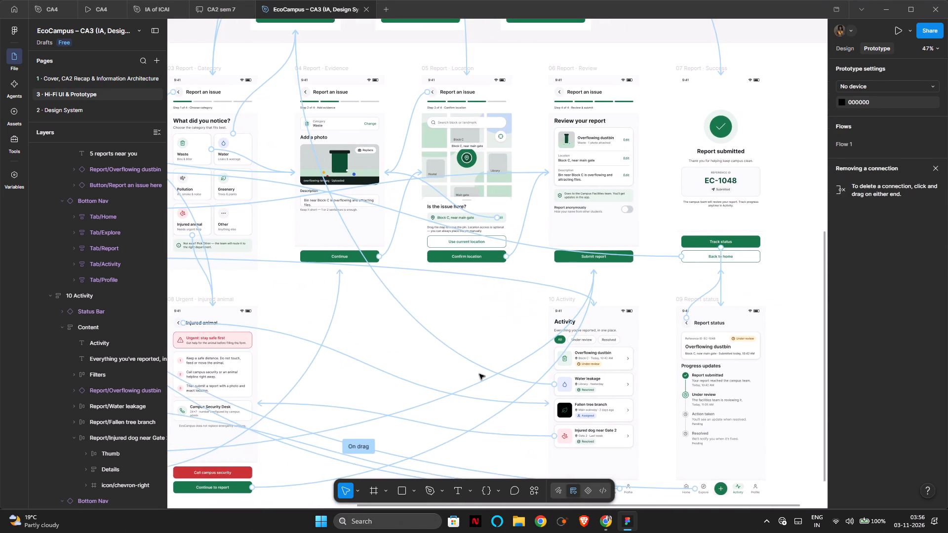
scroll(479, 373, down, 2)
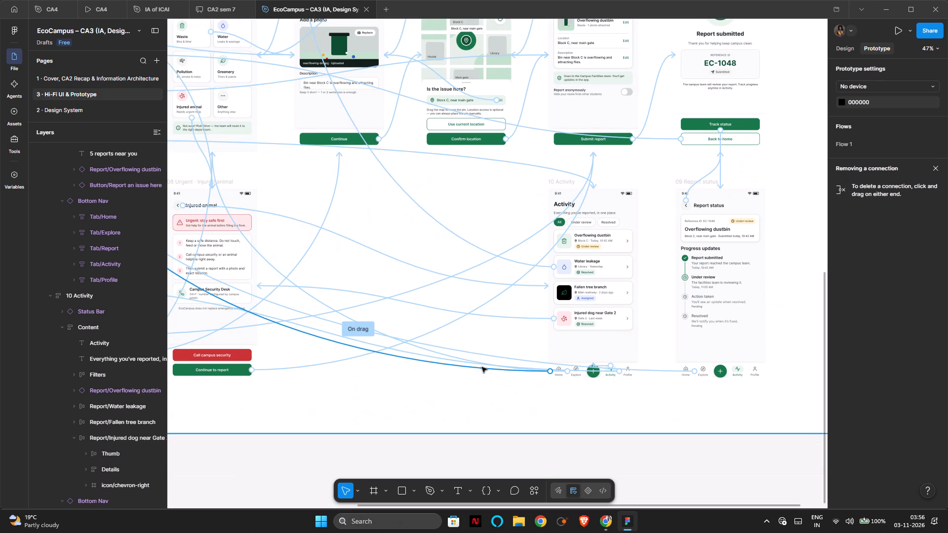
click(723, 305)
click(700, 217)
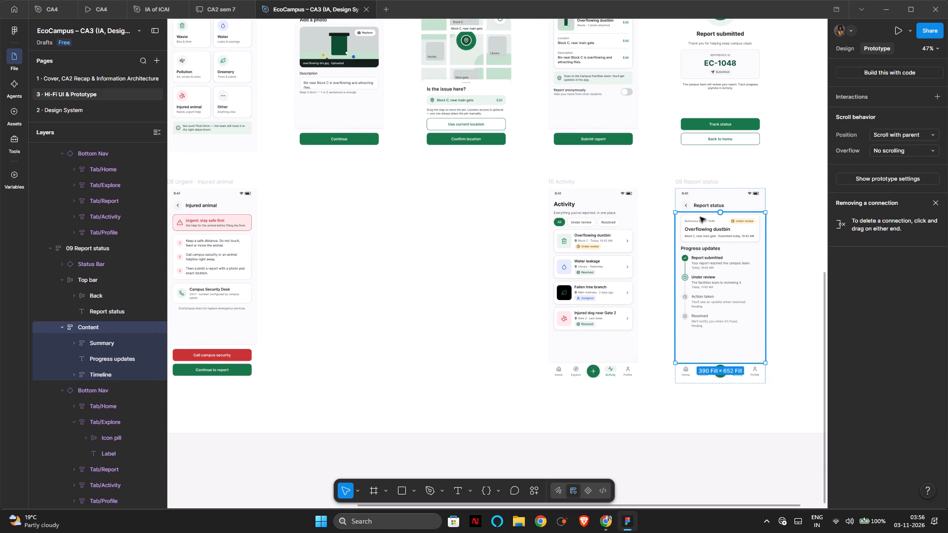
double_click(705, 223)
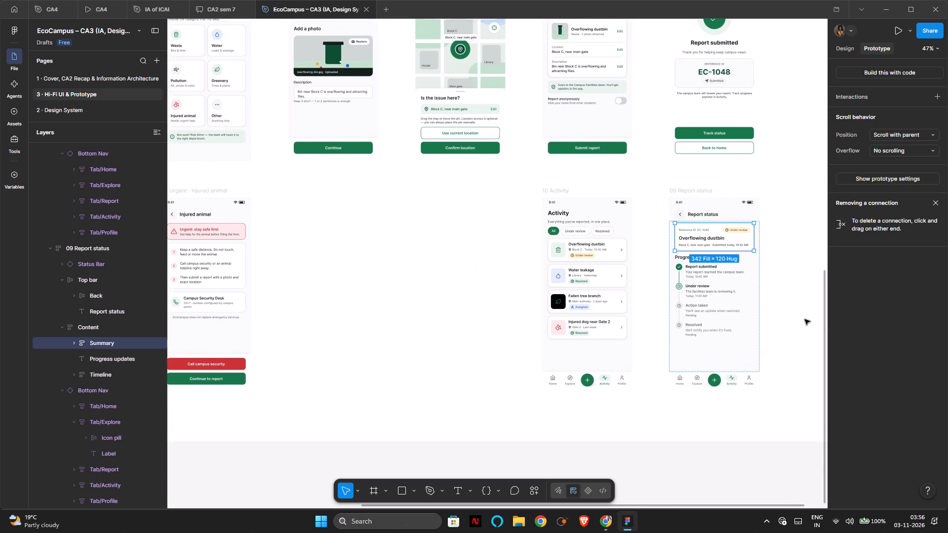
scroll(797, 315, right, 1)
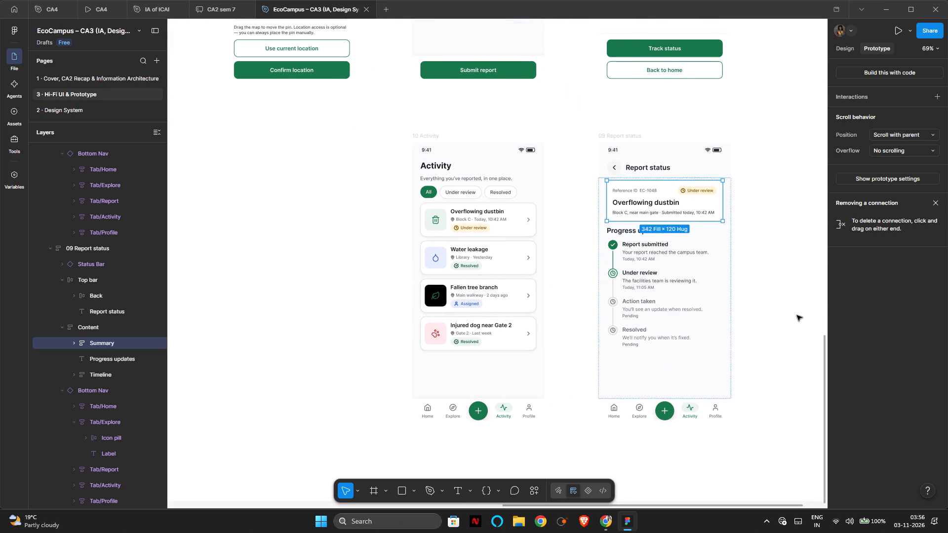
scroll(797, 315, right, 2)
scroll(738, 305, right, 1)
click(475, 355)
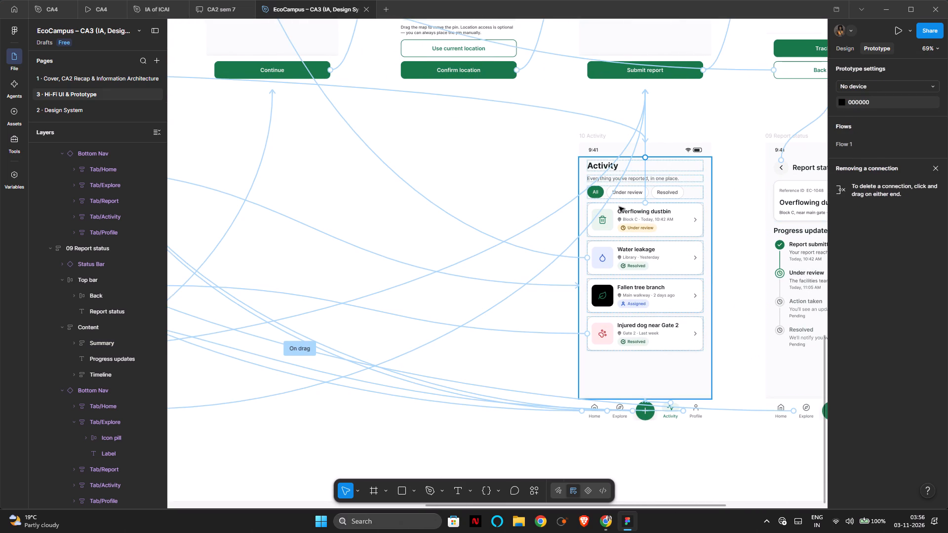
scroll(676, 194, right, 1)
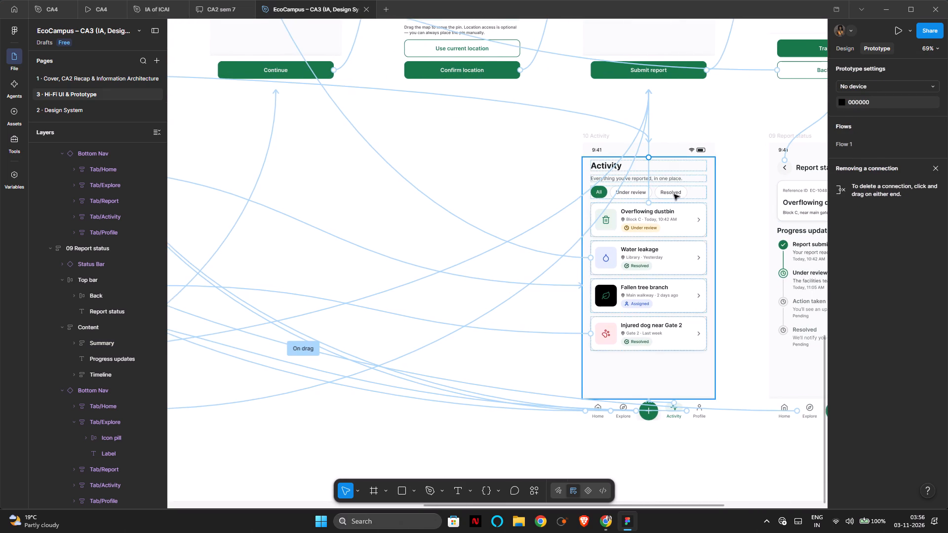
scroll(673, 194, left, 1)
Link the Under review filter chip on the 10 Activity screen to the 09 Report status screen.
double_click(630, 191)
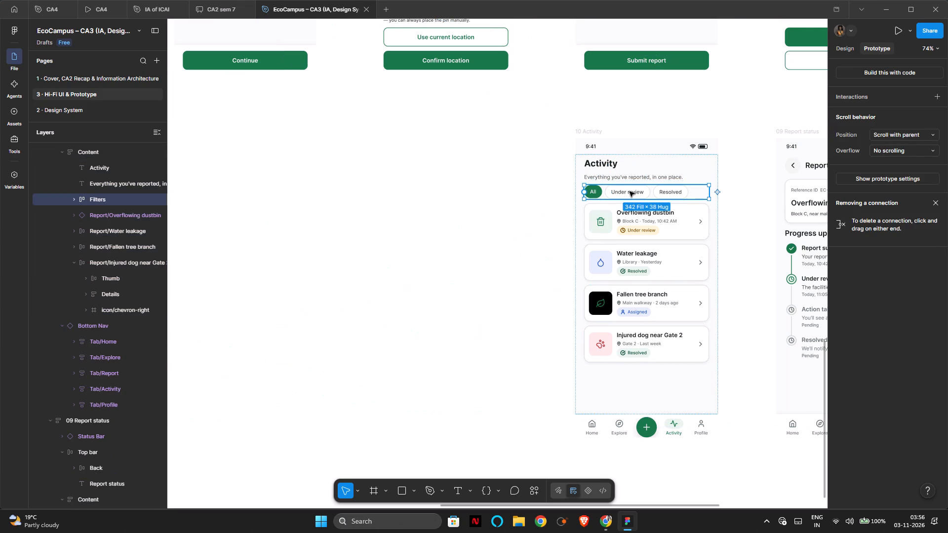
double_click(630, 191)
click(664, 123)
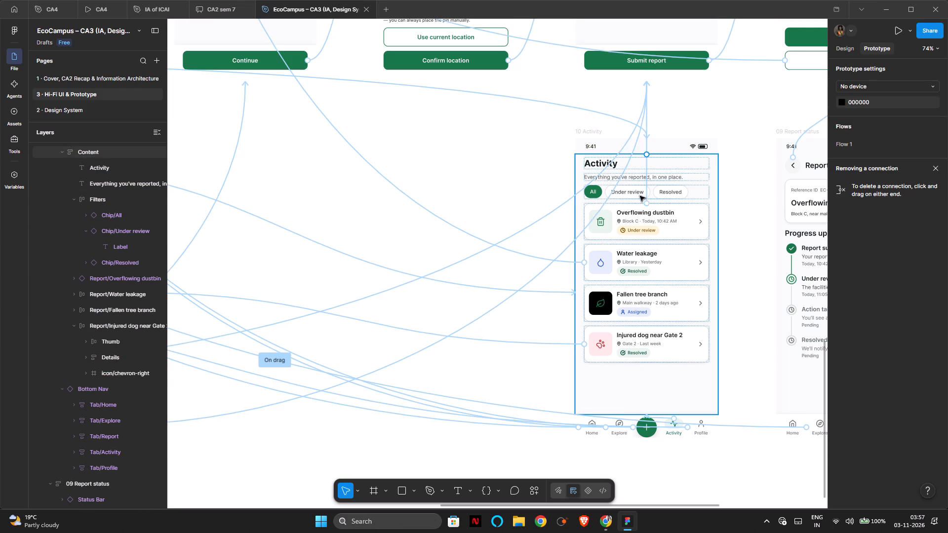
double_click(637, 194)
double_click(645, 193)
double_click(648, 193)
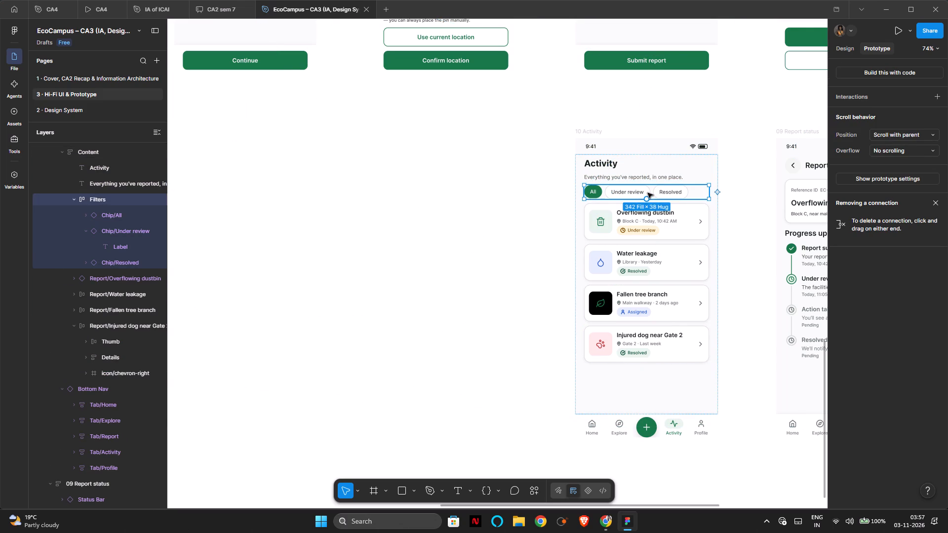
drag(648, 193, 783, 213)
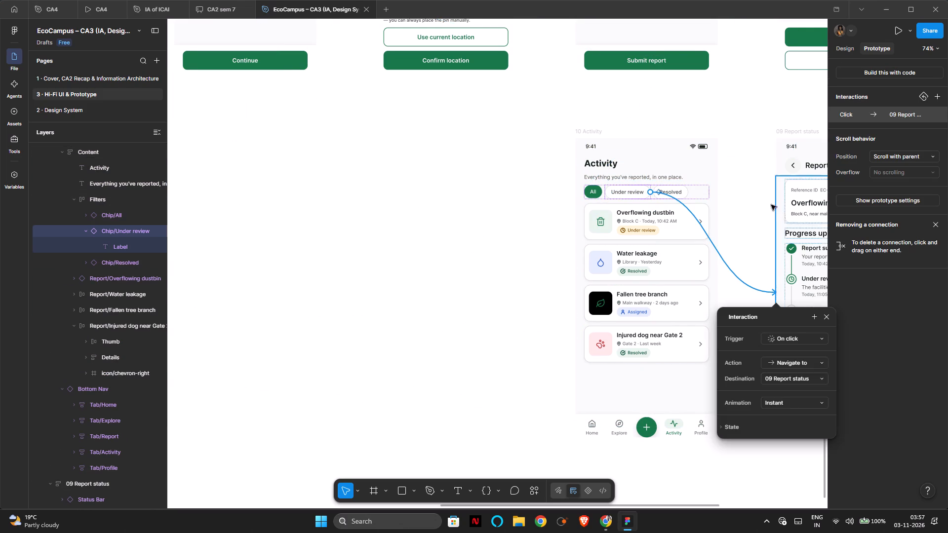
click(730, 124)
Examine the prototype links of the Report status header and of the bottom navigation bars on the Report status and Activity screens.
click(696, 167)
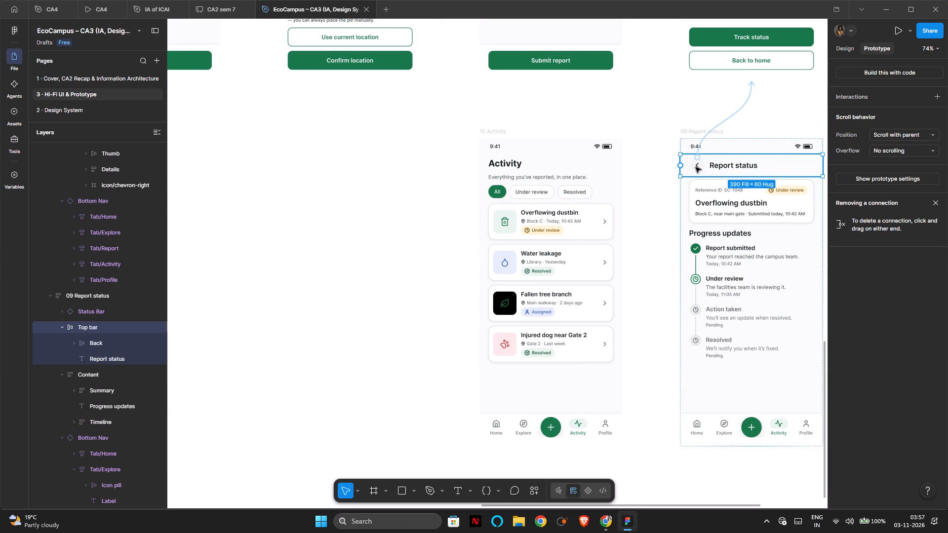
scroll(703, 167, left, 1)
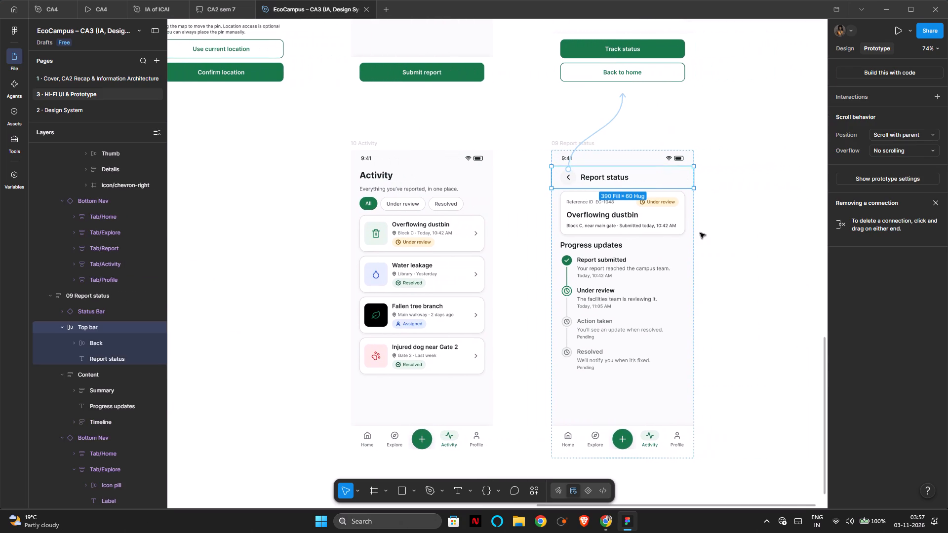
click(731, 392)
scroll(652, 425, right, 2)
click(646, 448)
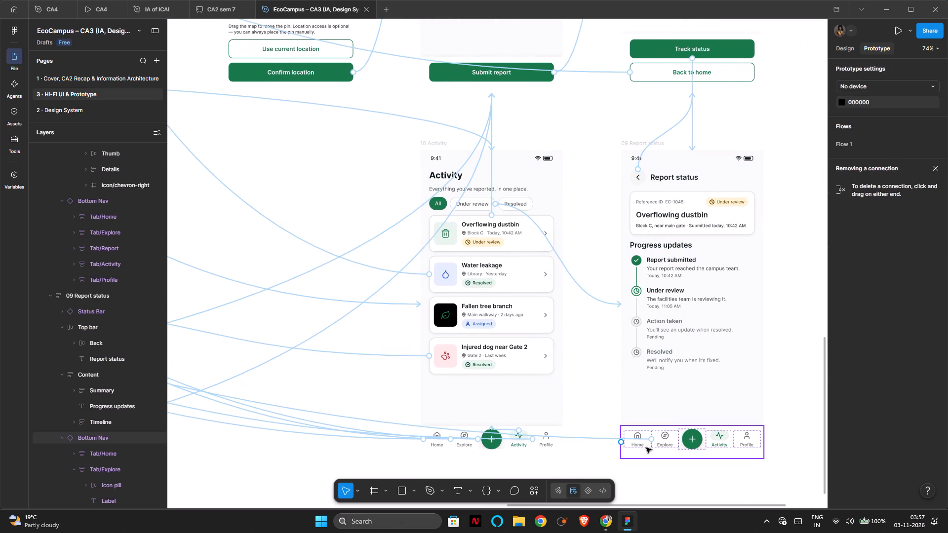
scroll(646, 454, right, 1)
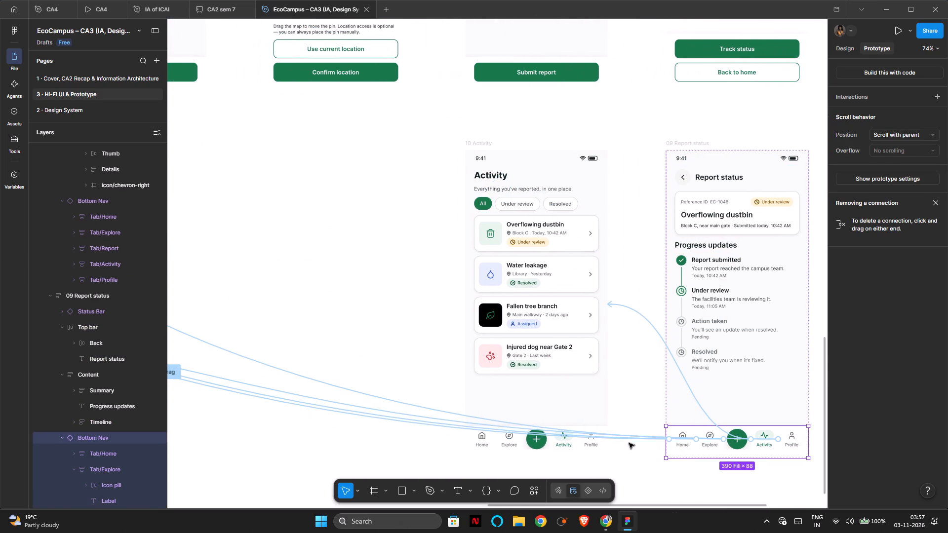
click(575, 446)
scroll(592, 440, right, 7)
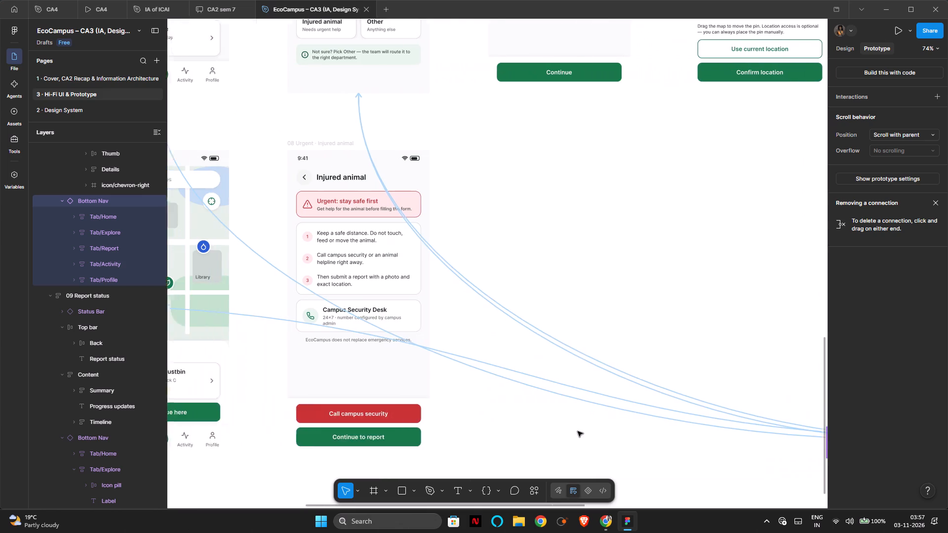
scroll(578, 431, right, 7)
scroll(550, 402, left, 2)
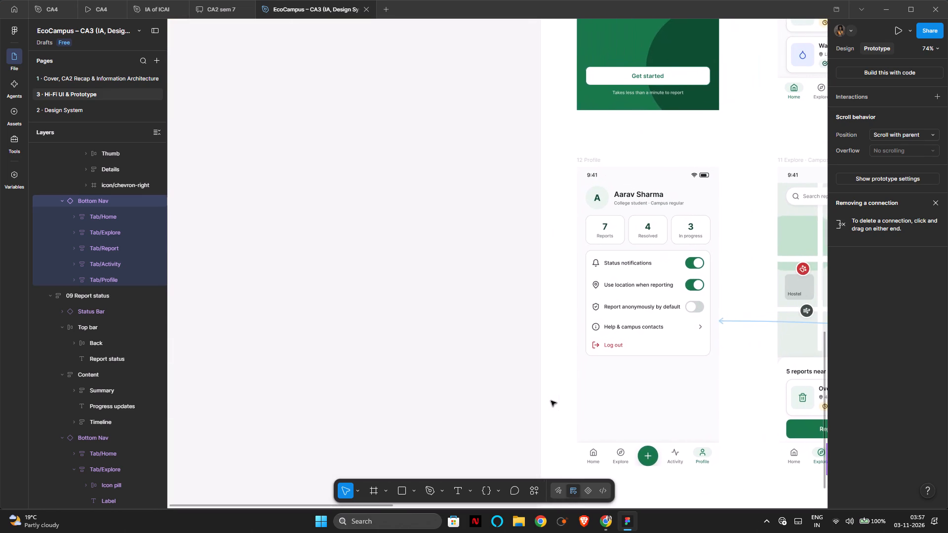
scroll(551, 401, left, 2)
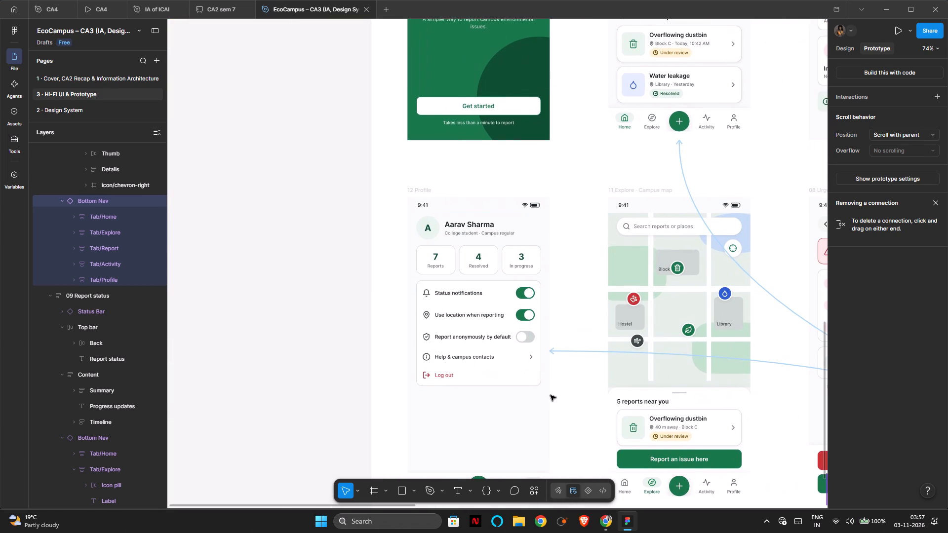
Link the Water leakage report card on the 02 Home screen to the 04 (b) Report · Evidence screen for Water.
scroll(445, 272, up, 1)
scroll(444, 273, left, 1)
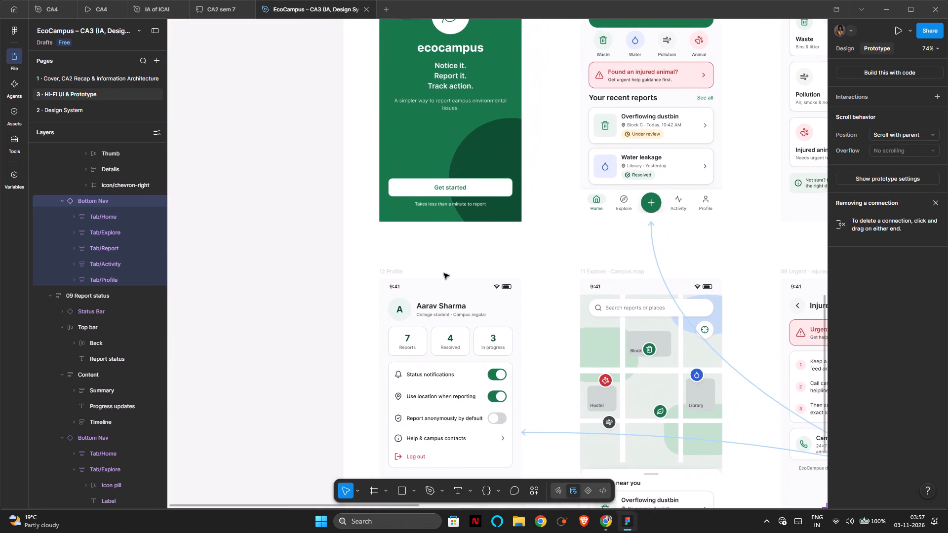
scroll(444, 273, left, 1)
scroll(444, 273, up, 2)
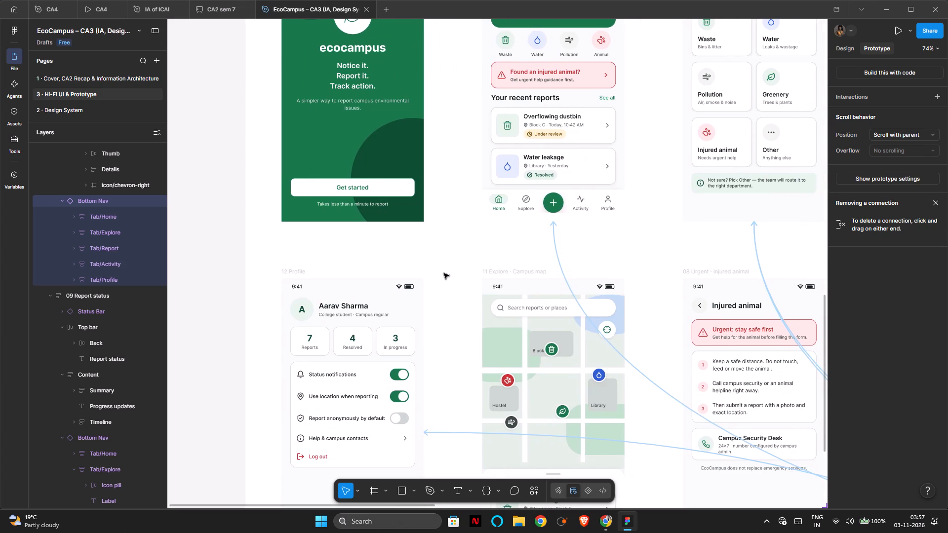
scroll(444, 273, up, 3)
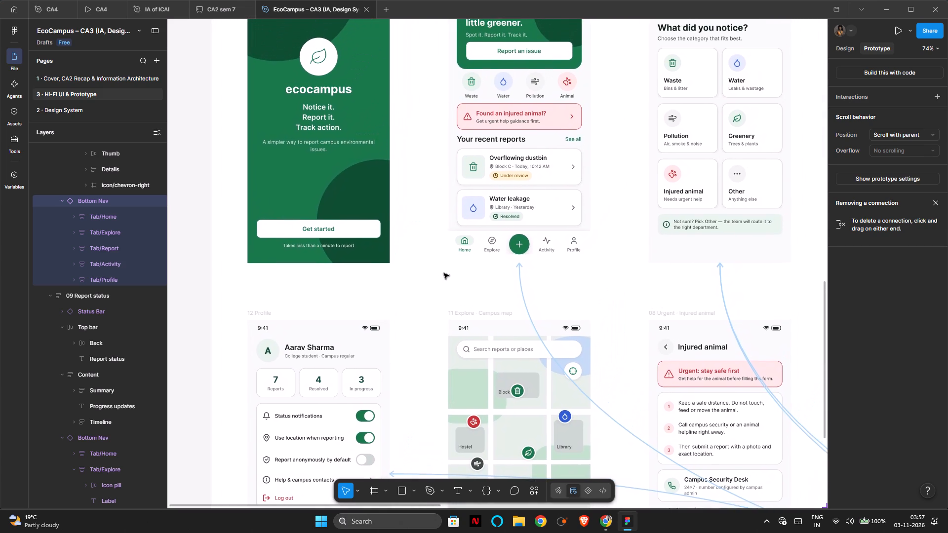
scroll(444, 273, up, 1)
click(456, 310)
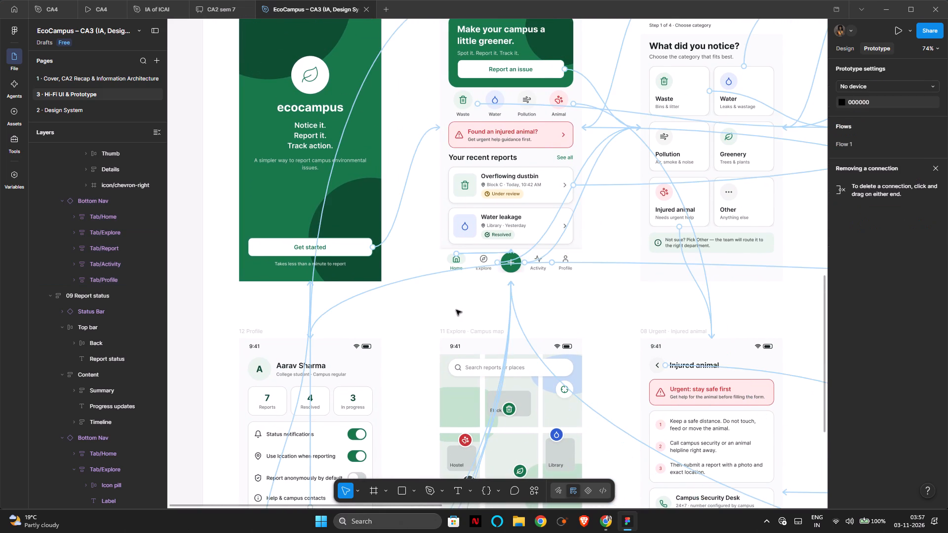
scroll(475, 298, up, 1)
double_click(493, 264)
scroll(524, 263, up, 1)
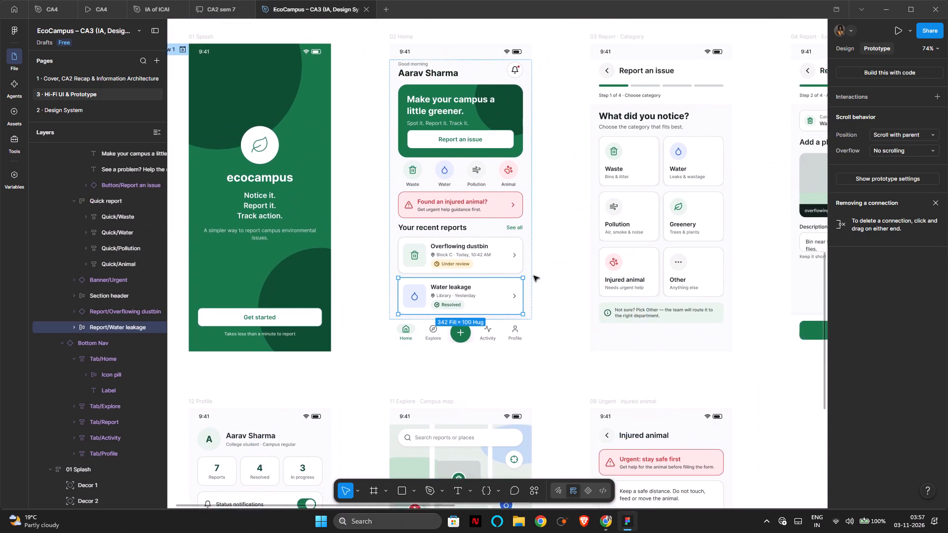
scroll(534, 276, up, 1)
scroll(531, 283, left, 2)
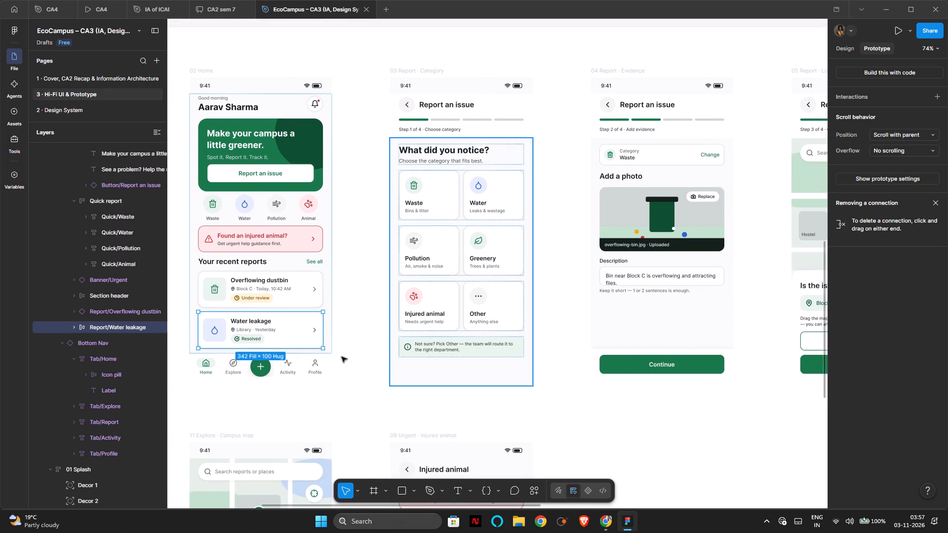
scroll(316, 352, right, 1)
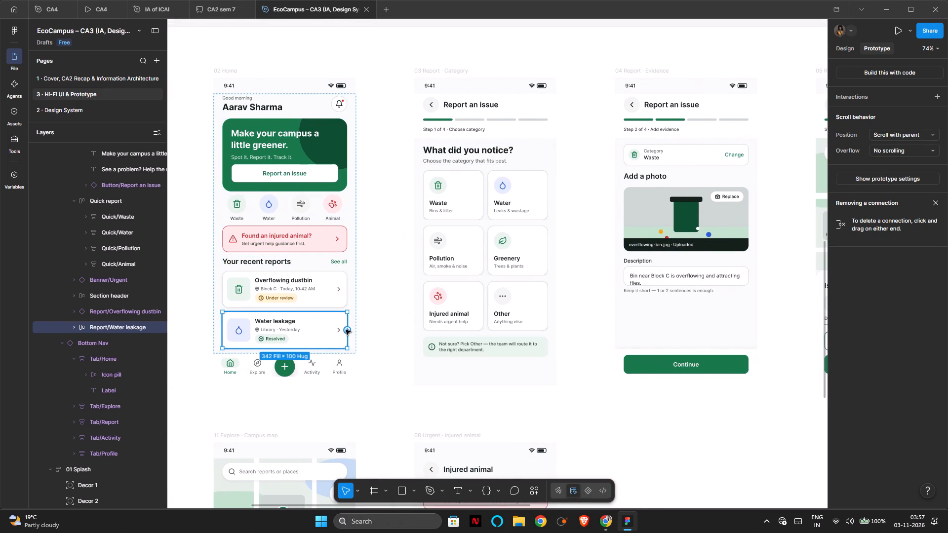
drag(346, 330, 585, 189)
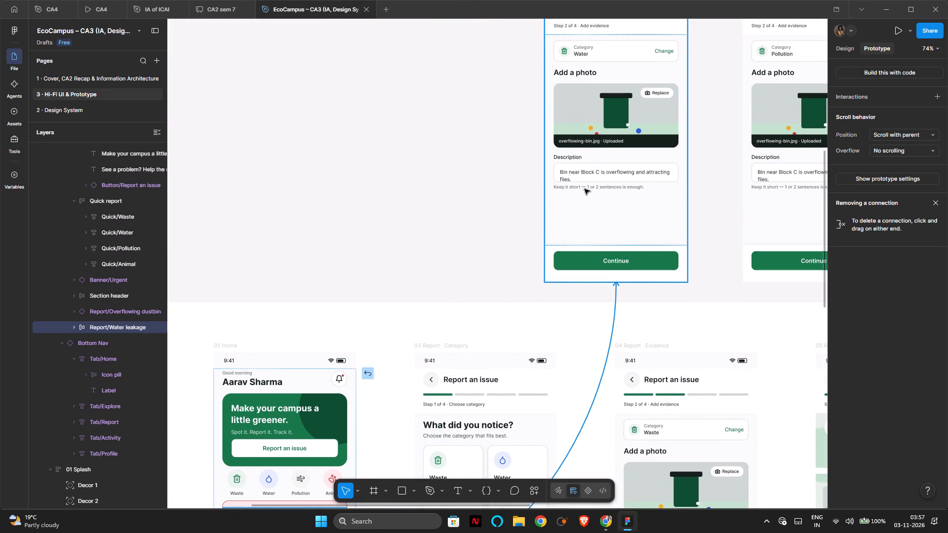
drag(585, 189, 586, 190)
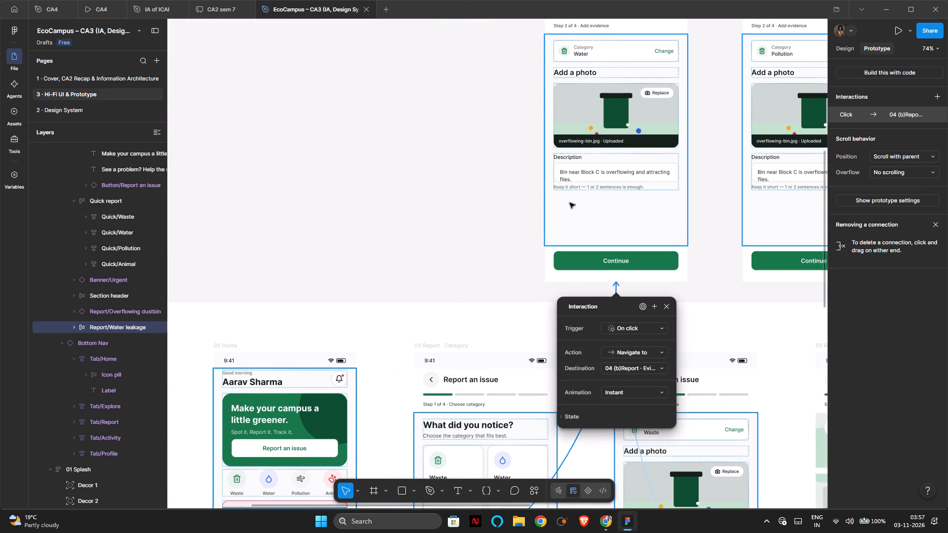
scroll(540, 220, down, 7)
scroll(360, 337, right, 1)
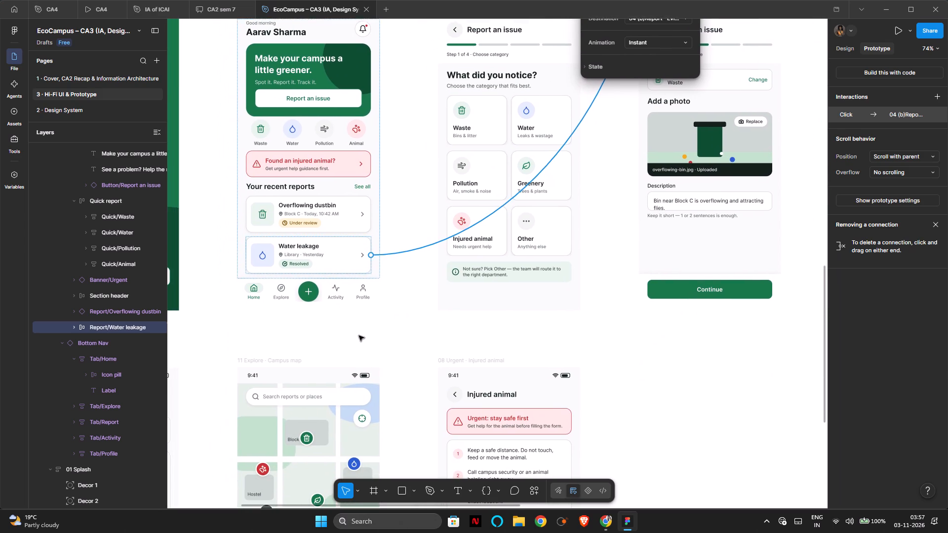
Link the Water quick-report shortcut on the 02 Home screen to the 04 (b) Report · Evidence screen for Water.
click(359, 335)
scroll(386, 230, left, 3)
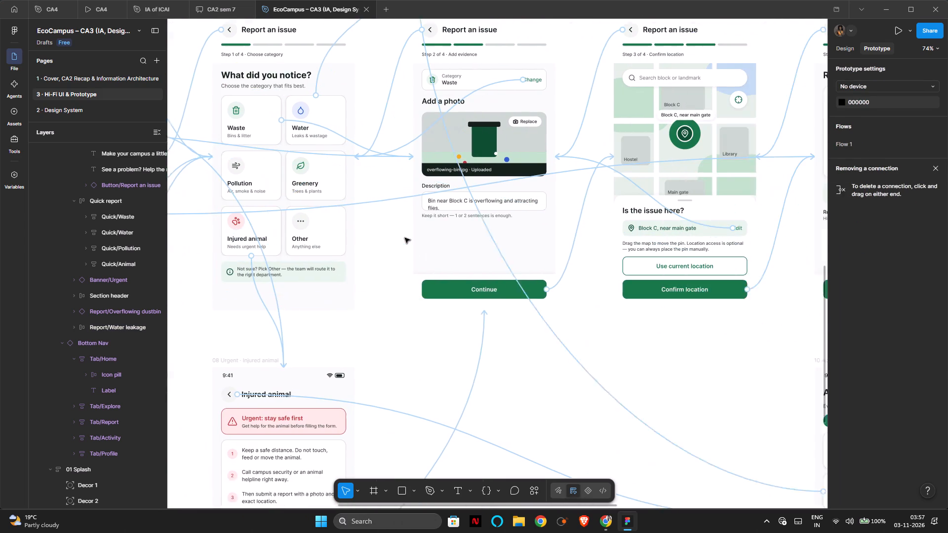
scroll(405, 238, left, 1)
scroll(405, 238, right, 3)
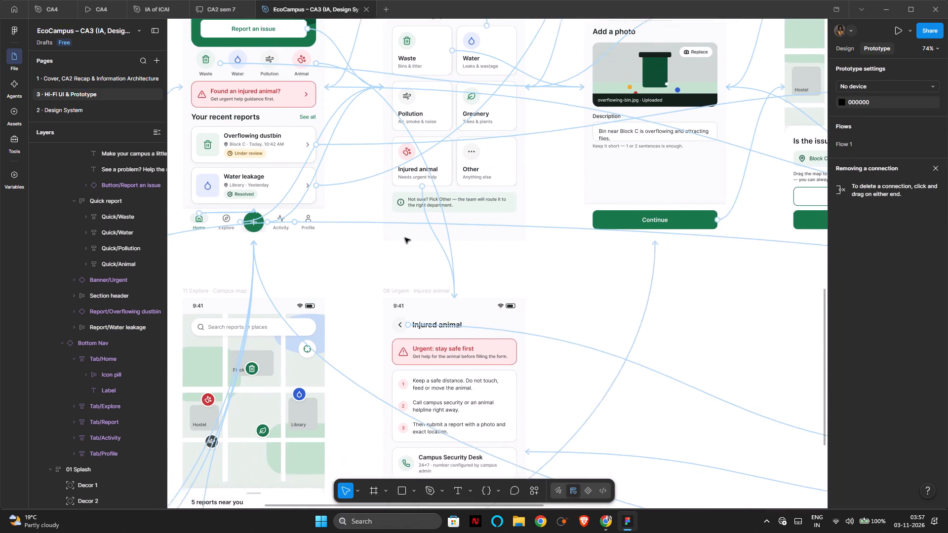
scroll(405, 238, up, 1)
scroll(405, 238, right, 1)
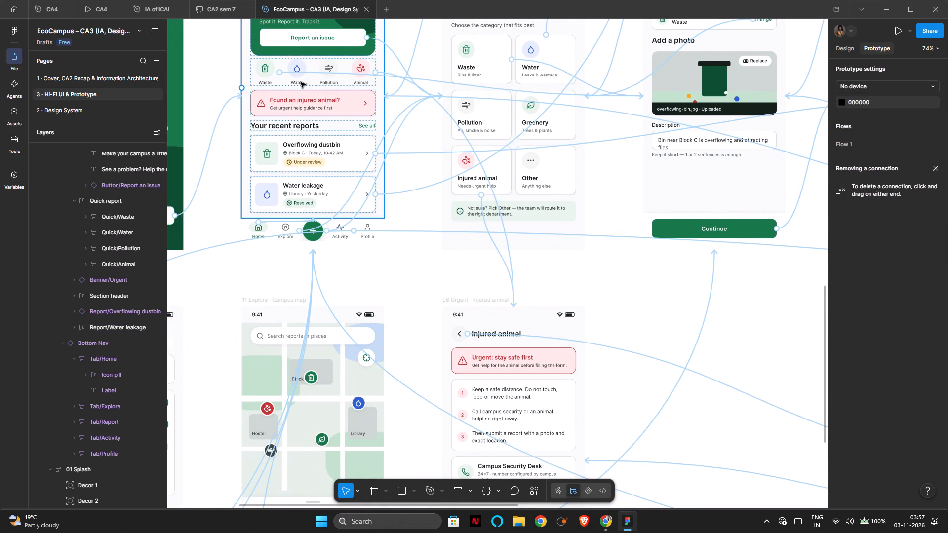
click(301, 81)
scroll(308, 87, up, 1)
click(293, 130)
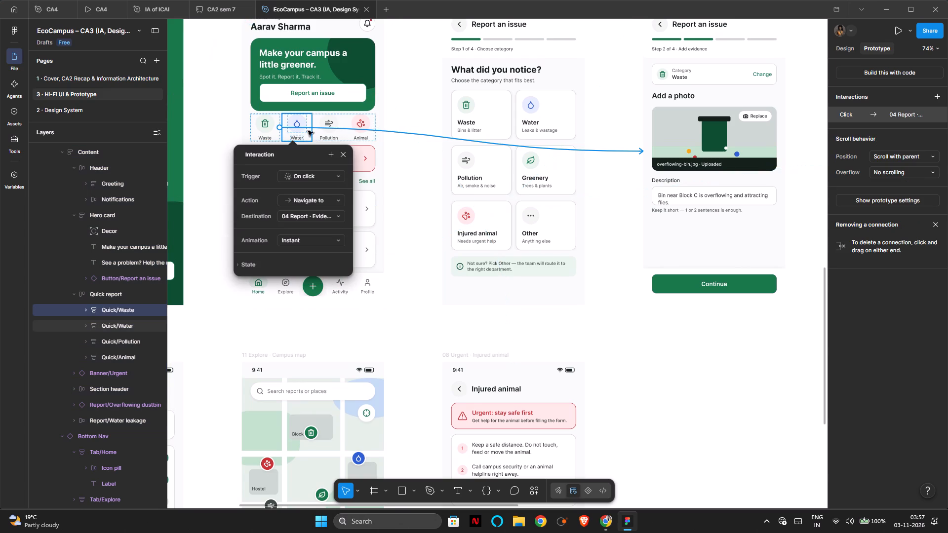
click(298, 133)
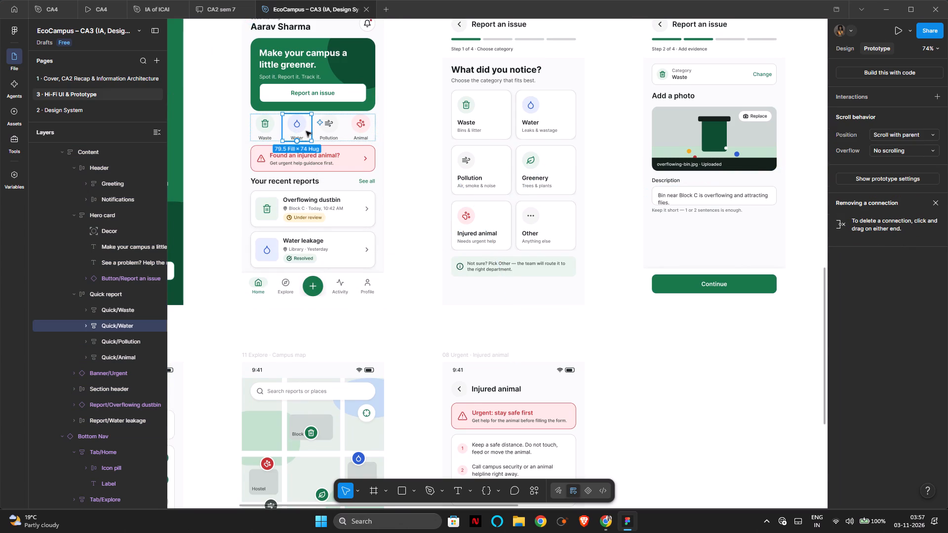
drag(298, 114, 499, 12)
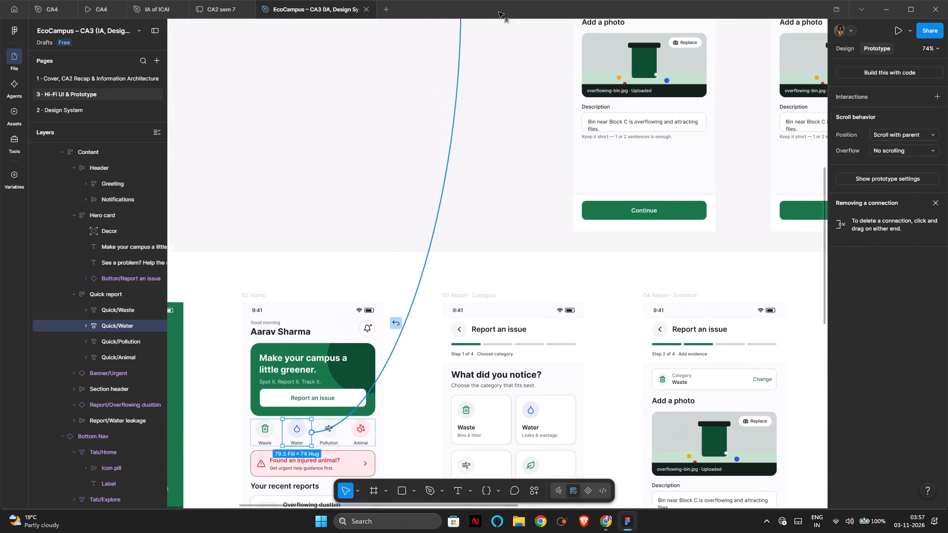
drag(499, 12, 645, 93)
Link the Pollution quick-report shortcut on the 02 Home screen to the 04(c) Report · Evidence screen for Pollution.
scroll(394, 250, down, 1)
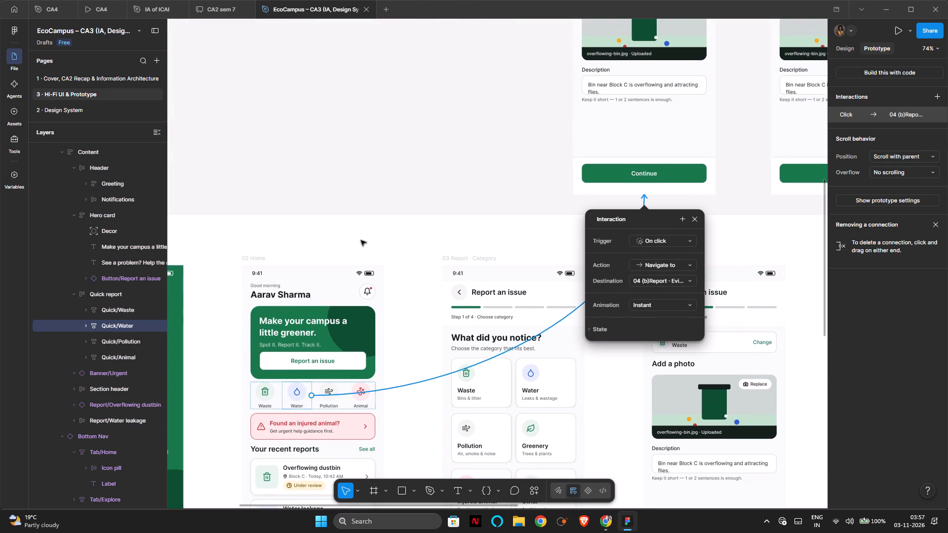
click(335, 400)
drag(343, 396, 600, 307)
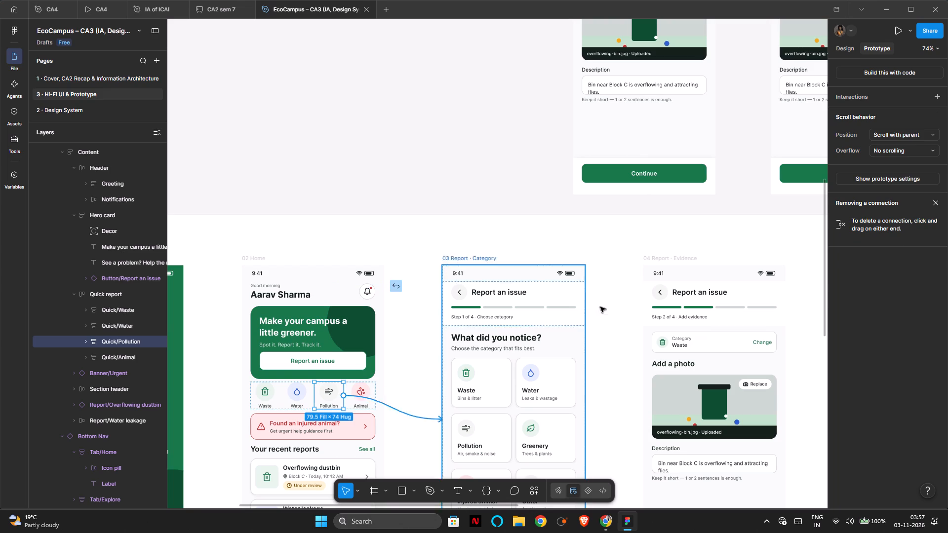
drag(600, 307, 761, 160)
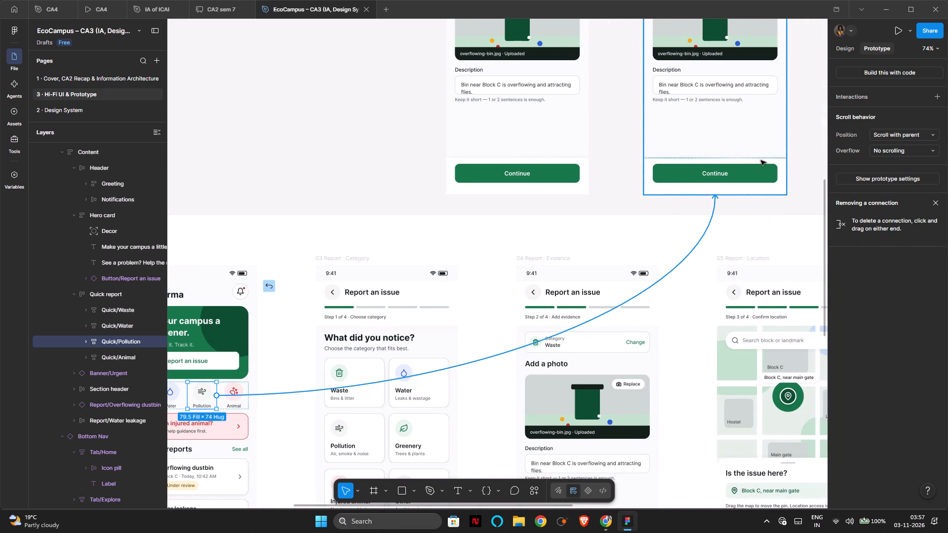
drag(761, 160, 754, 160)
scroll(754, 160, up, 2)
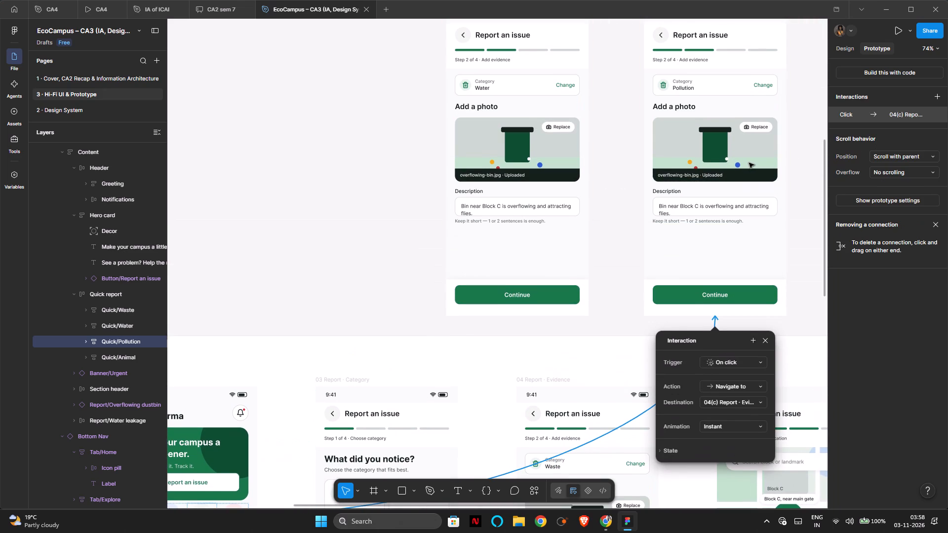
Examine the prototype links of the quick-report shortcuts and the hero card on the 02 Home screen.
scroll(749, 163, down, 4)
scroll(552, 243, right, 1)
scroll(306, 316, right, 1)
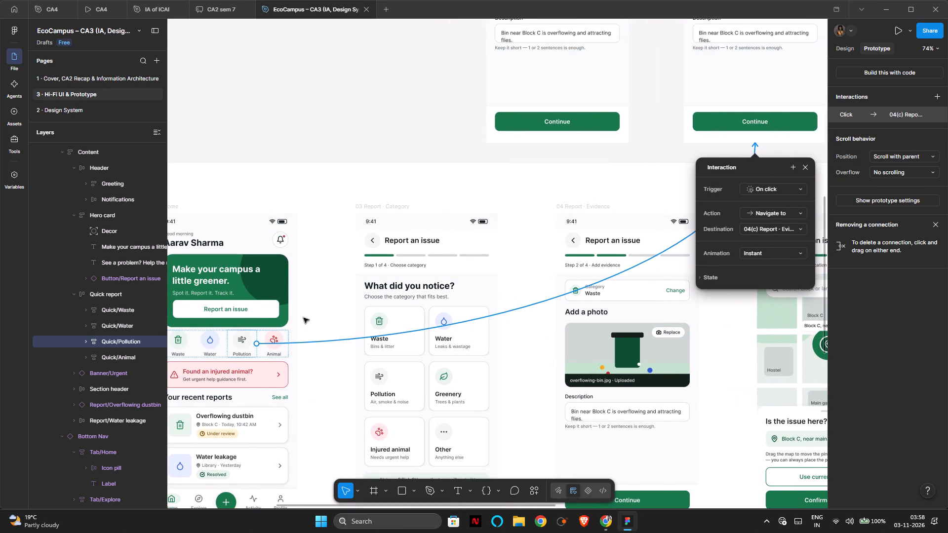
scroll(304, 318, right, 1)
click(303, 354)
scroll(305, 354, down, 4)
scroll(316, 354, right, 1)
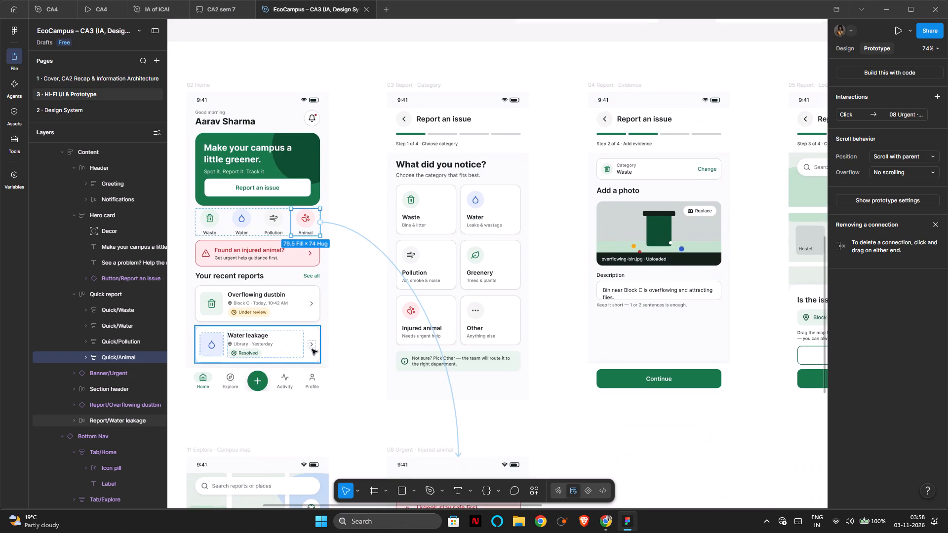
scroll(312, 349, right, 1)
click(217, 224)
click(248, 227)
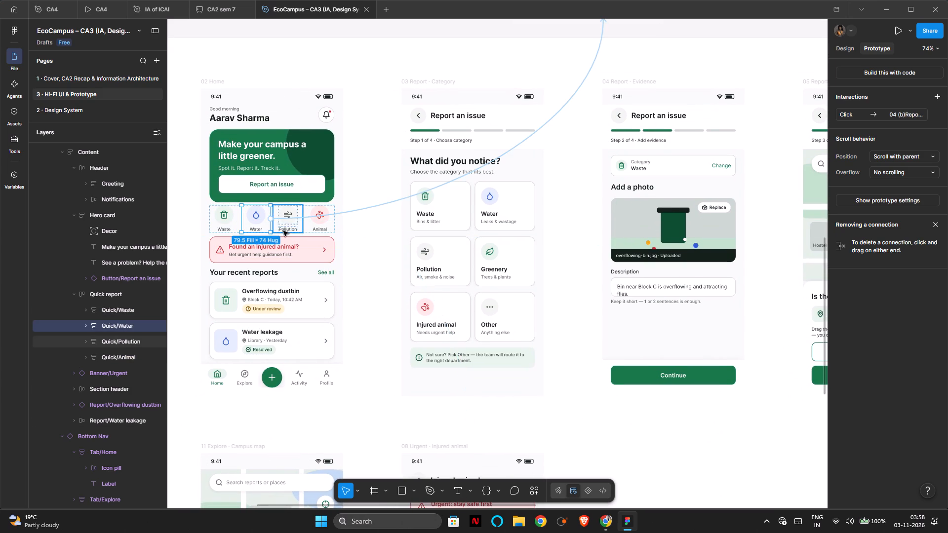
click(283, 231)
click(320, 227)
click(297, 191)
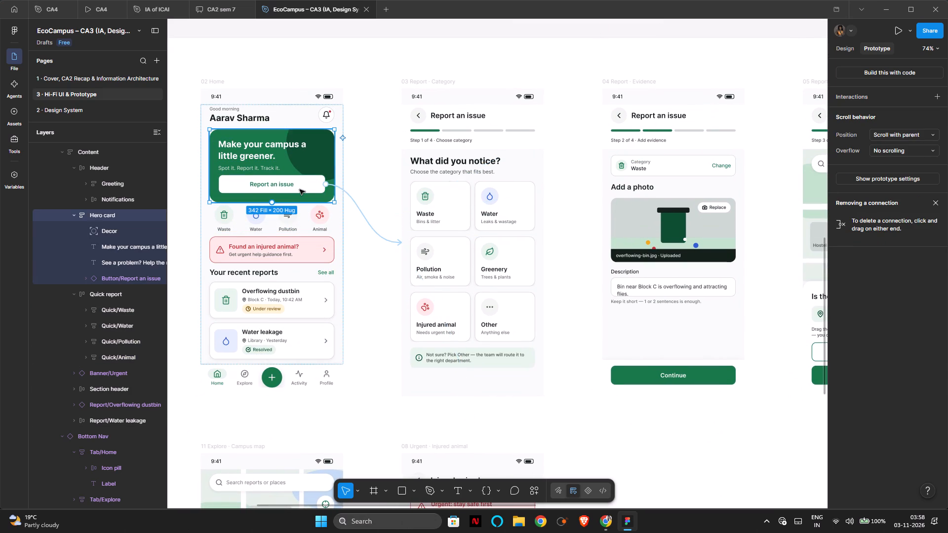
scroll(297, 225, down, 1)
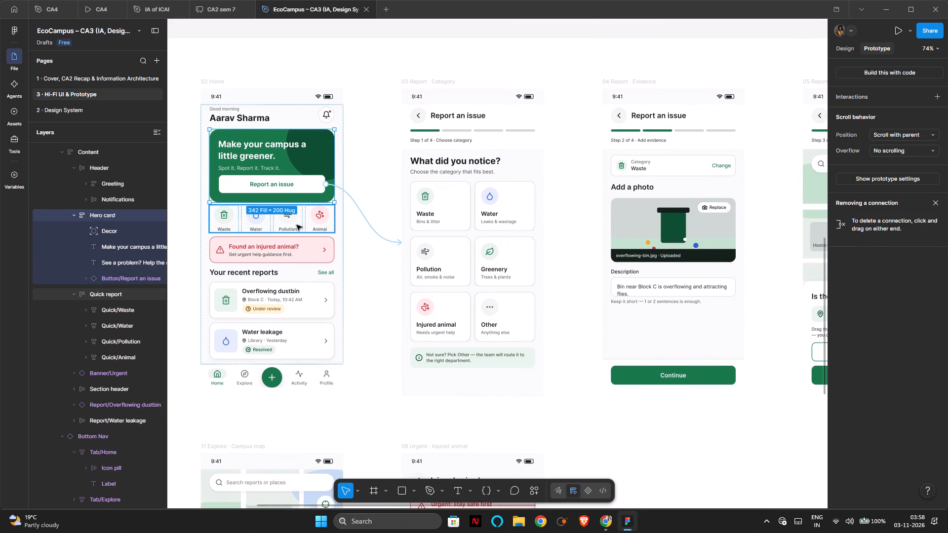
scroll(297, 225, down, 1)
Link the chevron icon of the Water leakage report card on 02 Home to the 04 (b) Report · Evidence screen.
click(329, 348)
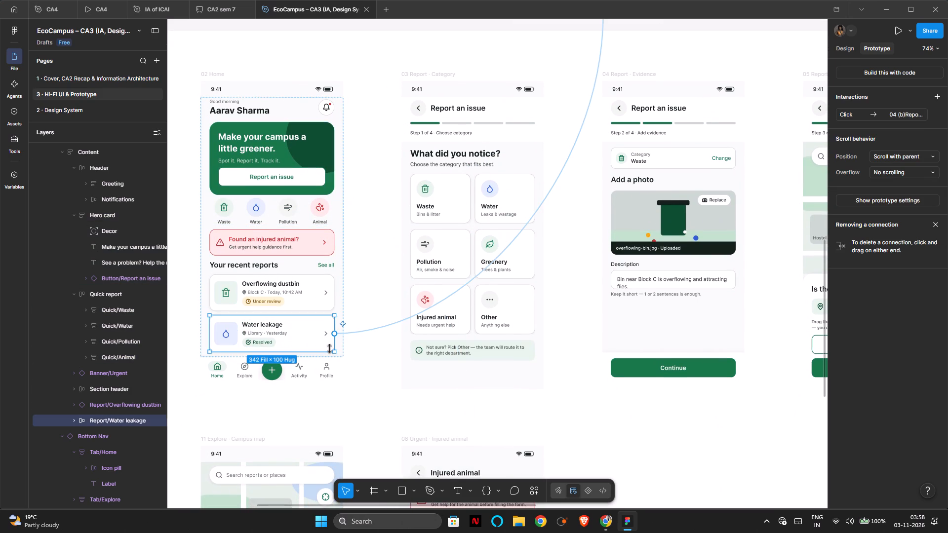
click(324, 335)
triple_click(327, 334)
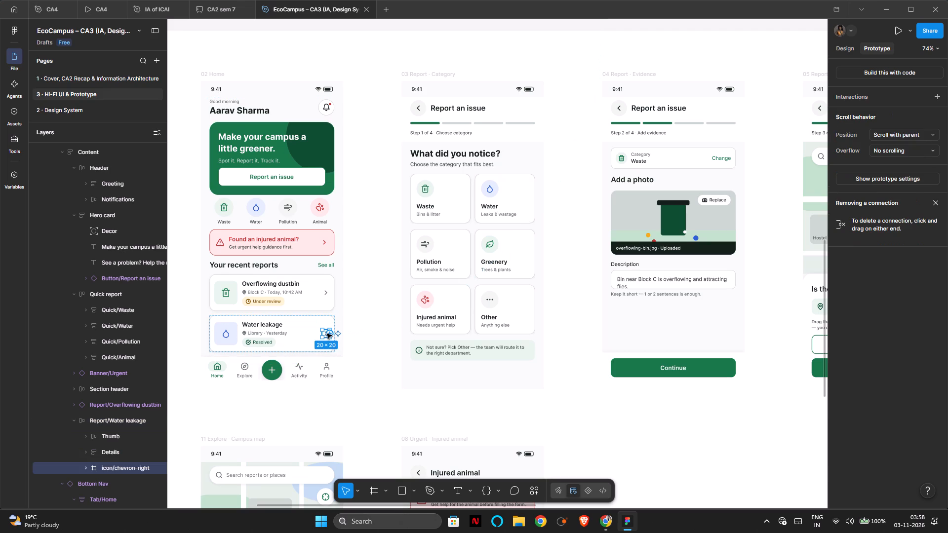
drag(330, 334, 373, 246)
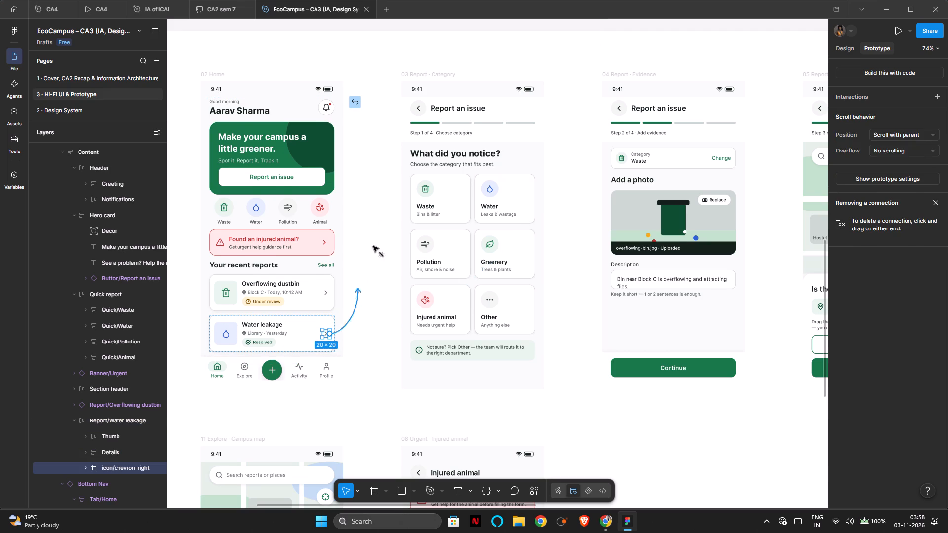
drag(373, 246, 650, 95)
scroll(513, 250, down, 3)
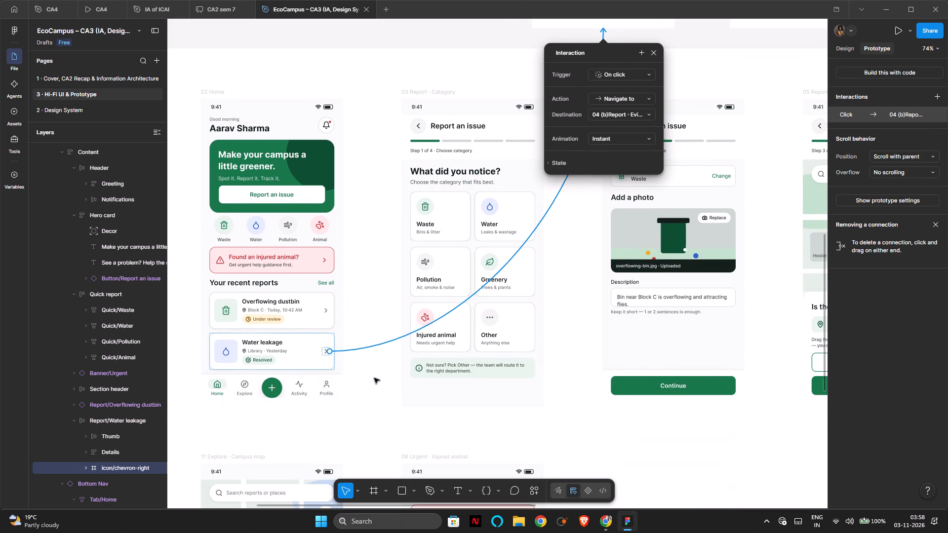
click(357, 371)
Link the chevron icon of the Overflowing dustbin report card on 02 Home to the 06 Report · Review screen.
click(365, 312)
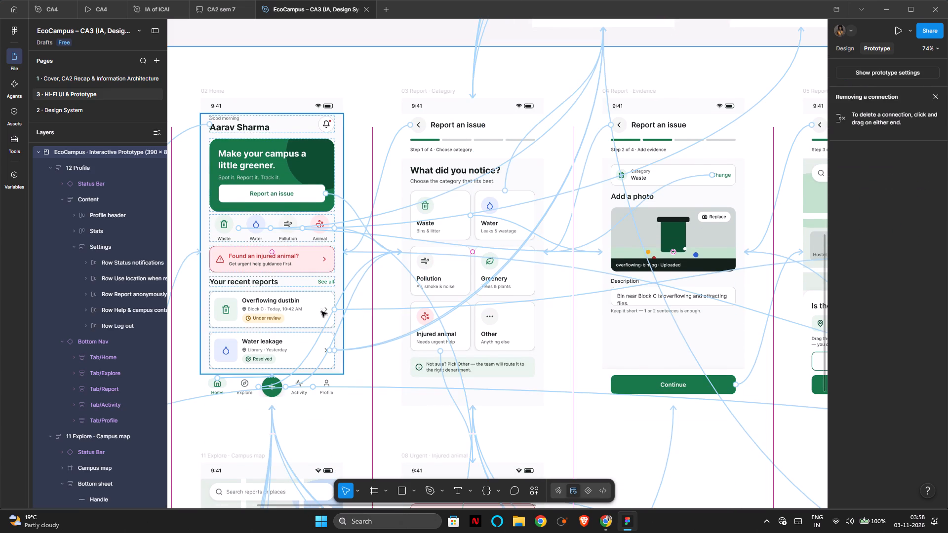
double_click(325, 310)
double_click(325, 310)
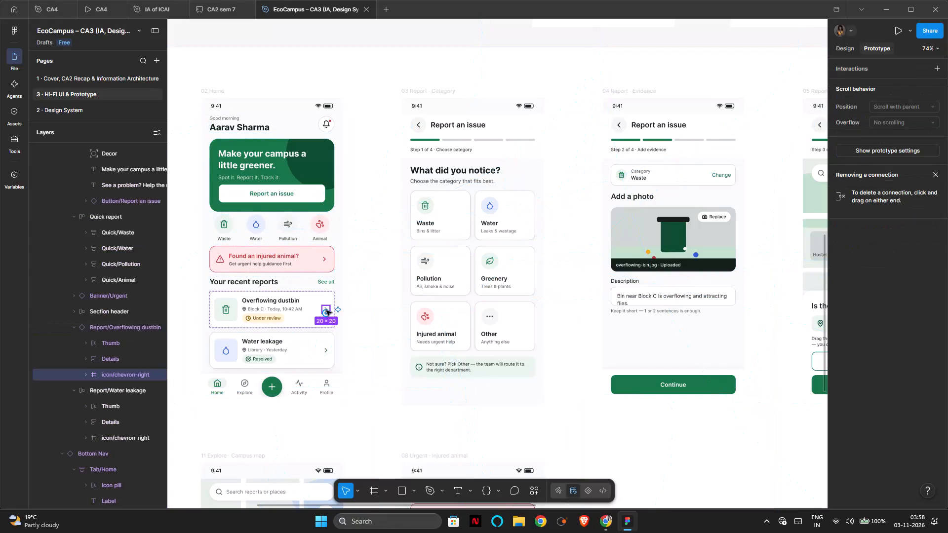
drag(326, 314, 544, 22)
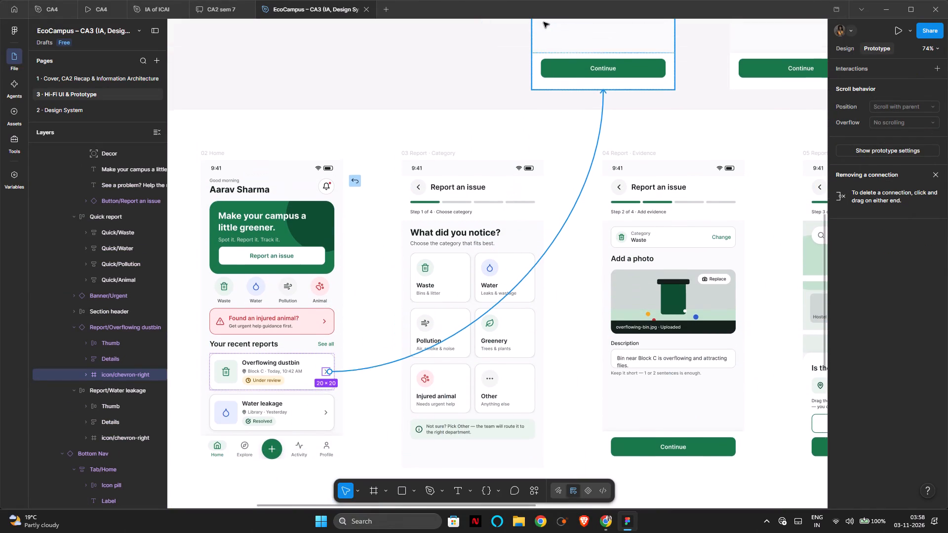
drag(544, 22, 901, 160)
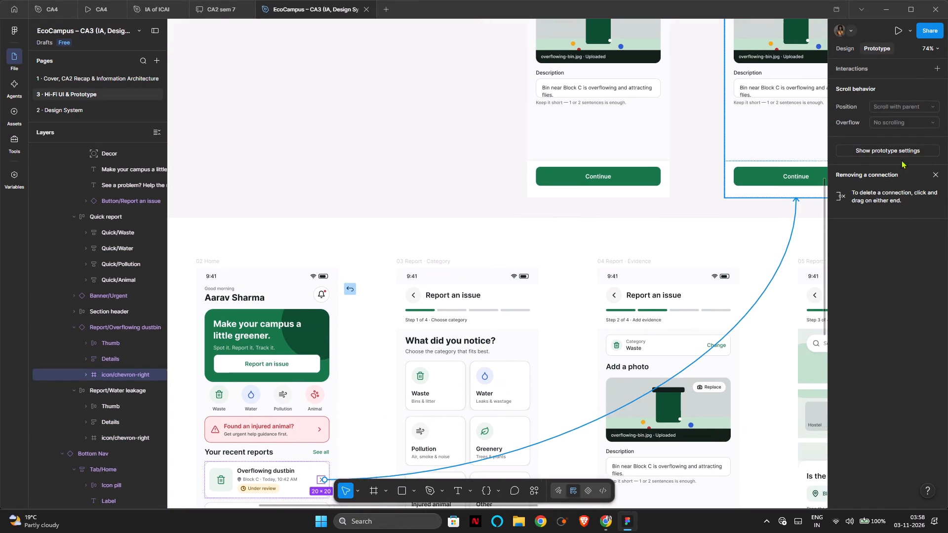
drag(901, 160, 675, 132)
scroll(693, 101, up, 3)
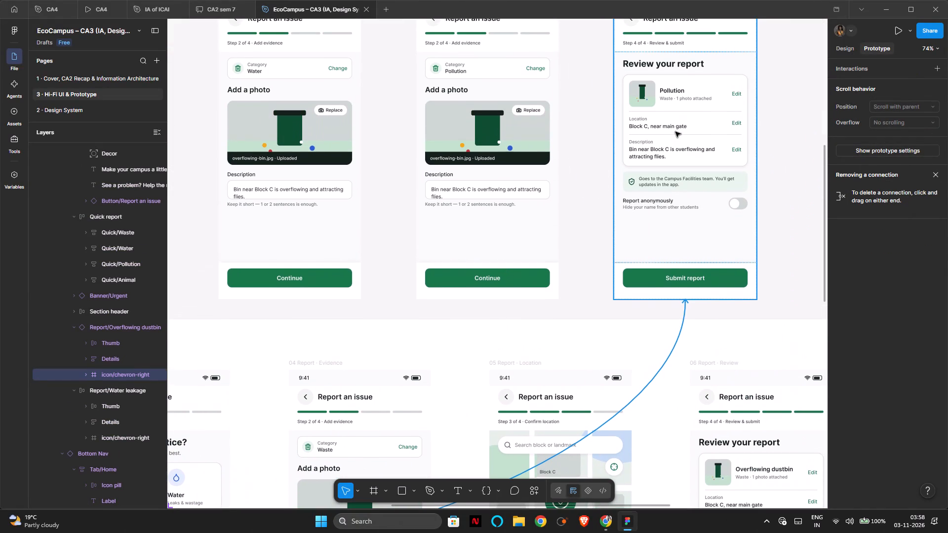
drag(675, 132, 631, 204)
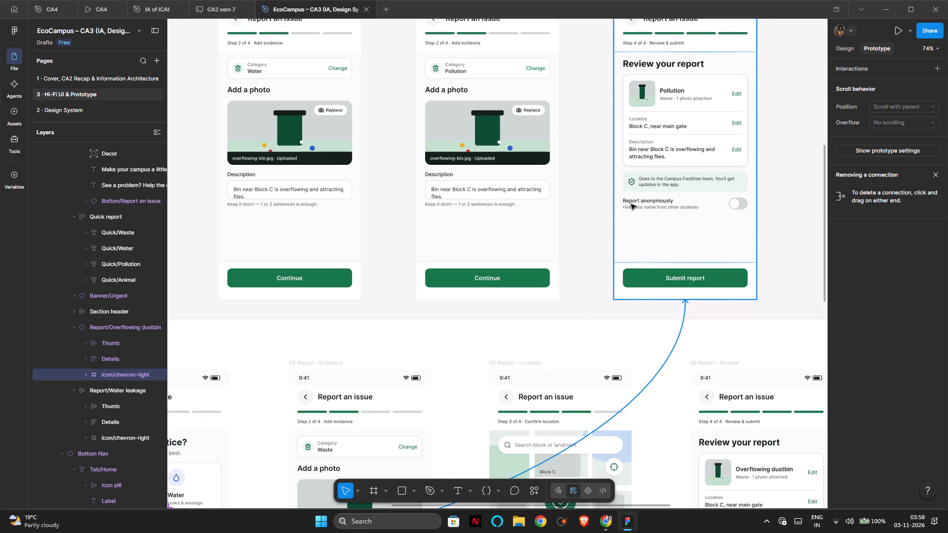
drag(631, 204, 637, 451)
scroll(625, 463, down, 5)
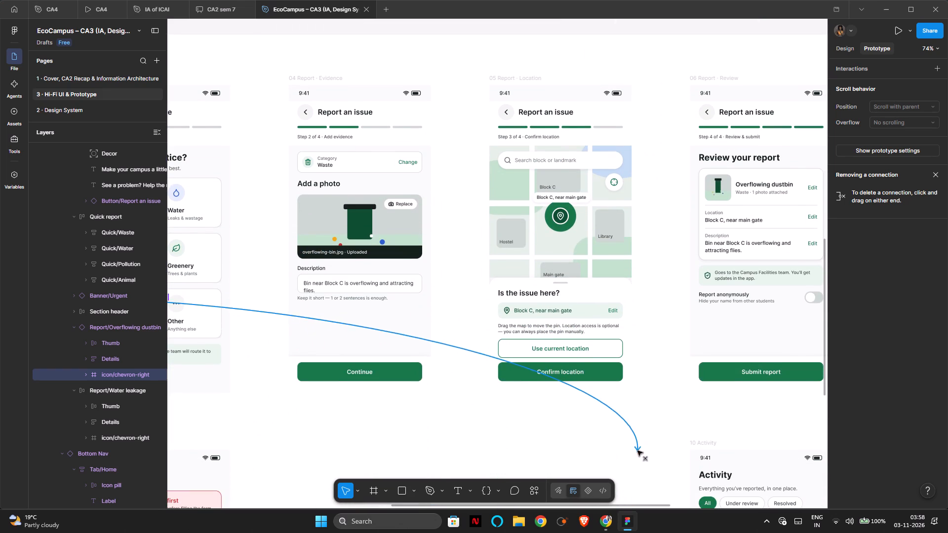
drag(637, 451, 750, 354)
scroll(521, 364, down, 1)
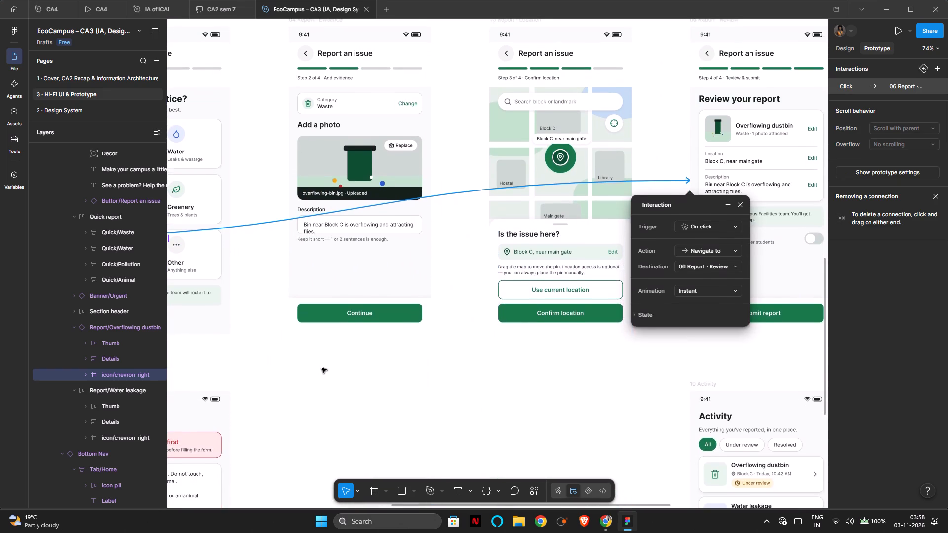
scroll(322, 368, down, 1)
click(453, 375)
Examine the prototype links of the 02 Home bottom navigation, including its Profile tab, and the surrounding screens.
scroll(453, 375, right, 3)
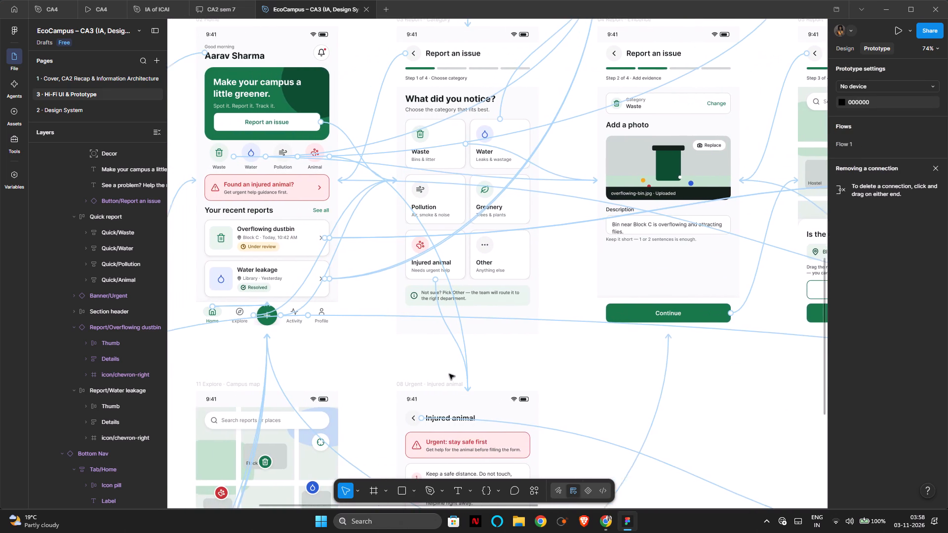
scroll(449, 374, right, 1)
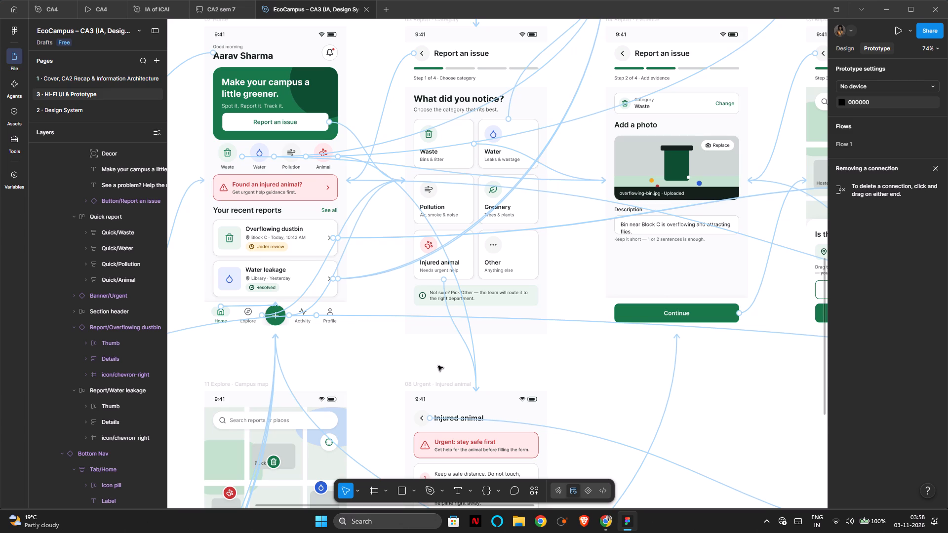
scroll(426, 336, right, 1)
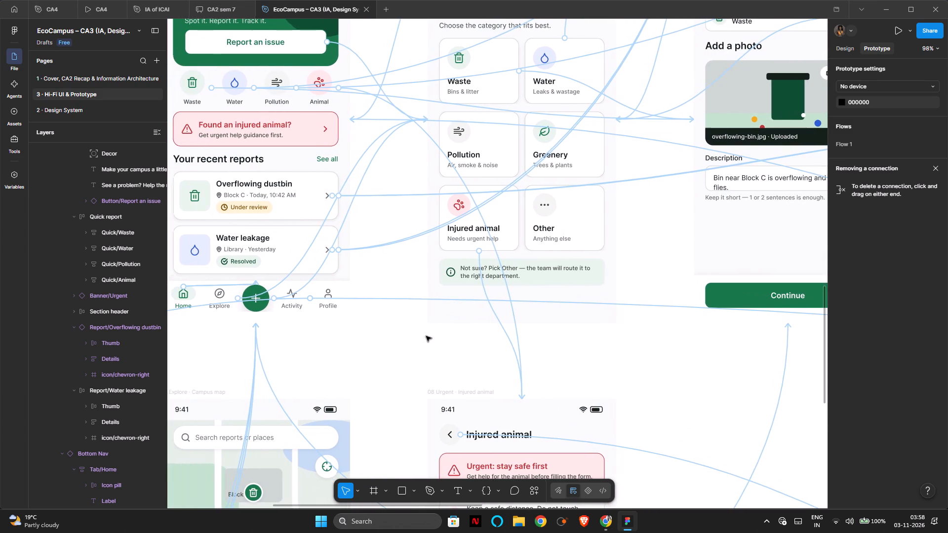
click(359, 327)
click(320, 306)
scroll(387, 329, right, 1)
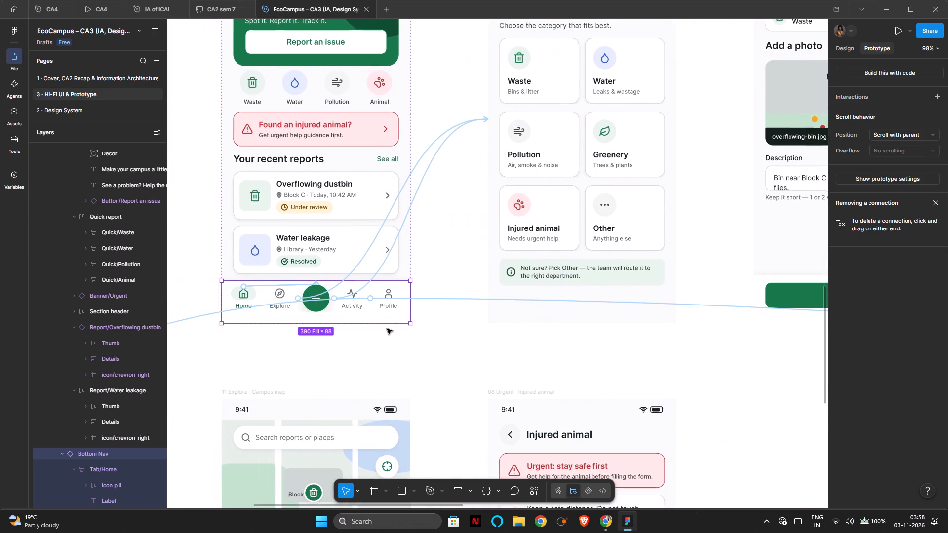
scroll(387, 329, right, 1)
double_click(401, 305)
scroll(427, 329, right, 1)
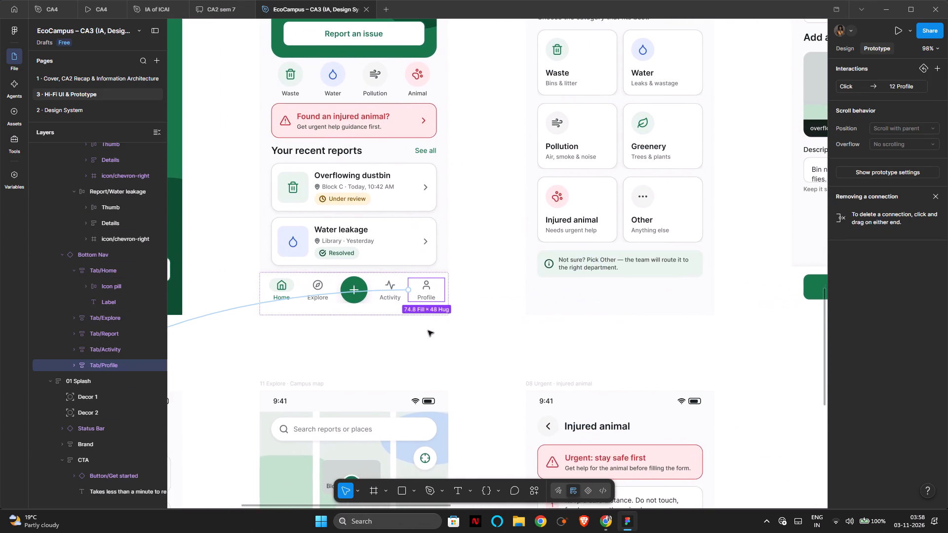
scroll(428, 331, right, 1)
scroll(427, 332, down, 1)
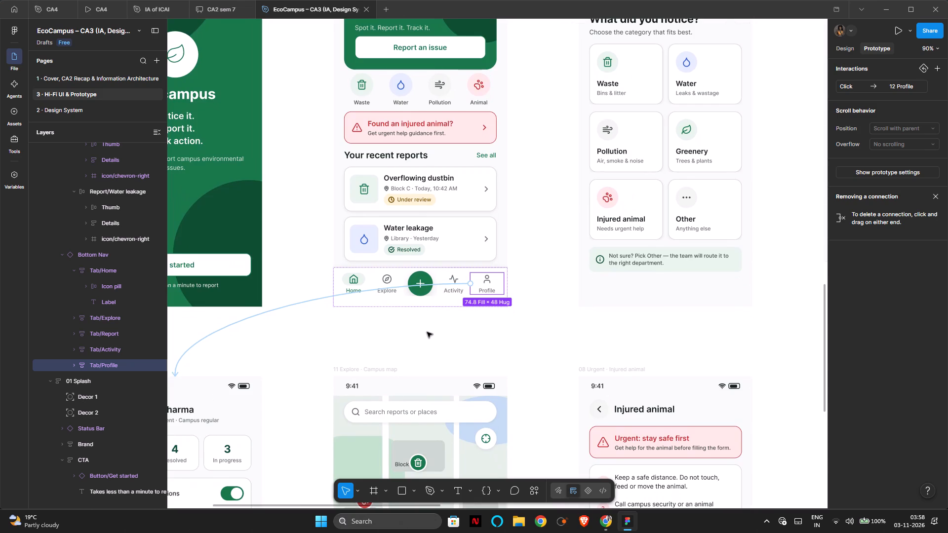
scroll(427, 332, left, 2)
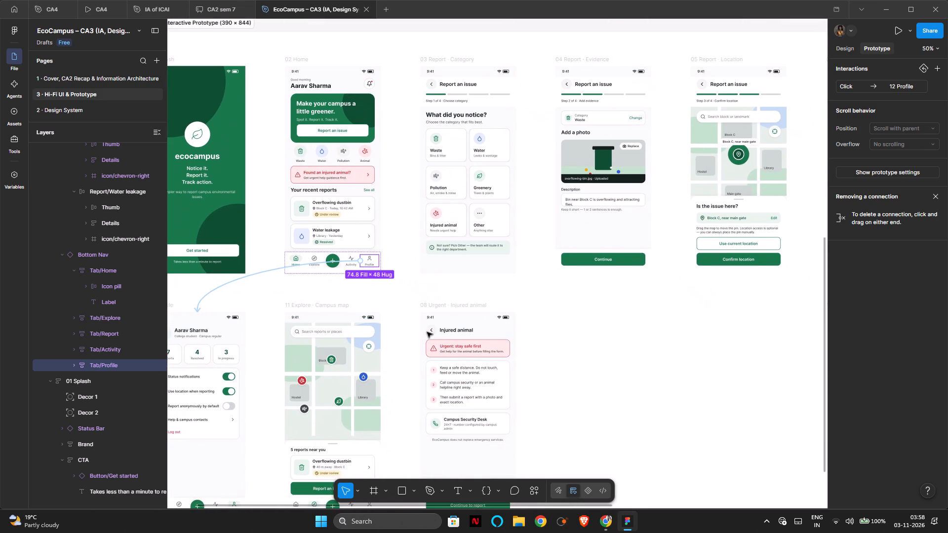
scroll(427, 332, right, 1)
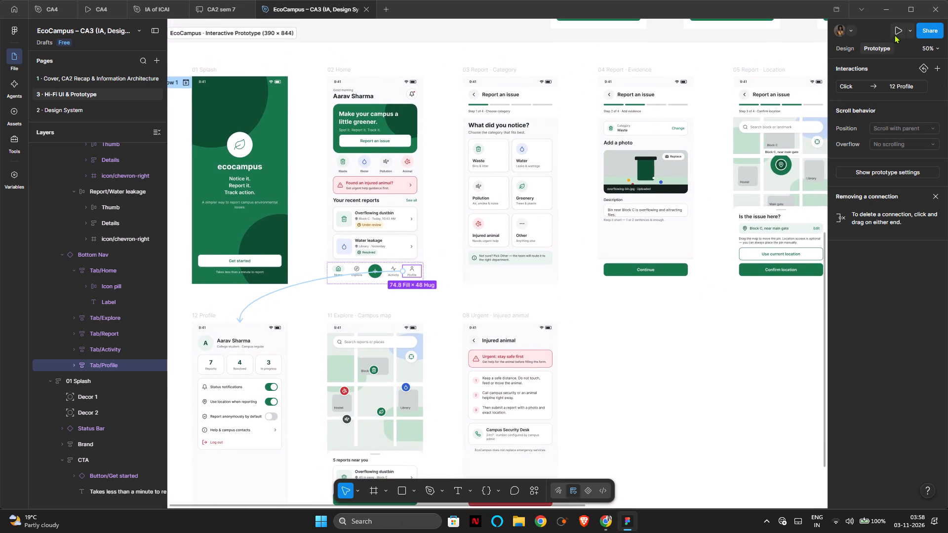
Preview the prototype from Home and test the Waste report flow through evidence and location to review, including the Replace, Use current location and photo Edit controls.
click(894, 34)
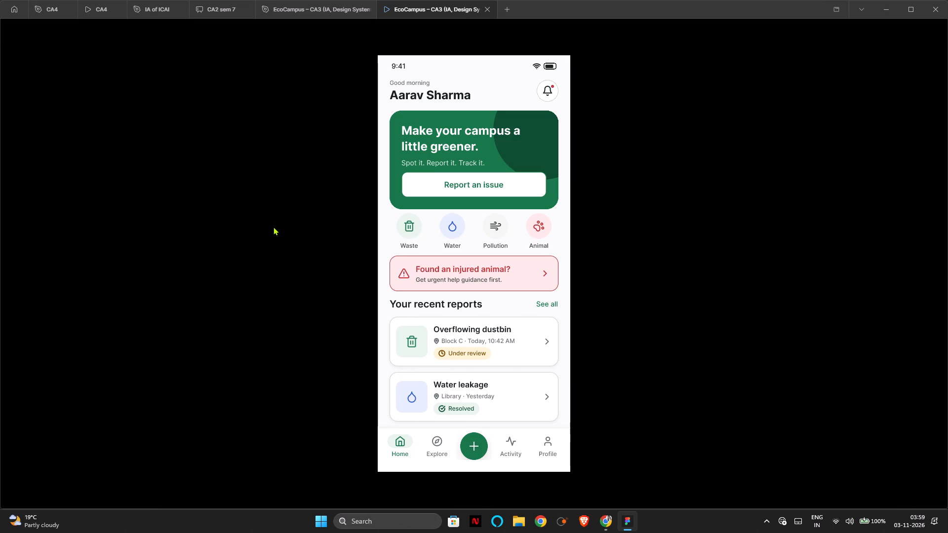
scroll(253, 187, up, 7)
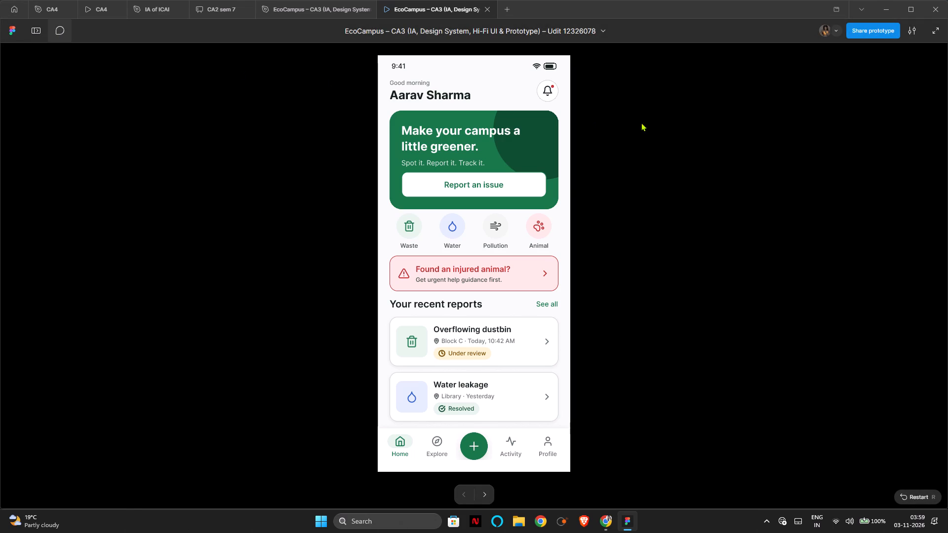
click(493, 183)
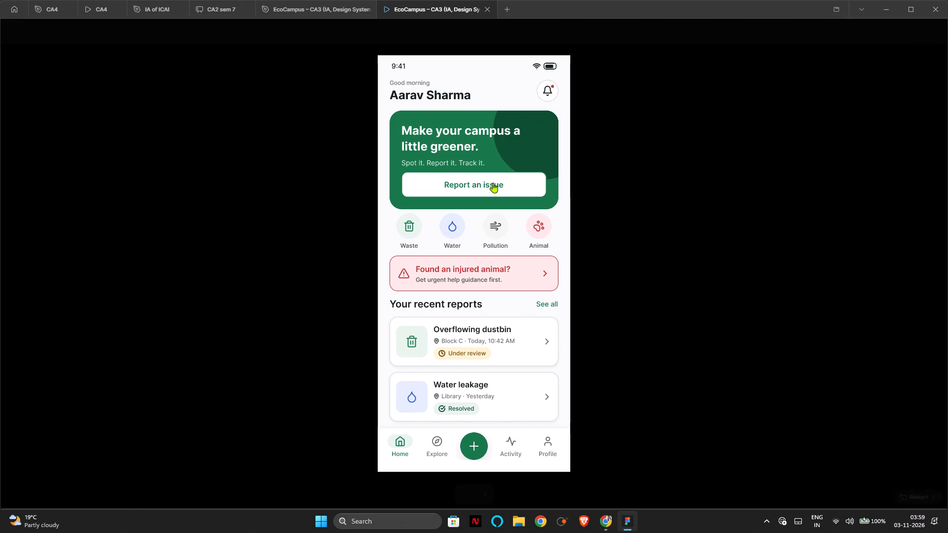
click(433, 216)
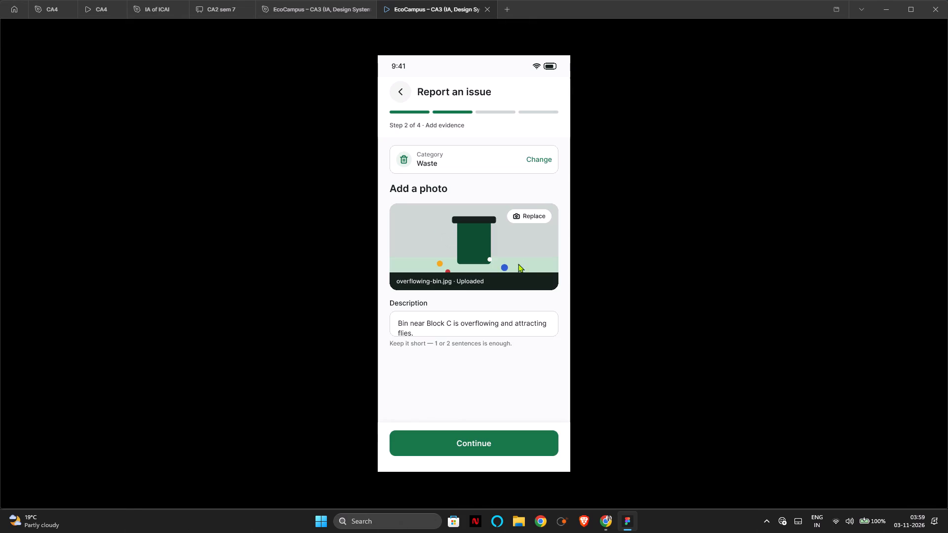
click(538, 214)
click(512, 432)
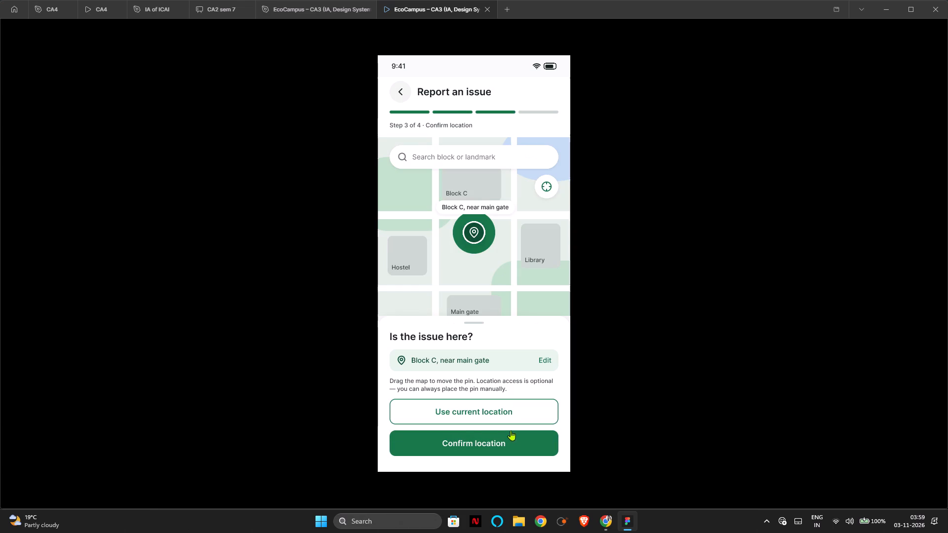
click(467, 411)
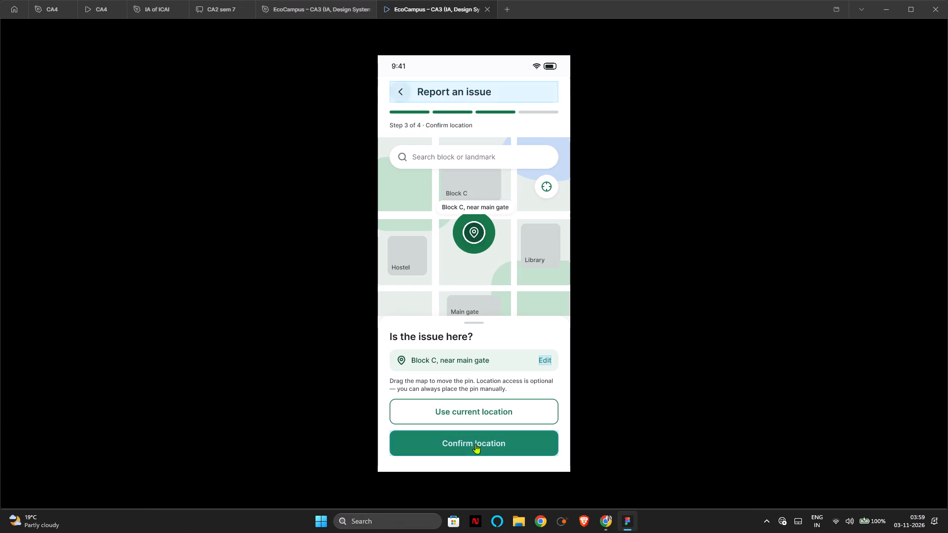
click(482, 441)
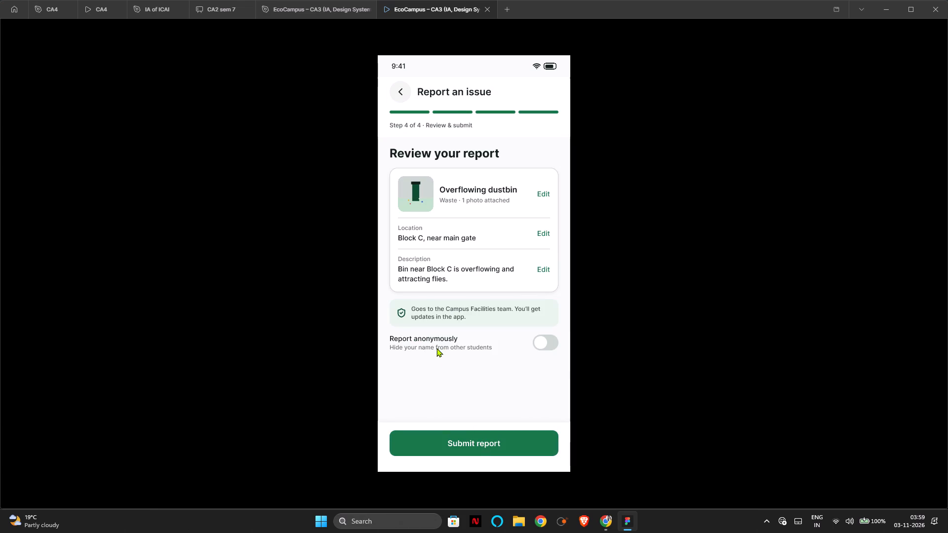
click(549, 194)
triple_click(549, 194)
click(549, 194)
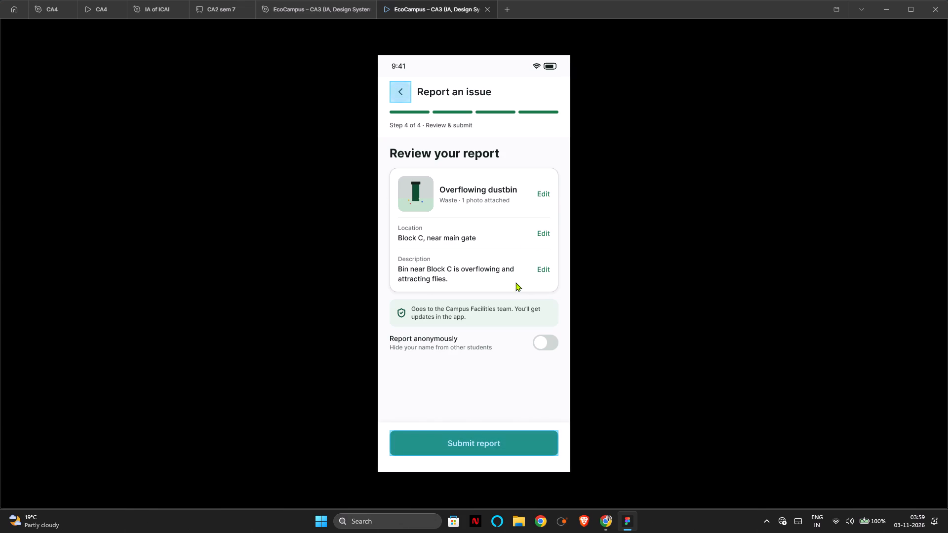
In the preview, step back to the evidence screen and test continuing through submission, Track status and Back to home.
click(399, 93)
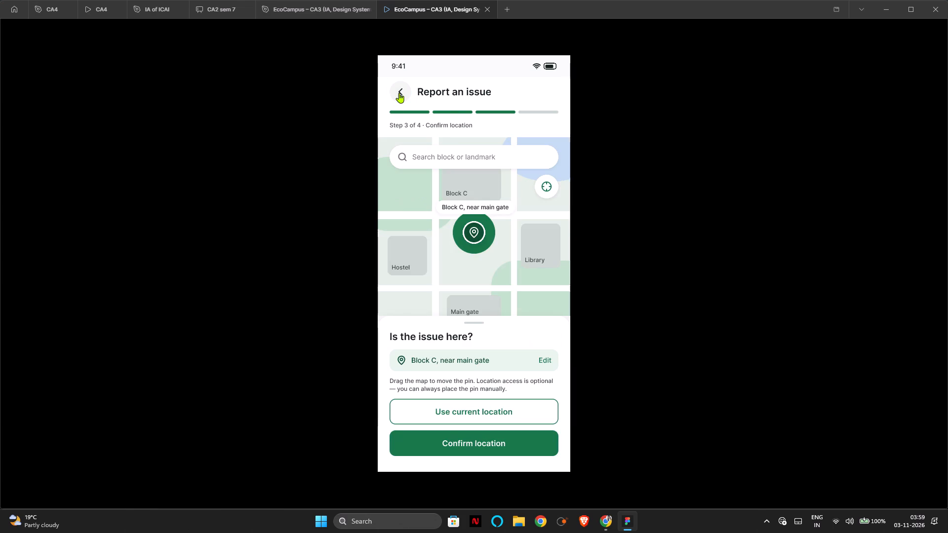
click(399, 93)
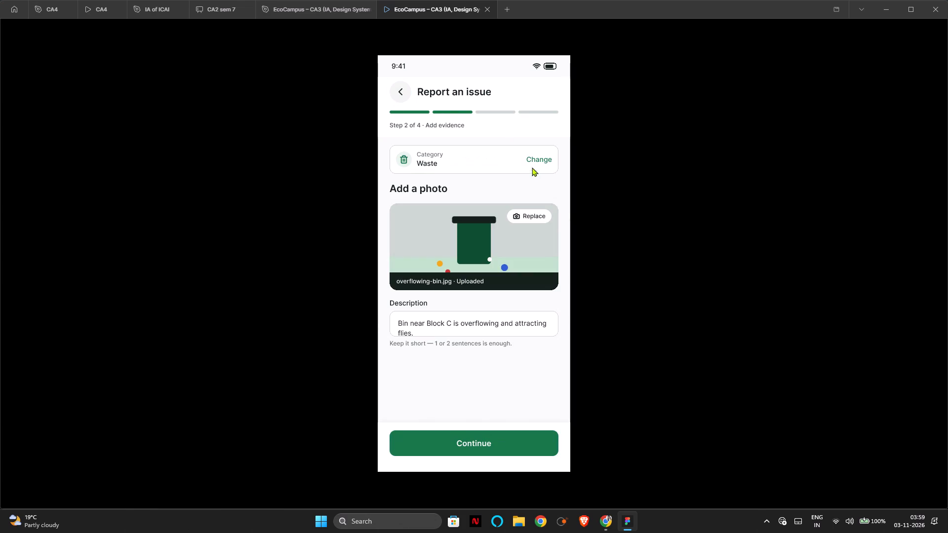
click(473, 438)
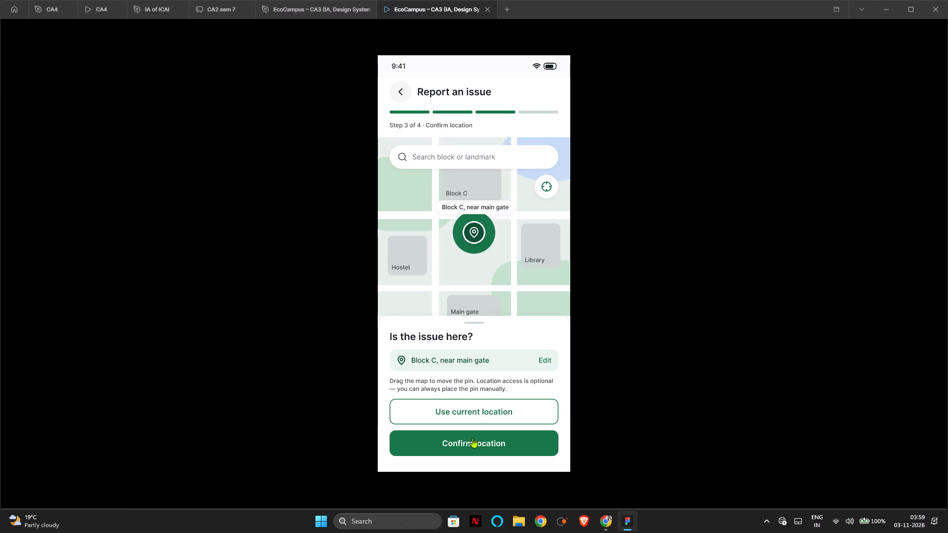
click(473, 438)
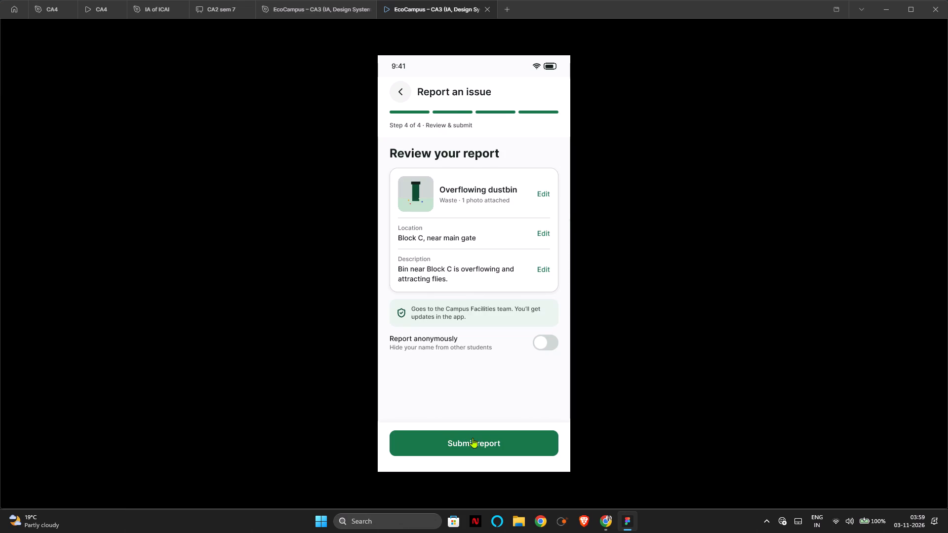
click(473, 438)
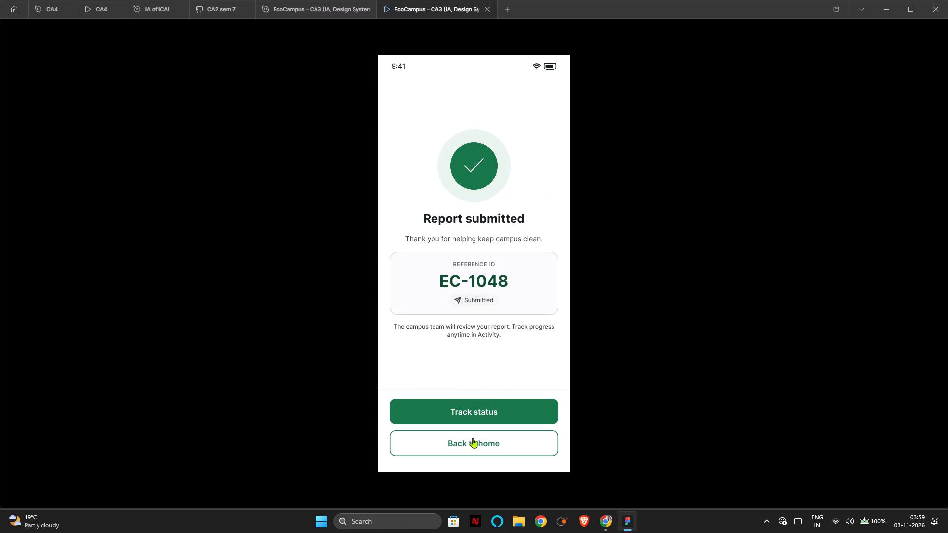
click(480, 413)
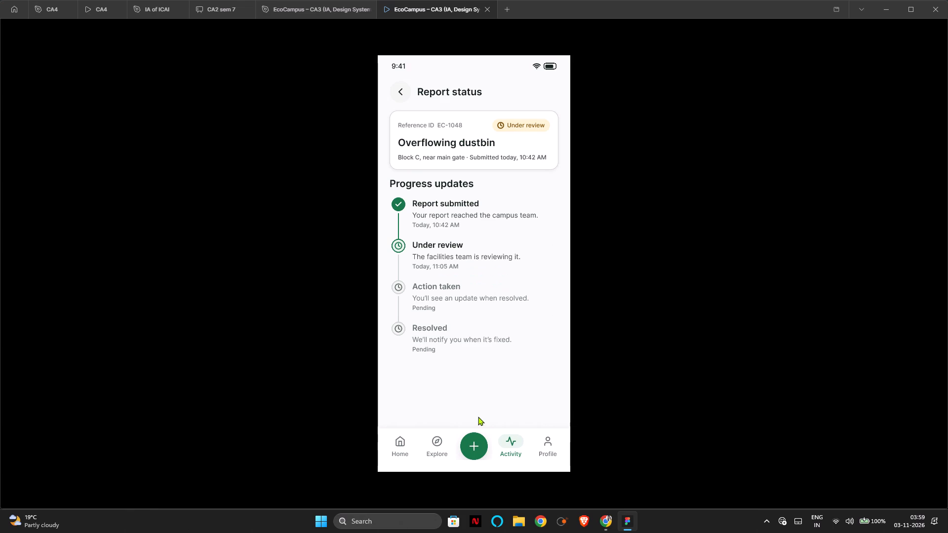
click(399, 89)
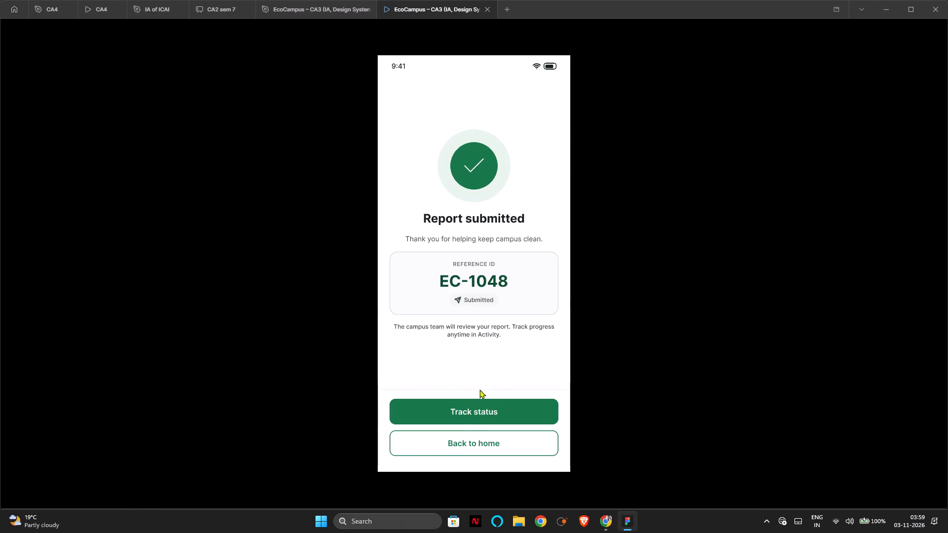
click(467, 446)
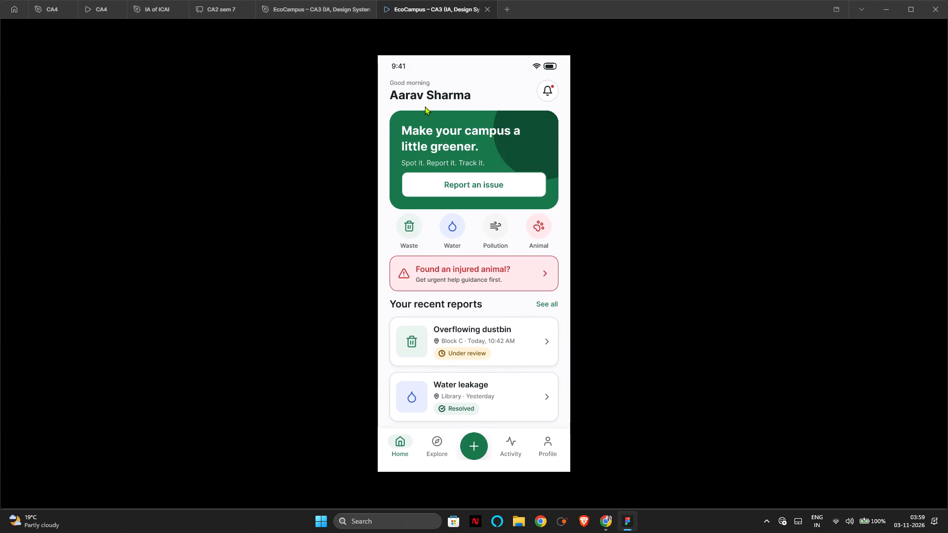
Return to the design file and examine the prototype link of the Change label on the 04 Report · Evidence screen.
click(320, 0)
click(328, 3)
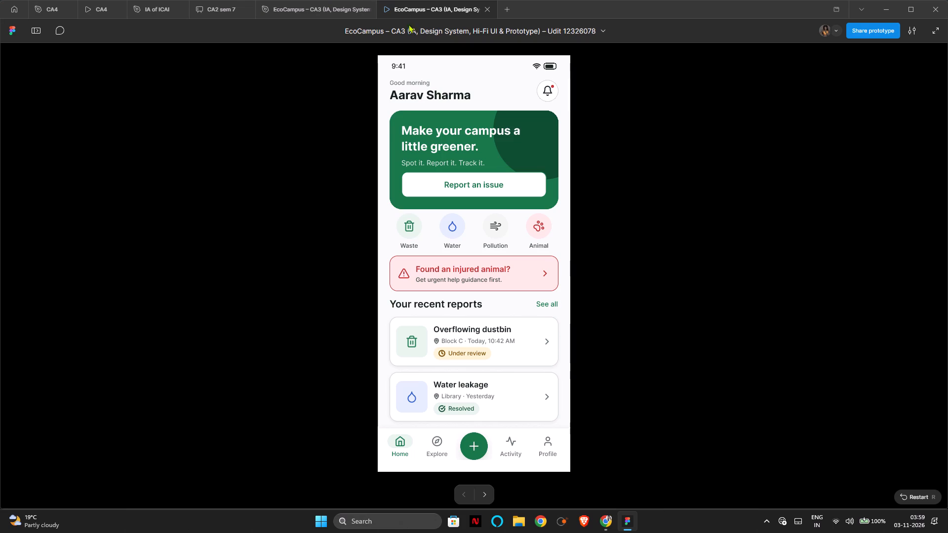
click(408, 8)
click(325, 9)
scroll(654, 305, up, 2)
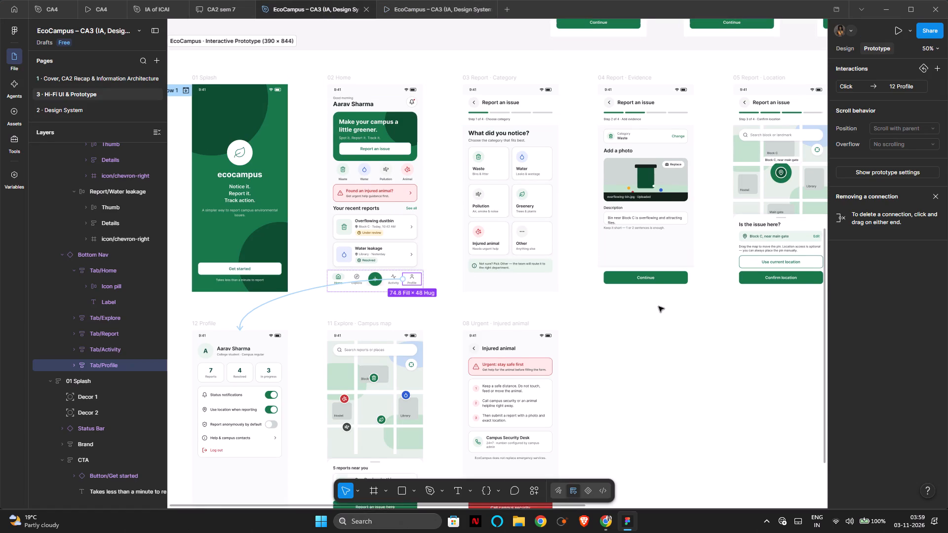
scroll(659, 306, up, 1)
scroll(634, 282, left, 3)
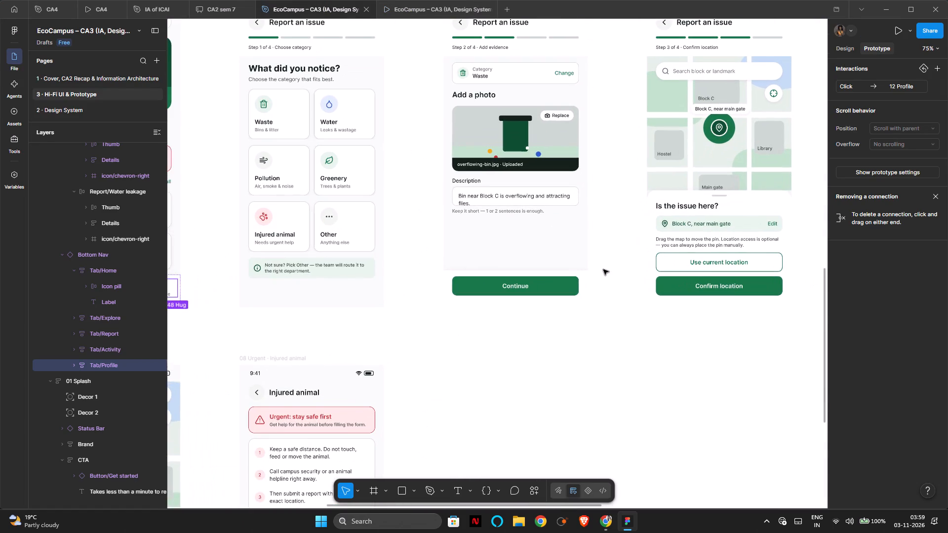
scroll(602, 269, up, 1)
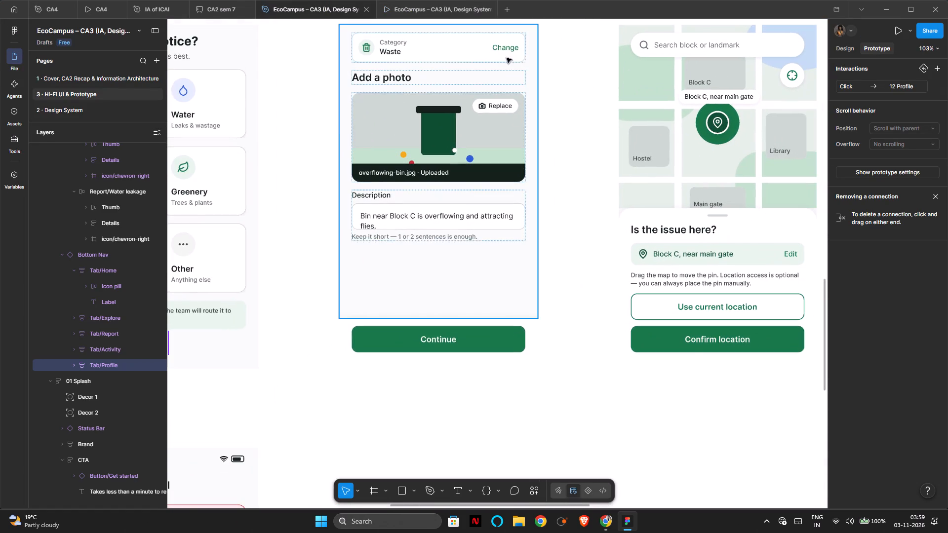
double_click(506, 49)
scroll(513, 67, up, 1)
scroll(565, 132, left, 1)
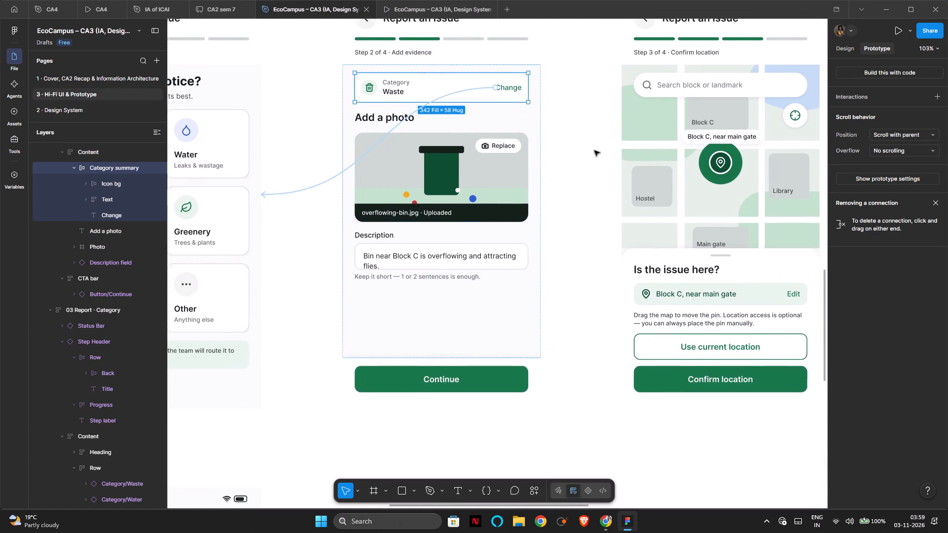
Link the Edit label beside the Overflowing dustbin photo on 06 Report · Review to the 04 Report · Evidence screen, navigating on click.
scroll(594, 151, left, 1)
scroll(680, 160, left, 6)
double_click(592, 135)
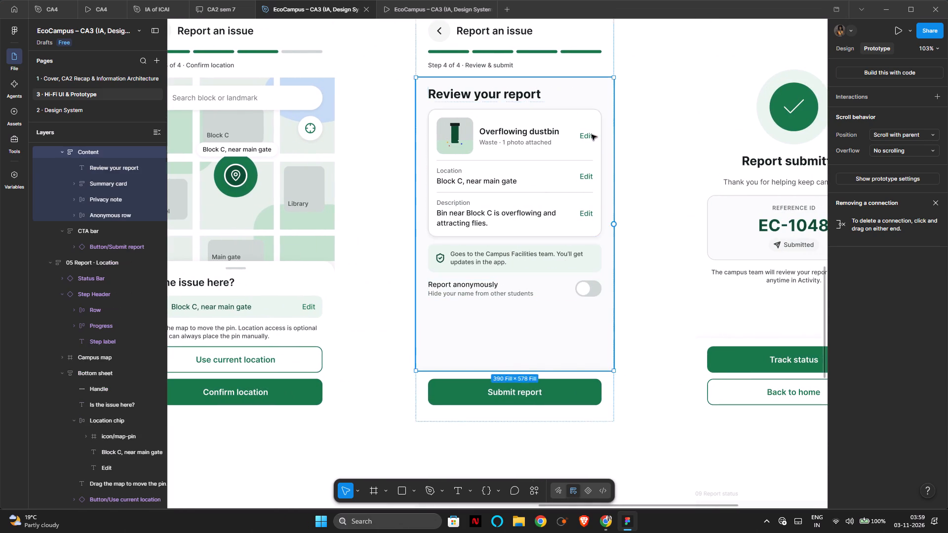
double_click(590, 135)
click(590, 135)
double_click(587, 136)
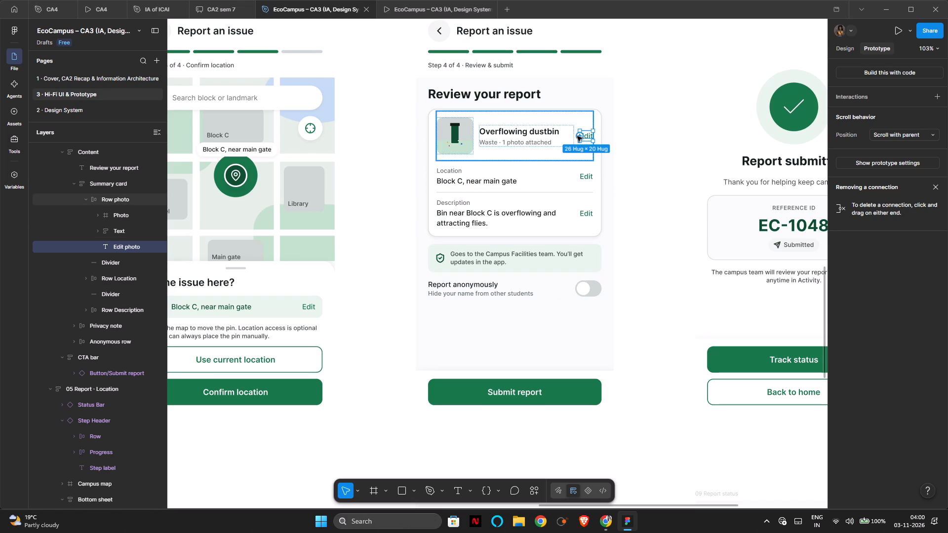
drag(580, 136, 69, 236)
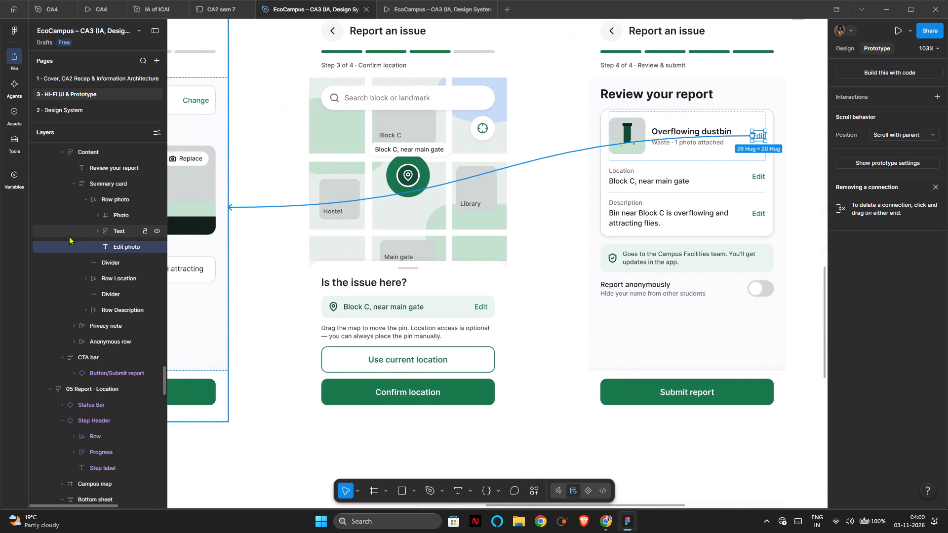
drag(69, 236, 453, 259)
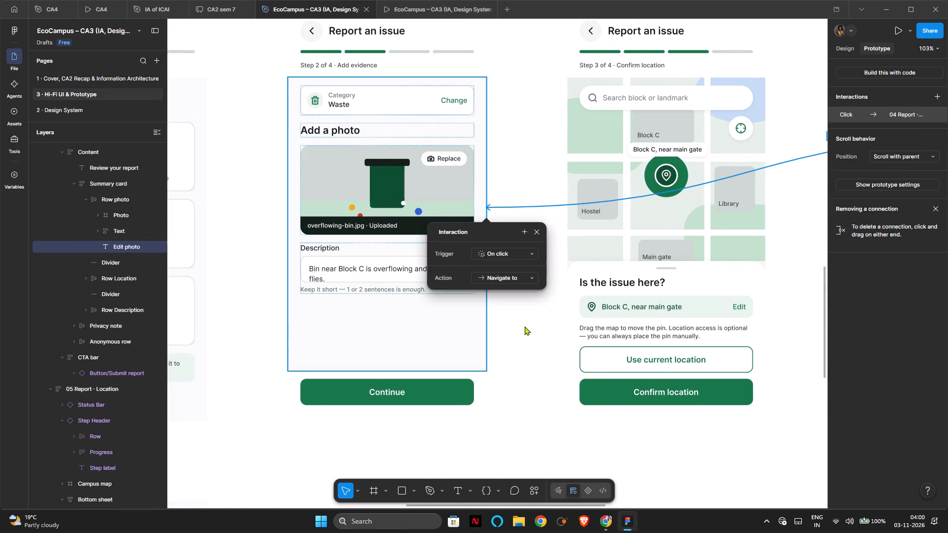
click(517, 396)
Link the Edit label of the Location row on 06 Report · Review to the 05 Report · Location screen, navigating on click.
scroll(535, 364, left, 6)
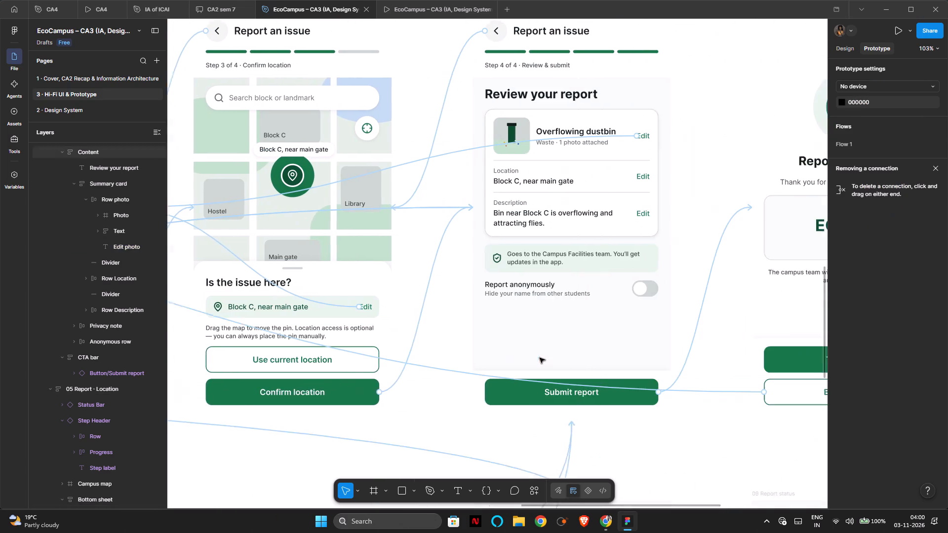
scroll(540, 358, left, 1)
scroll(516, 307, right, 2)
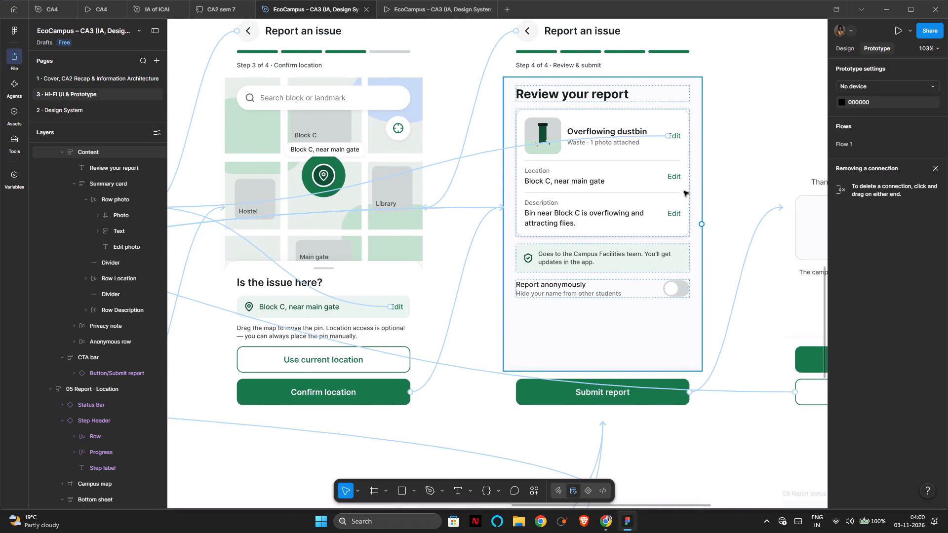
double_click(679, 178)
double_click(676, 176)
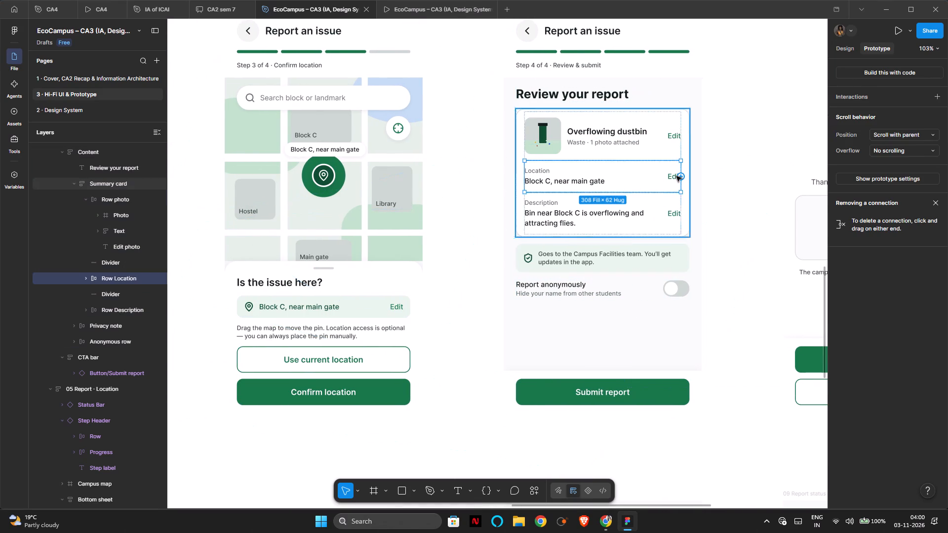
double_click(676, 176)
double_click(674, 176)
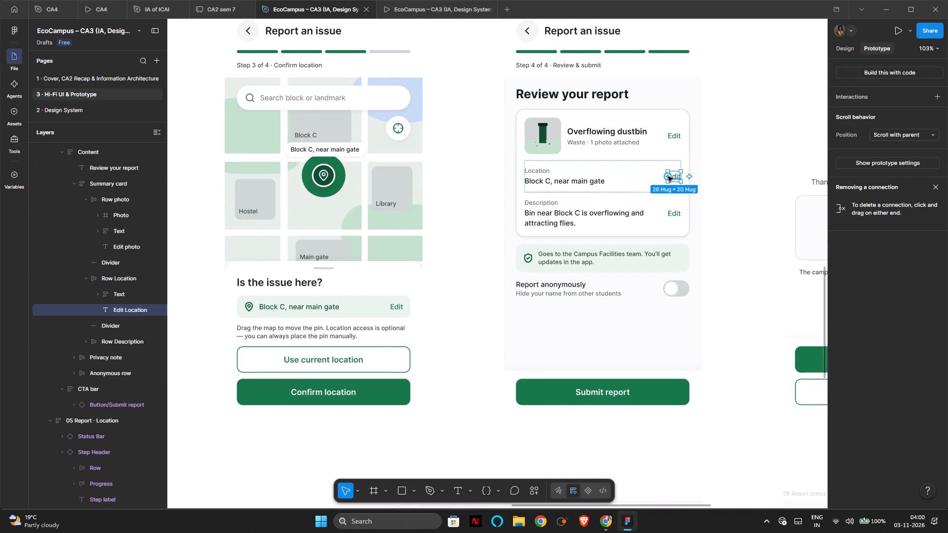
drag(668, 177, 406, 303)
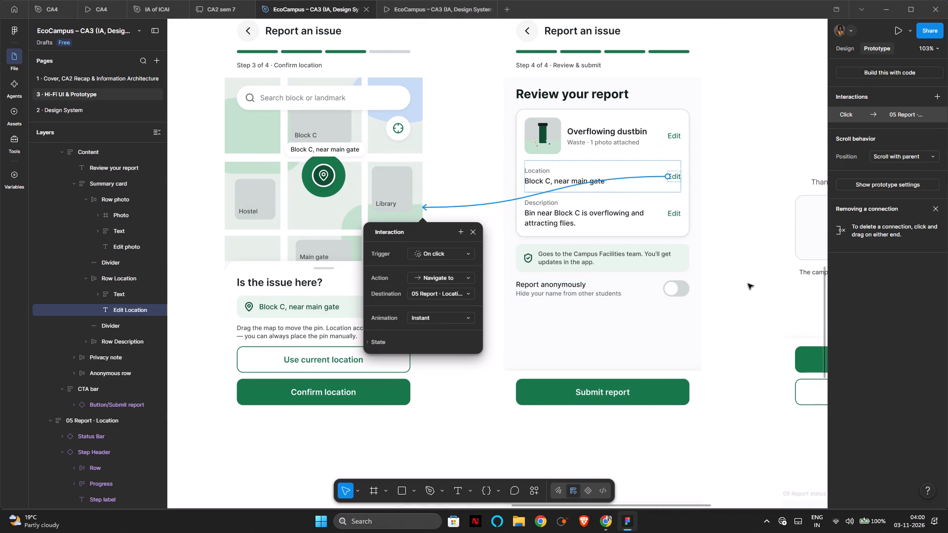
click(748, 284)
Examine the prototype links on the 04 to 06 report screens, including the Use current location button and the evidence photo.
scroll(741, 283, up, 2)
scroll(692, 277, left, 1)
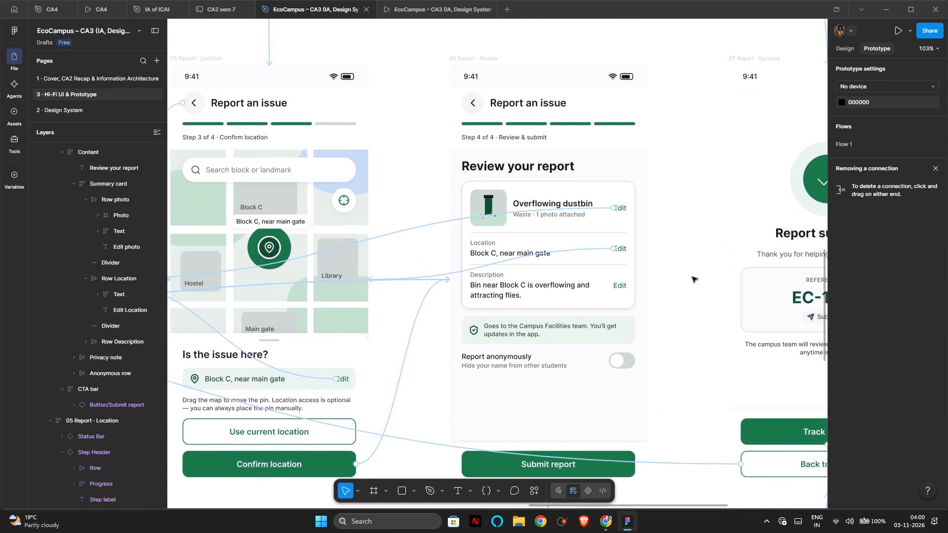
scroll(692, 277, left, 2)
scroll(682, 278, right, 6)
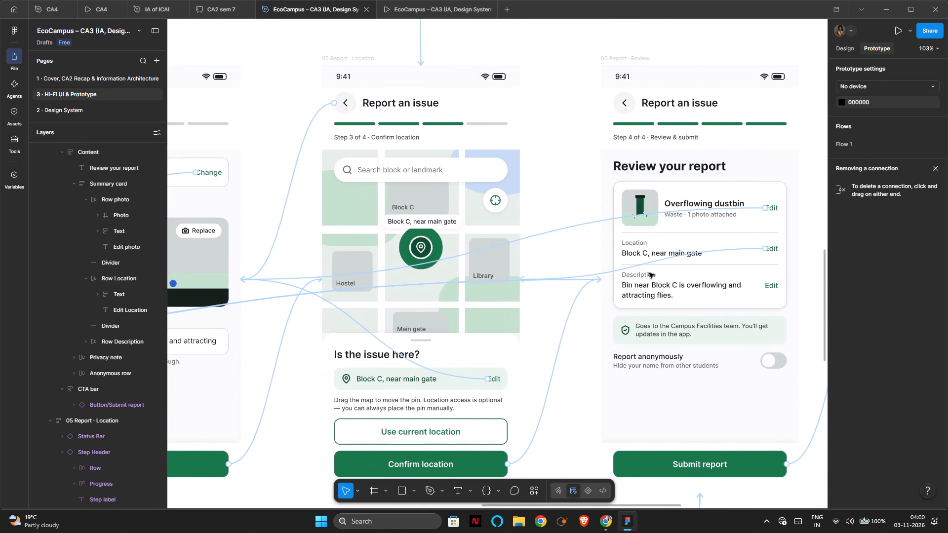
scroll(649, 273, right, 3)
scroll(603, 272, right, 1)
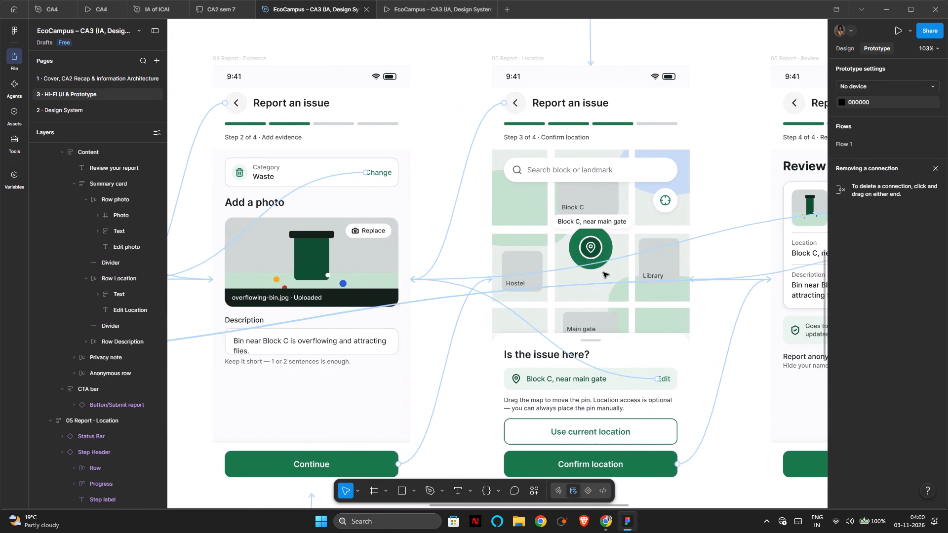
scroll(603, 272, right, 1)
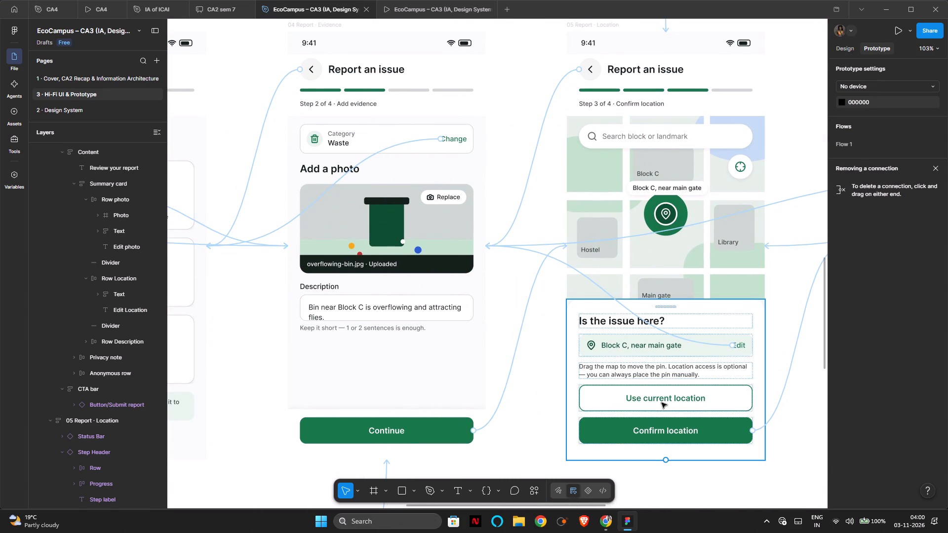
triple_click(661, 400)
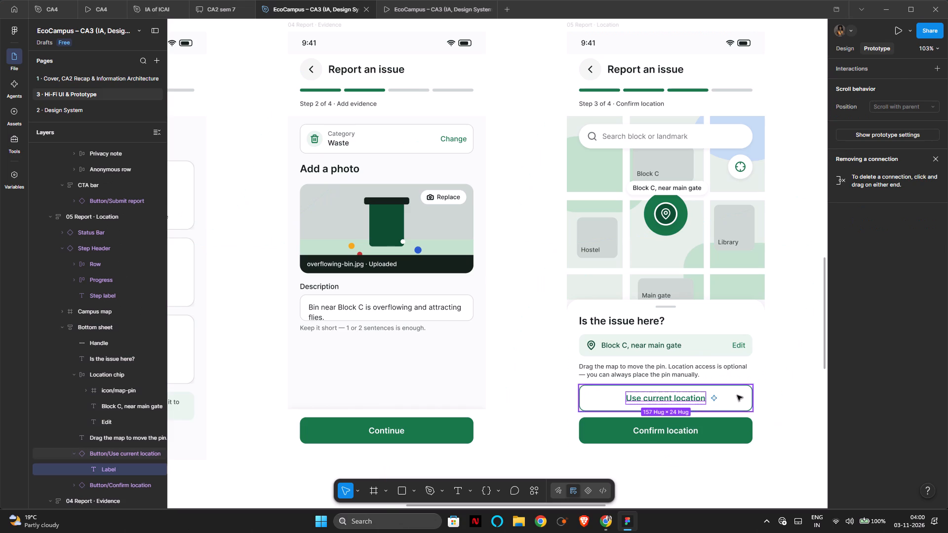
double_click(737, 395)
double_click(734, 395)
scroll(599, 349, right, 1)
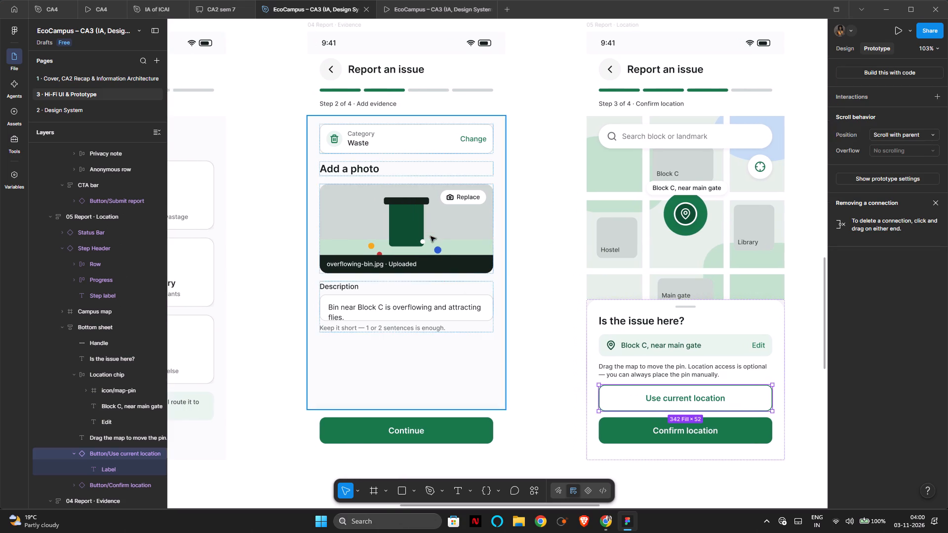
scroll(431, 236, right, 2)
click(479, 236)
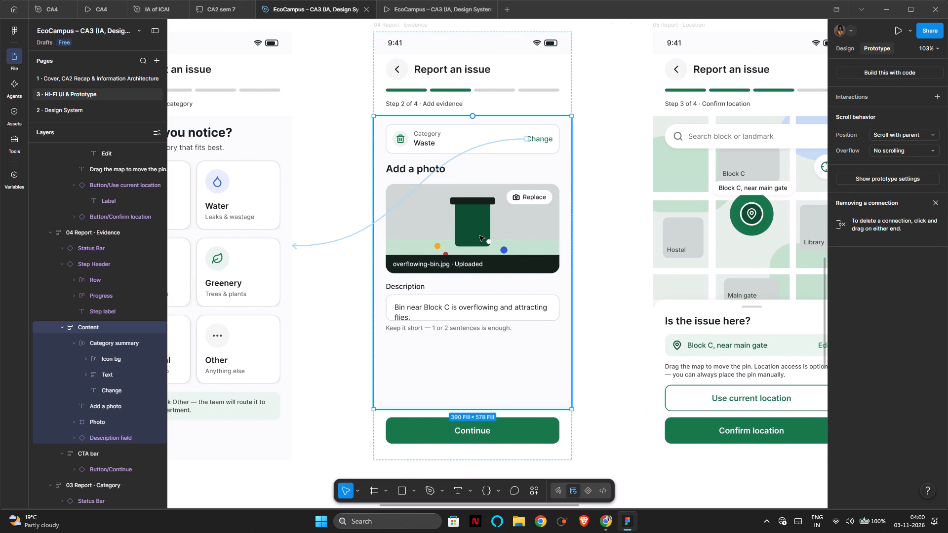
double_click(484, 234)
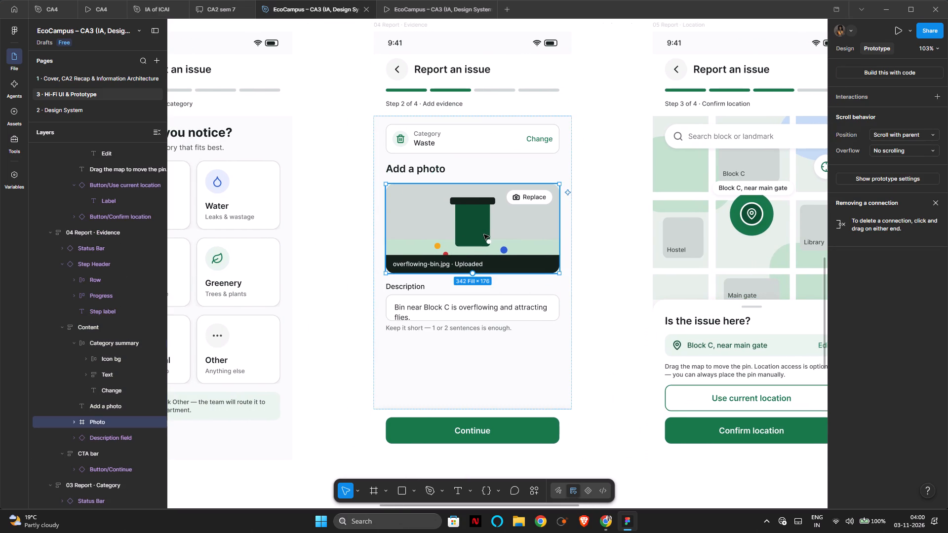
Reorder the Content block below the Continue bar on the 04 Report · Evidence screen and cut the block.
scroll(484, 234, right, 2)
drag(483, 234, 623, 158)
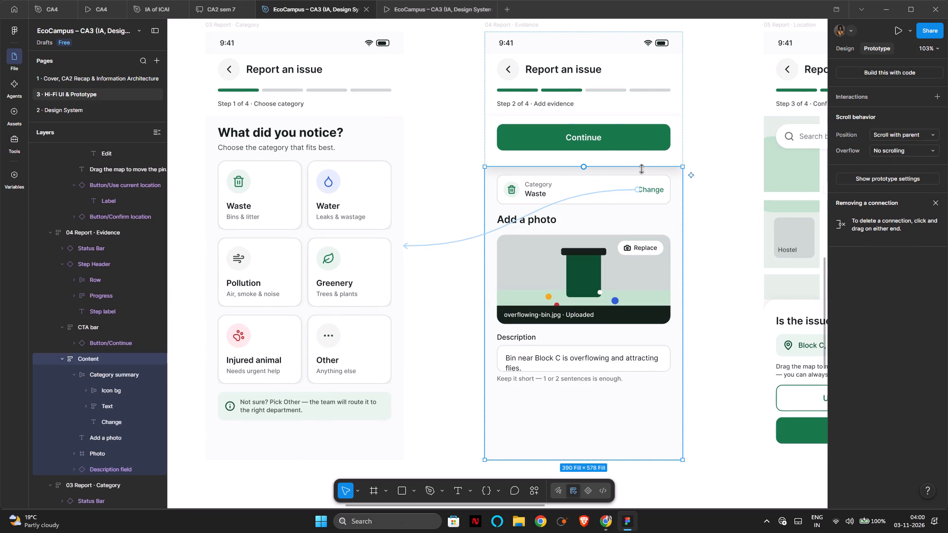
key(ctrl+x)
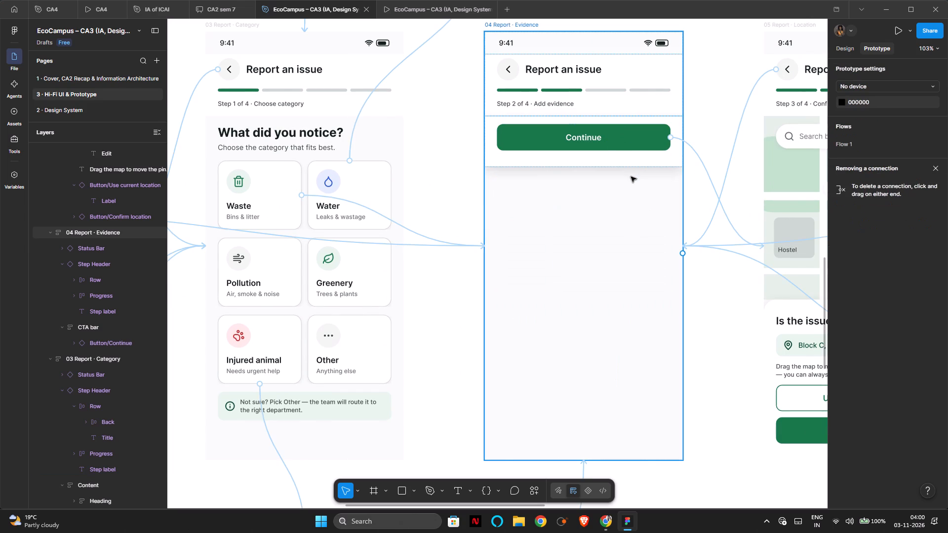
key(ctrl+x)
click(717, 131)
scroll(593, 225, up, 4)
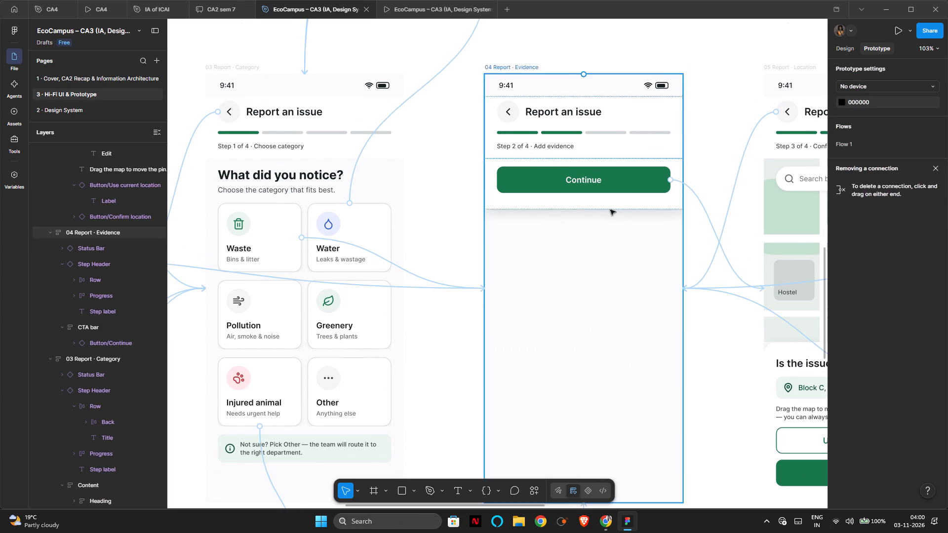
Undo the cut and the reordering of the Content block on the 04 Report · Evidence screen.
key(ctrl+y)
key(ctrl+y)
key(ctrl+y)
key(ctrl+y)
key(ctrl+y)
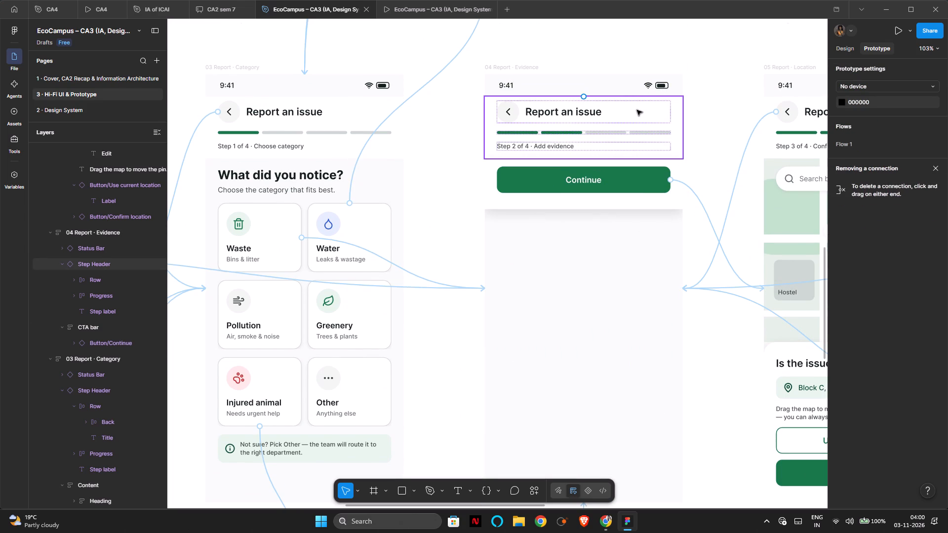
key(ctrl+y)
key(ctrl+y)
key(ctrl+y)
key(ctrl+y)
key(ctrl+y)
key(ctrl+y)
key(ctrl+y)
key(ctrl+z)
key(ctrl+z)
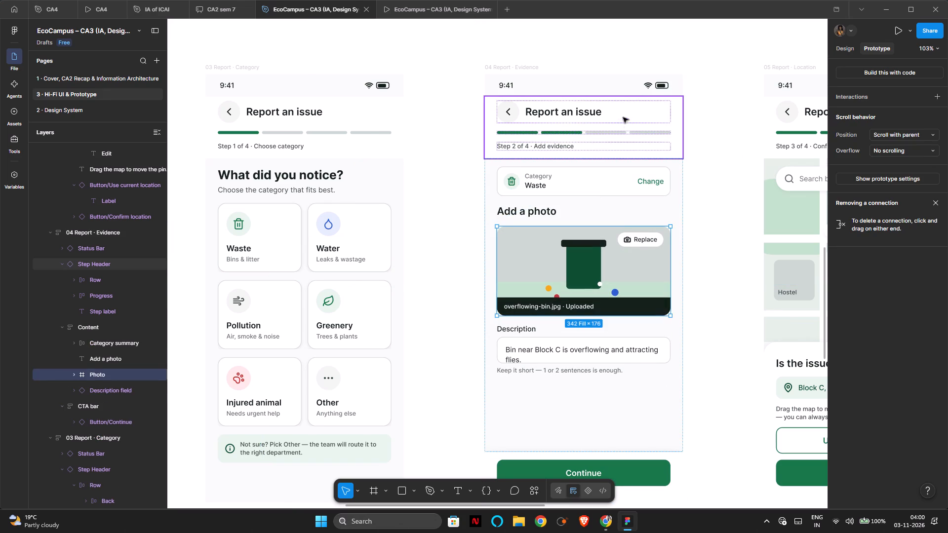
Examine the prototype connections of the 04 Report · Evidence and 03 Report · Category screens.
click(656, 49)
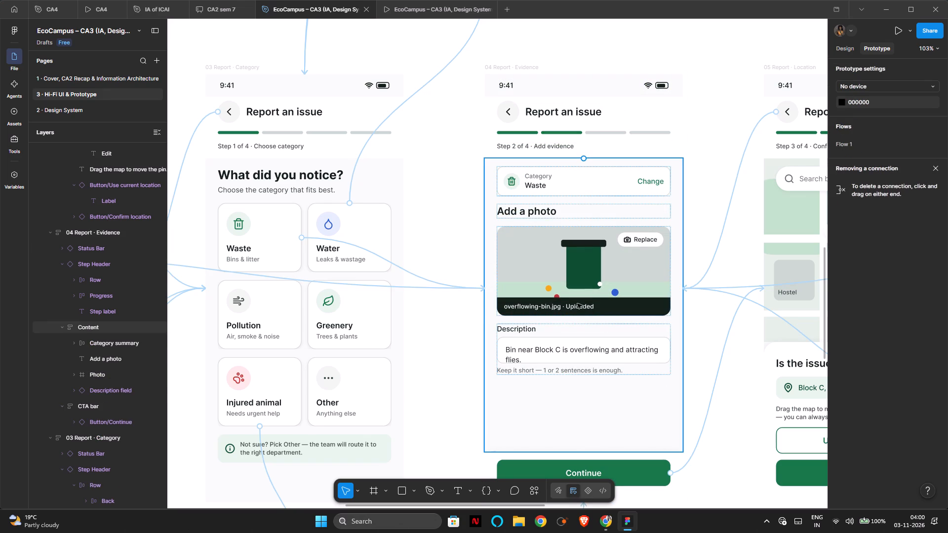
click(512, 110)
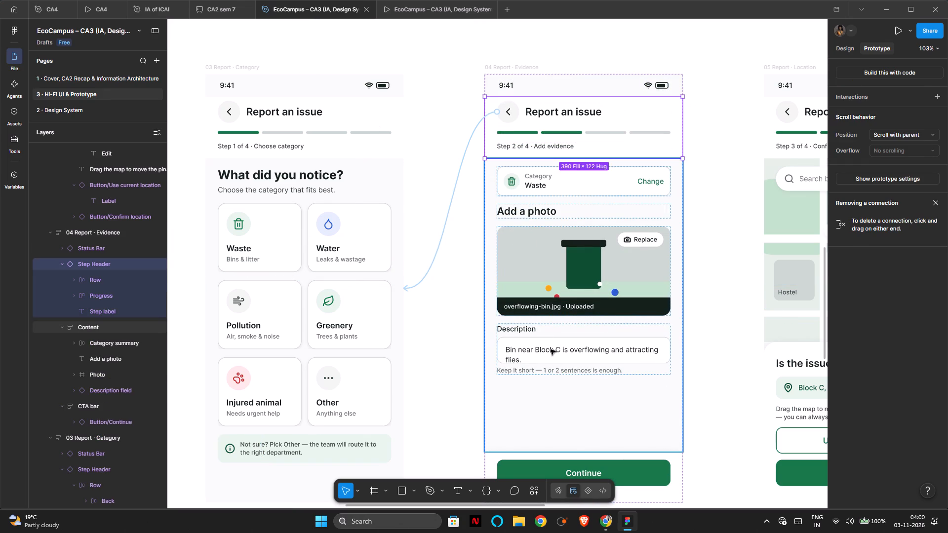
click(566, 390)
scroll(441, 309, down, 7)
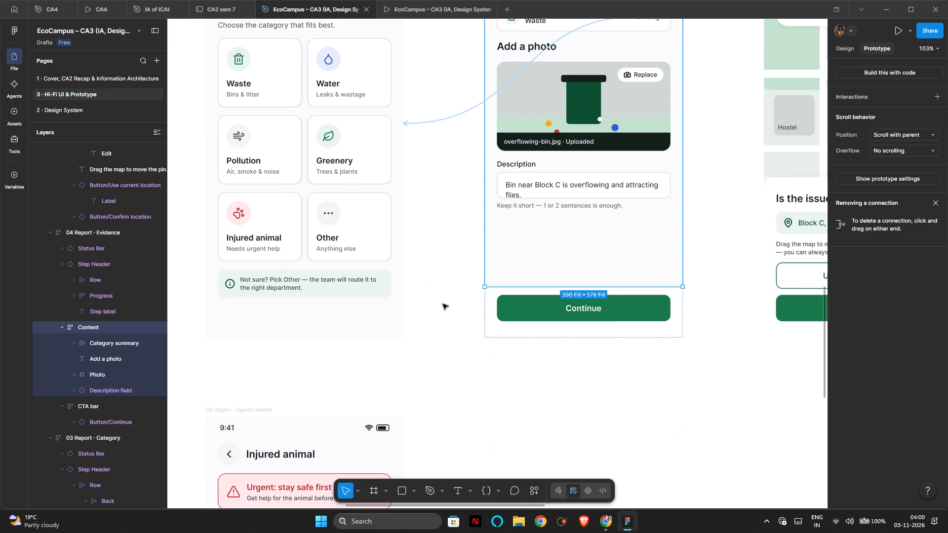
click(401, 283)
scroll(431, 308, up, 5)
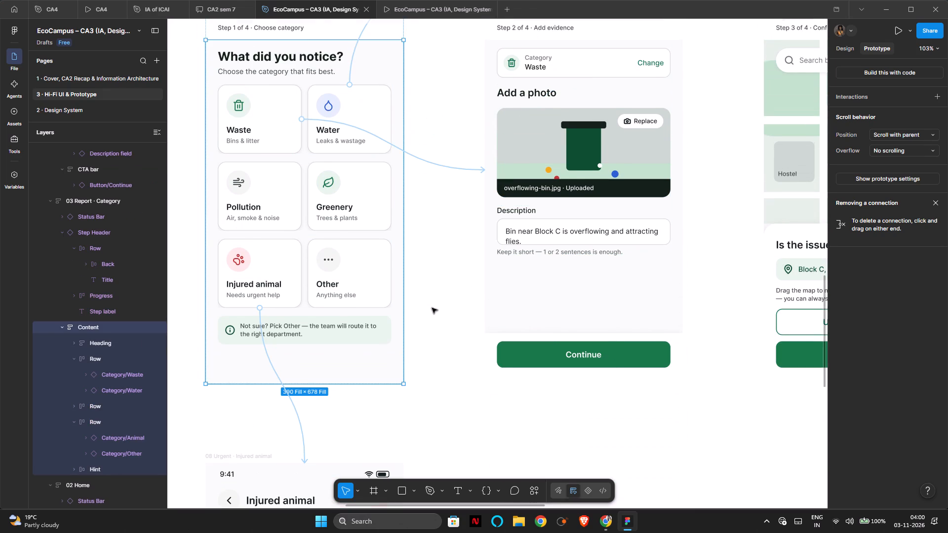
scroll(433, 305, up, 5)
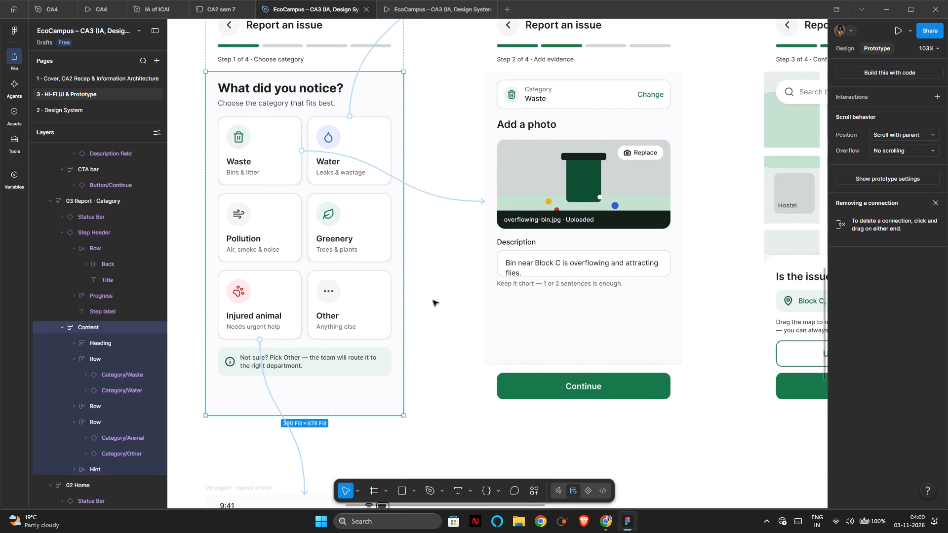
click(438, 239)
click(426, 276)
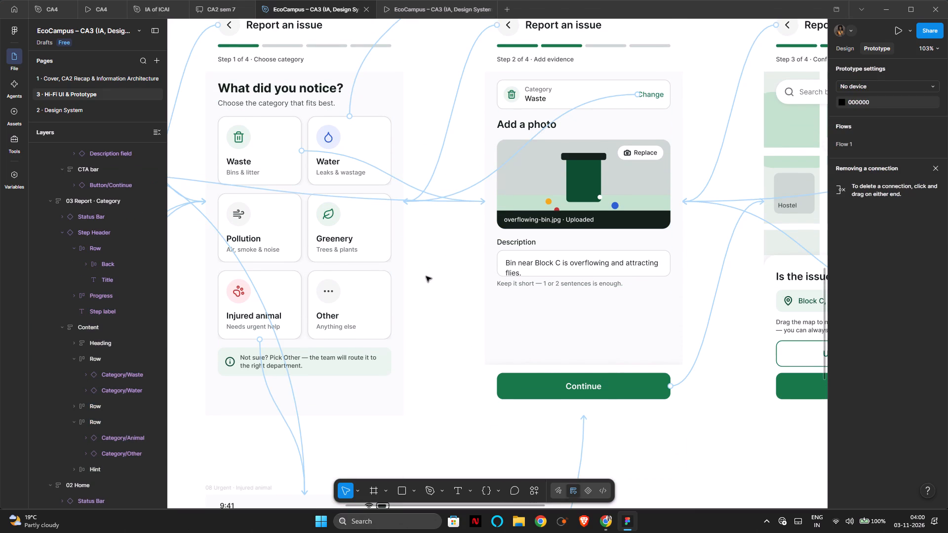
Examine the links of the category cards on 03 Report · Category, including Pollution and Greenery, and the alternate report screens above.
double_click(270, 228)
double_click(370, 218)
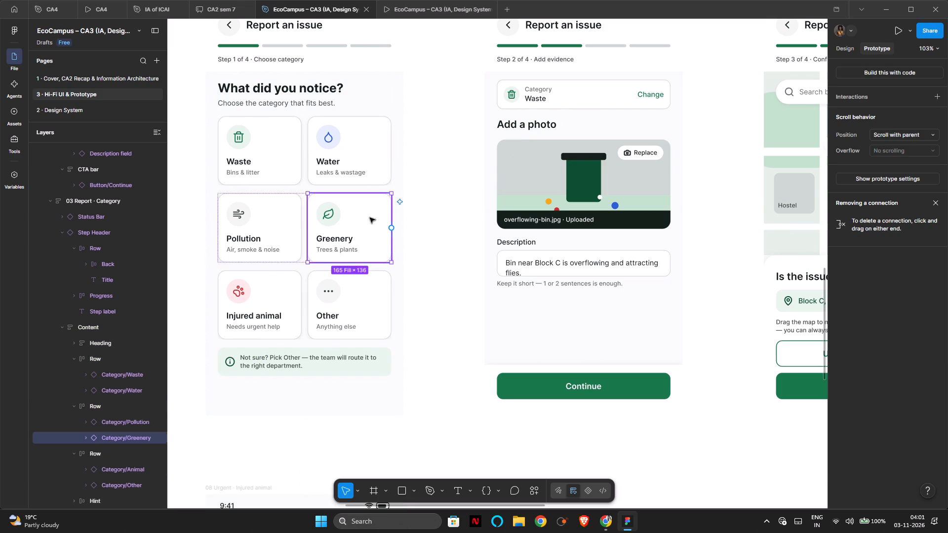
double_click(279, 223)
scroll(378, 213, up, 9)
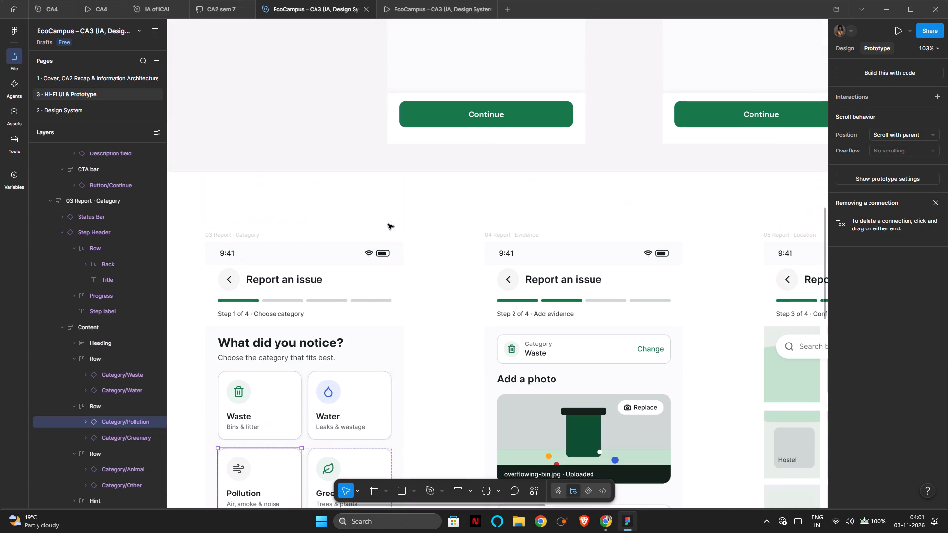
click(351, 121)
scroll(376, 126, up, 1)
scroll(385, 164, down, 10)
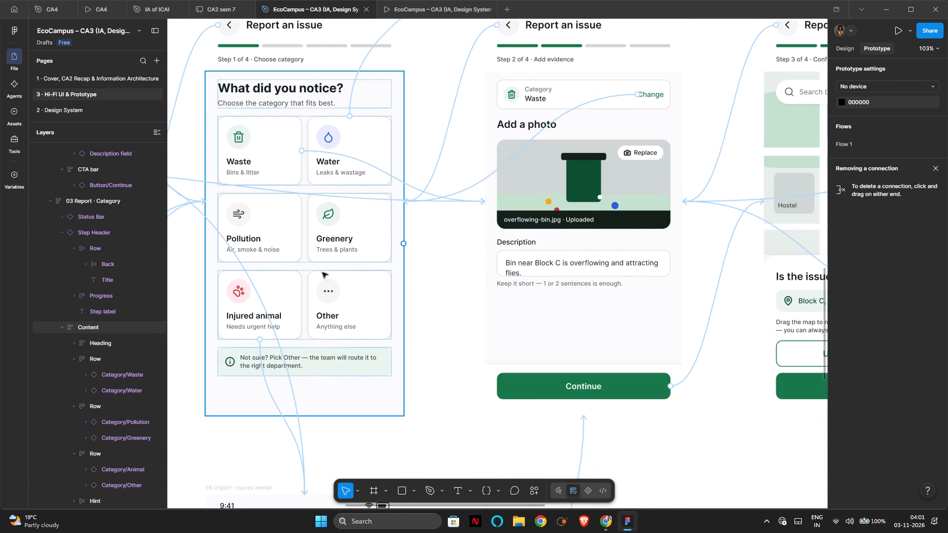
click(388, 142)
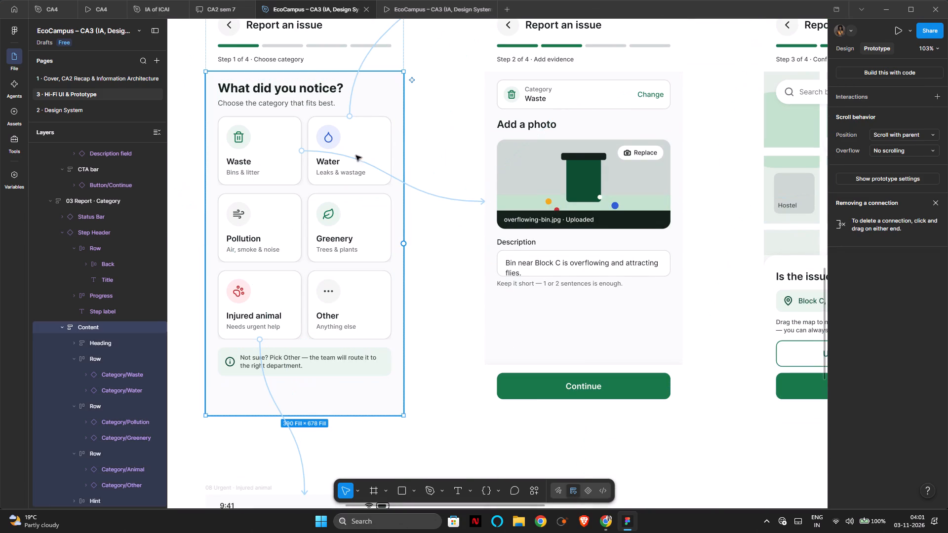
click(288, 129)
scroll(282, 143, up, 4)
scroll(280, 190, up, 5)
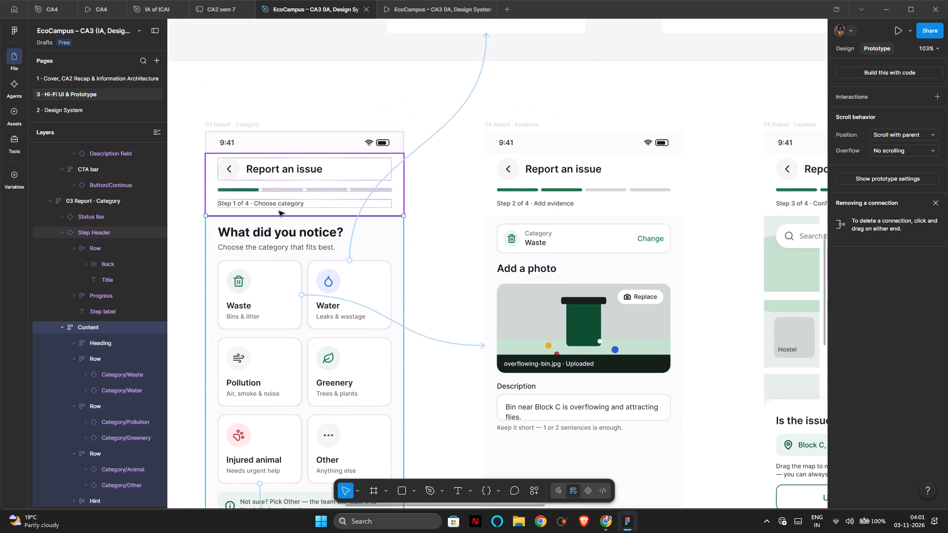
scroll(281, 213, up, 4)
scroll(299, 207, left, 1)
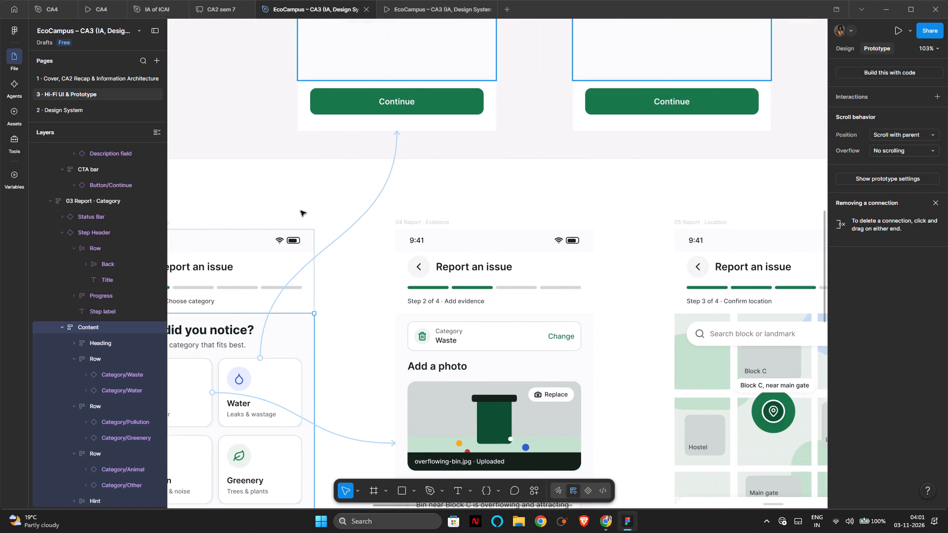
scroll(301, 216, right, 2)
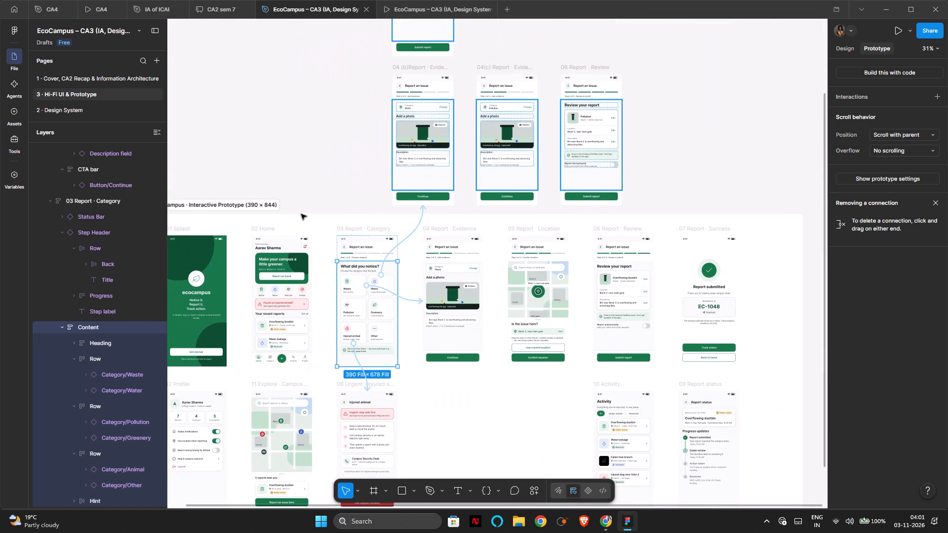
Redo the undone reordering and cut of the Content block on the 04 Report · Evidence screen.
key(ctrl+y)
key(ctrl+y)
key(ctrl+y)
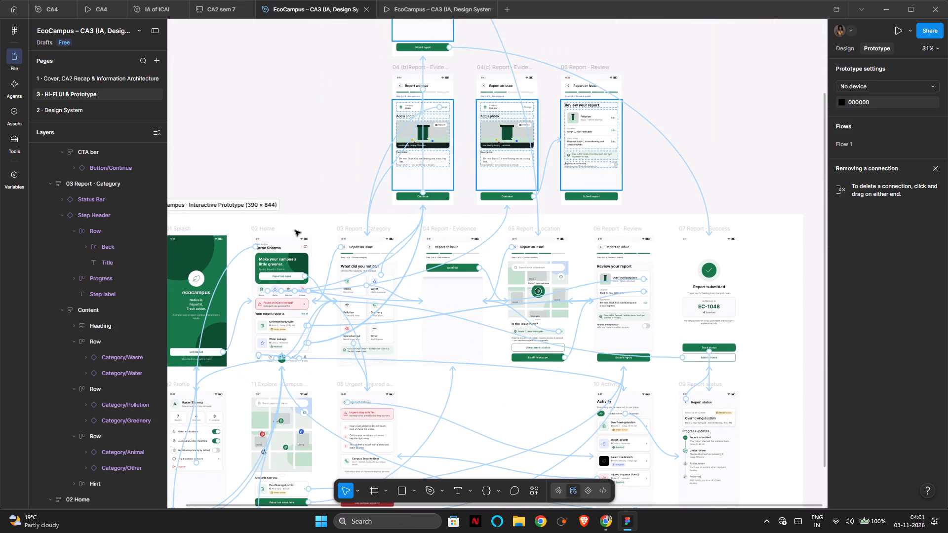
key(ctrl+y)
key(ctrl+y)
key(ctrl+y)
key(ctrl+y)
key(ctrl+y)
key(ctrl+y)
key(ctrl+y)
key(ctrl+y)
key(ctrl+y)
key(ctrl+y)
key(ctrl+y)
key(ctrl+y)
key(ctrl+y)
key(ctrl+y)
key(ctrl+y)
key(ctrl+y)
key(ctrl+y)
key(ctrl+y)
key(ctrl+y)
key(ctrl+y)
key(ctrl+y)
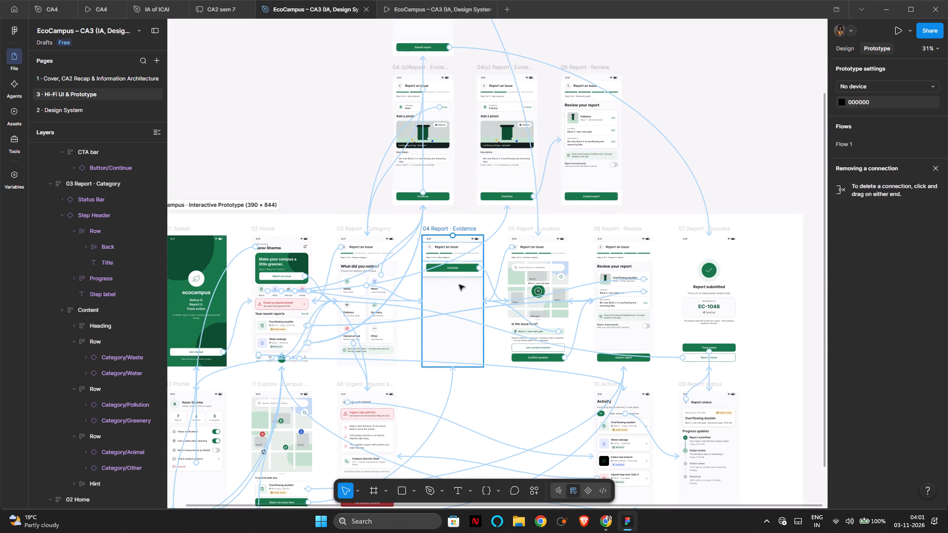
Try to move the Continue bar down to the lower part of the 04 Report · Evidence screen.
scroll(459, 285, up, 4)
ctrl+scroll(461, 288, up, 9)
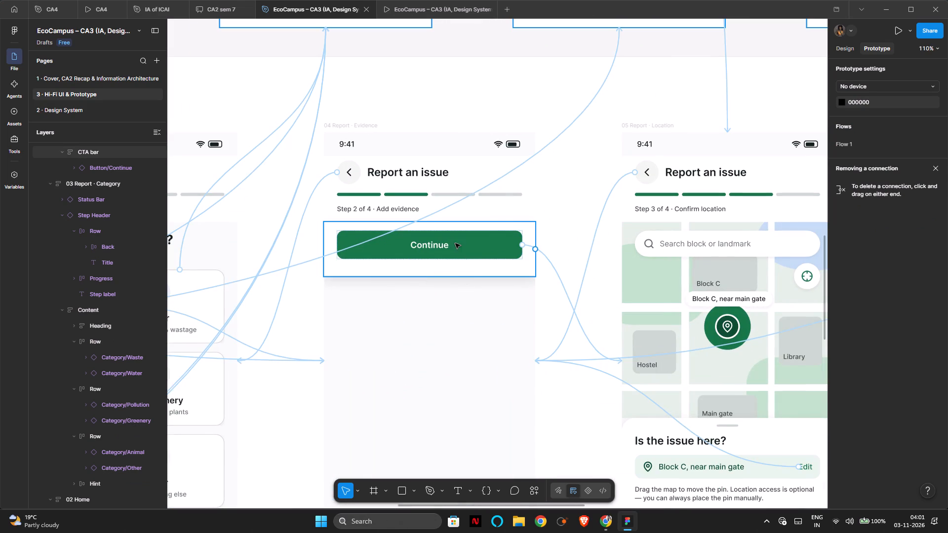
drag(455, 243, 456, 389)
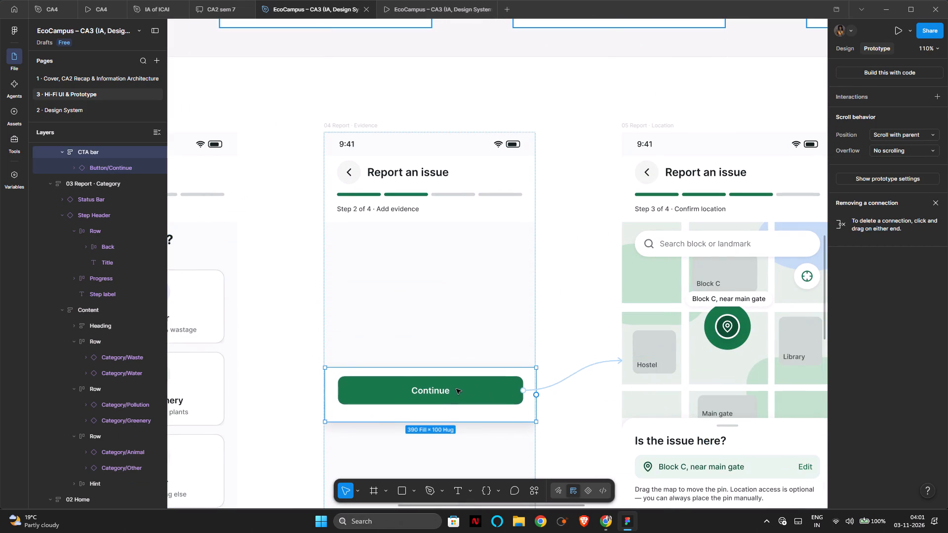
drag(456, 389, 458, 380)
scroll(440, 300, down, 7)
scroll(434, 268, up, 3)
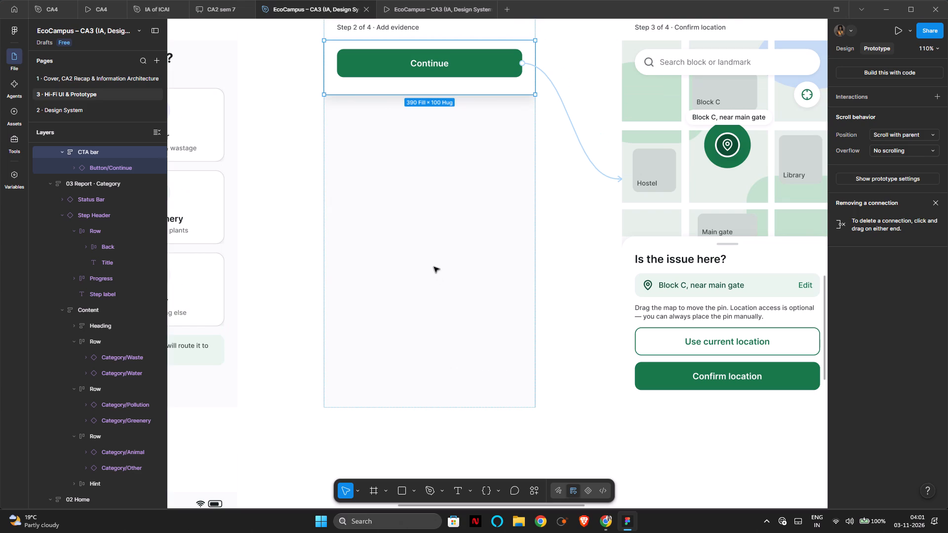
Undo the last changes to restore the cut Content block on the 04 Report · Evidence screen.
key(ctrl+z)
key(ctrl+z)
Link the Pollution category card on 03 Report · Category to the 04(c) Report · Evidence screen.
scroll(434, 254, right, 1)
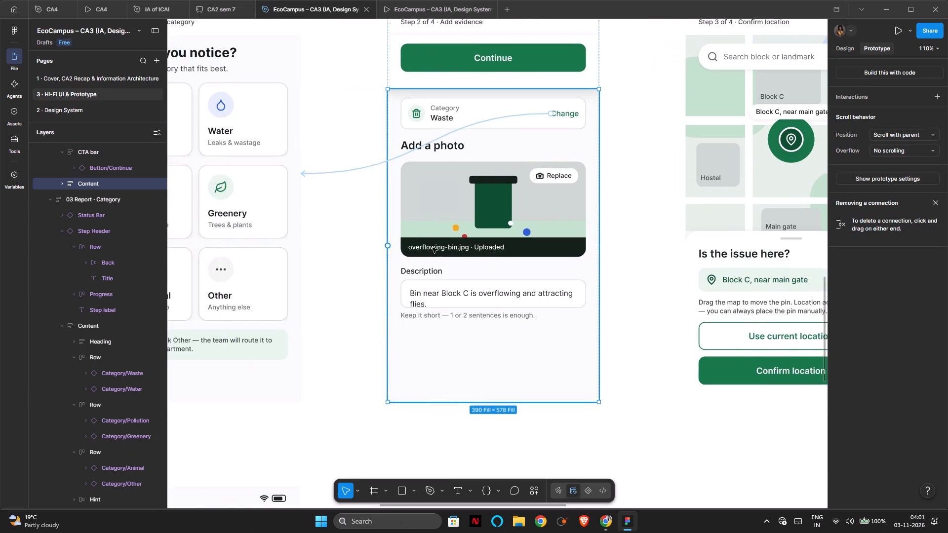
scroll(433, 248, right, 2)
scroll(408, 205, right, 2)
click(462, 174)
scroll(463, 174, left, 2)
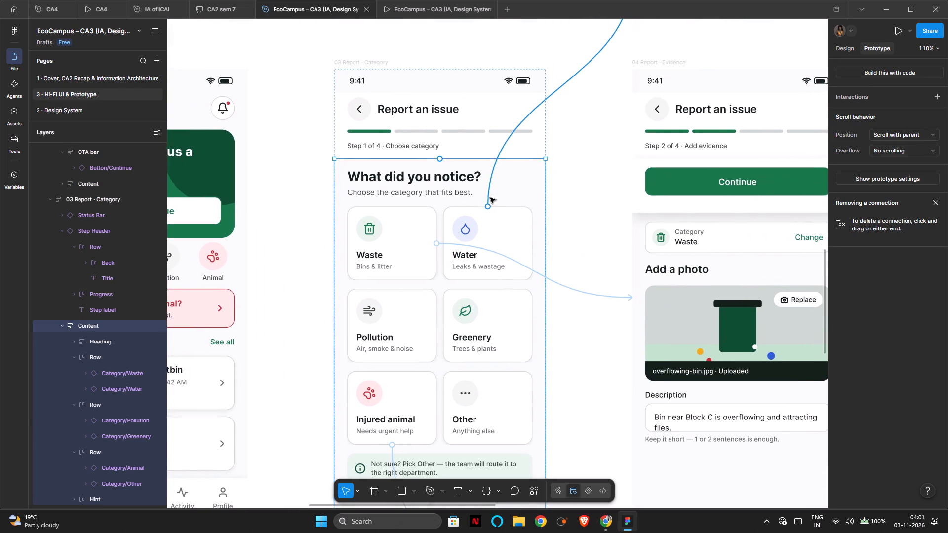
scroll(491, 202, up, 2)
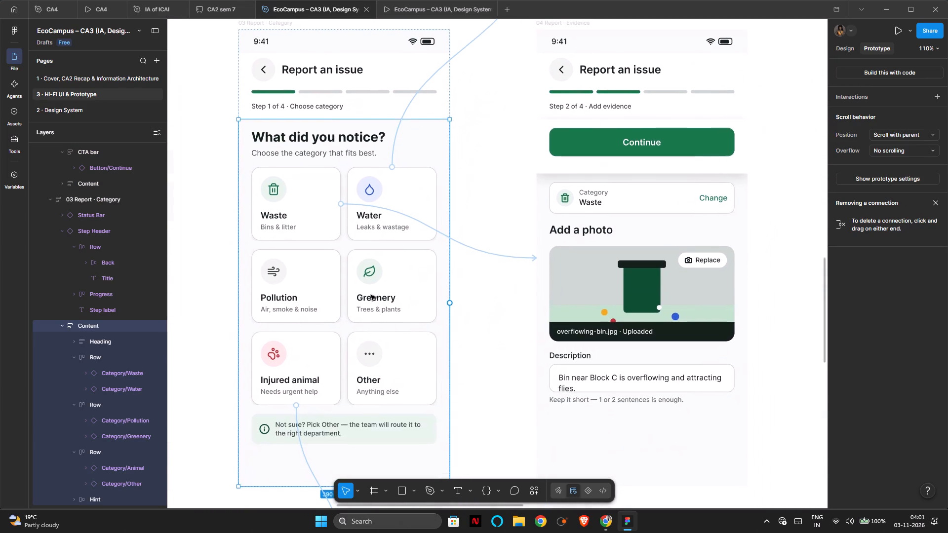
scroll(371, 295, up, 1)
right_click(292, 268)
double_click(292, 268)
double_click(302, 268)
double_click(304, 268)
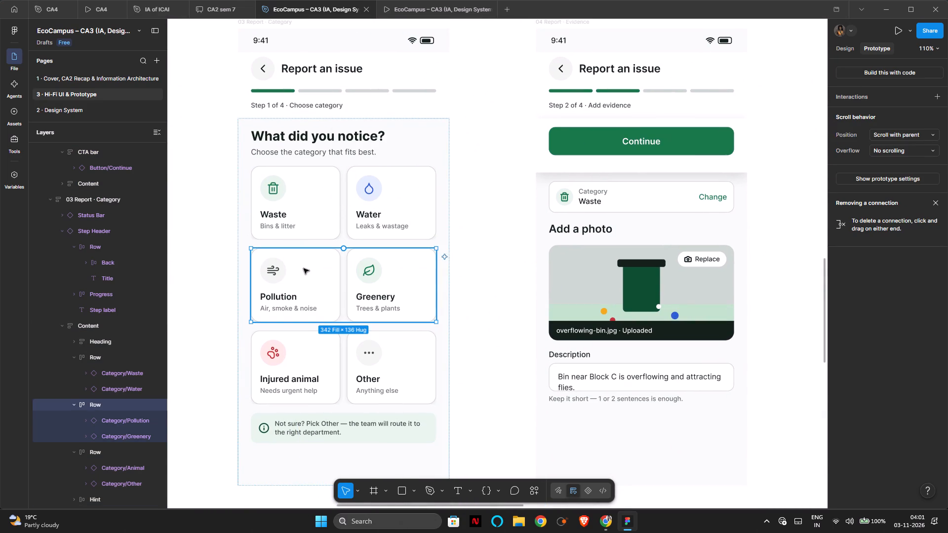
drag(343, 286, 947, 0)
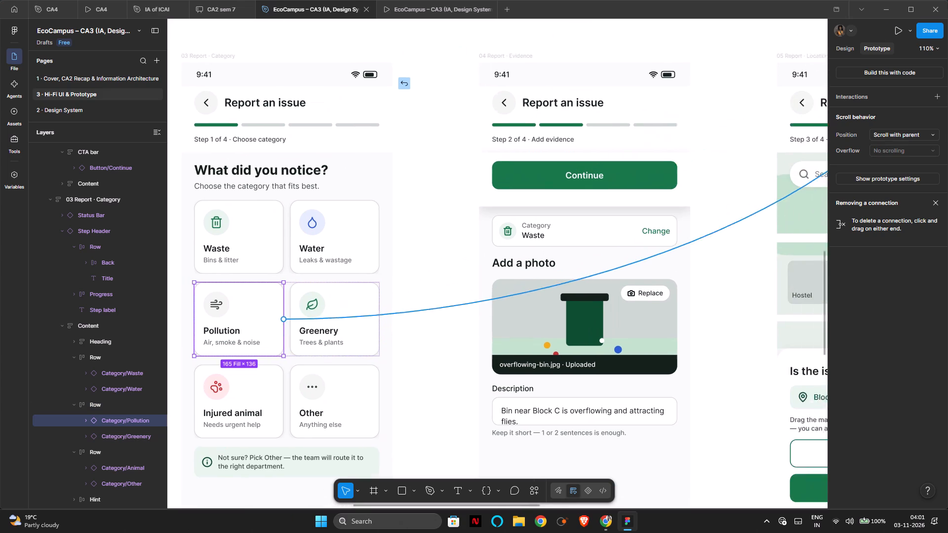
drag(947, 0, 790, 44)
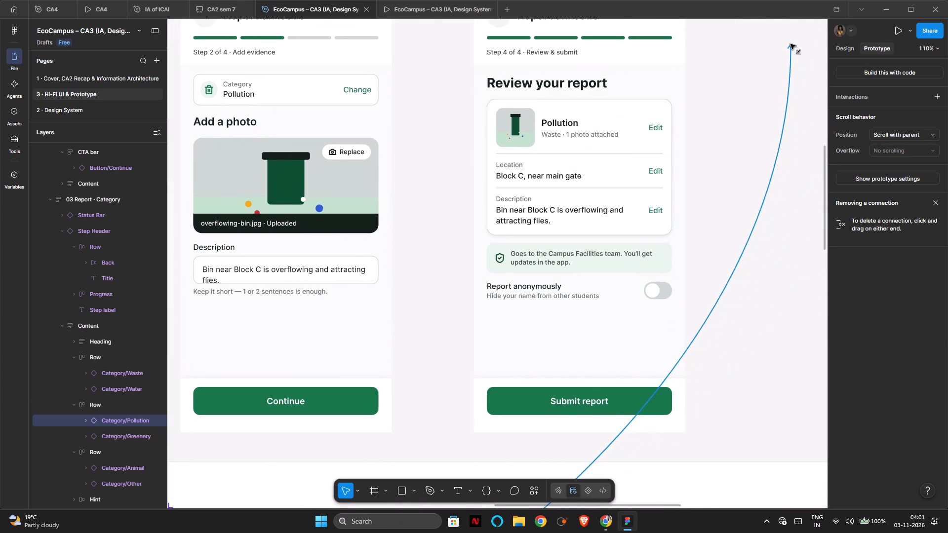
drag(790, 44, 294, 195)
click(424, 287)
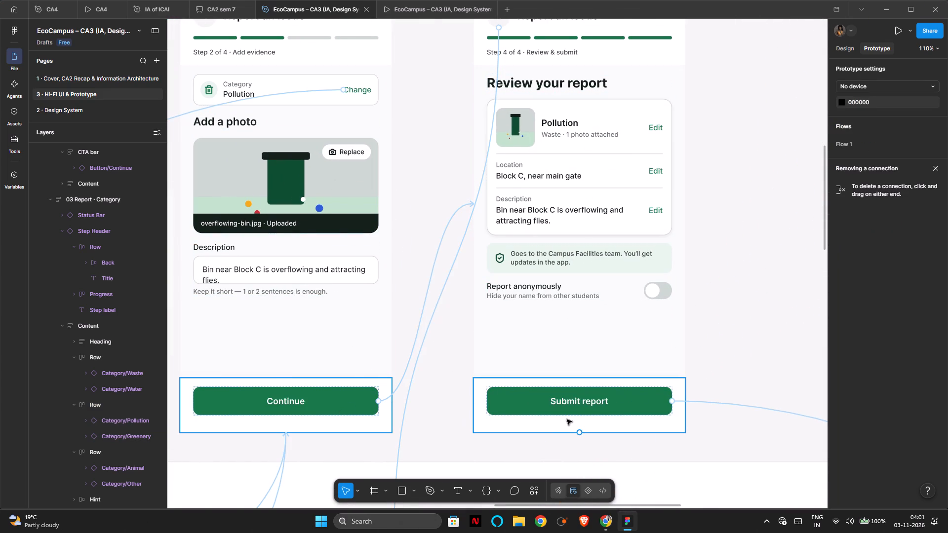
Examine the links of the 04(b) and 04(c) Report · Evidence screens and of the category cards on 03 Report · Category.
scroll(298, 247, right, 6)
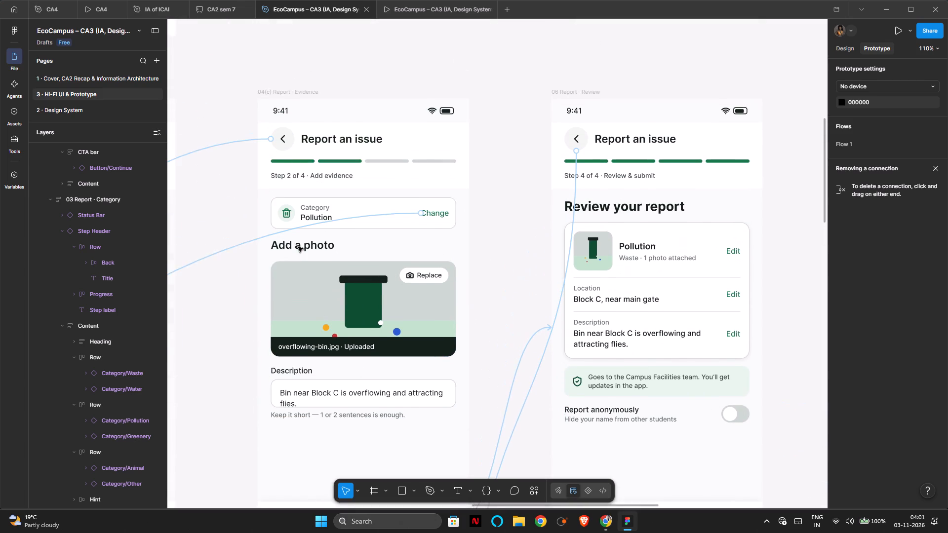
scroll(298, 247, right, 4)
scroll(298, 247, down, 2)
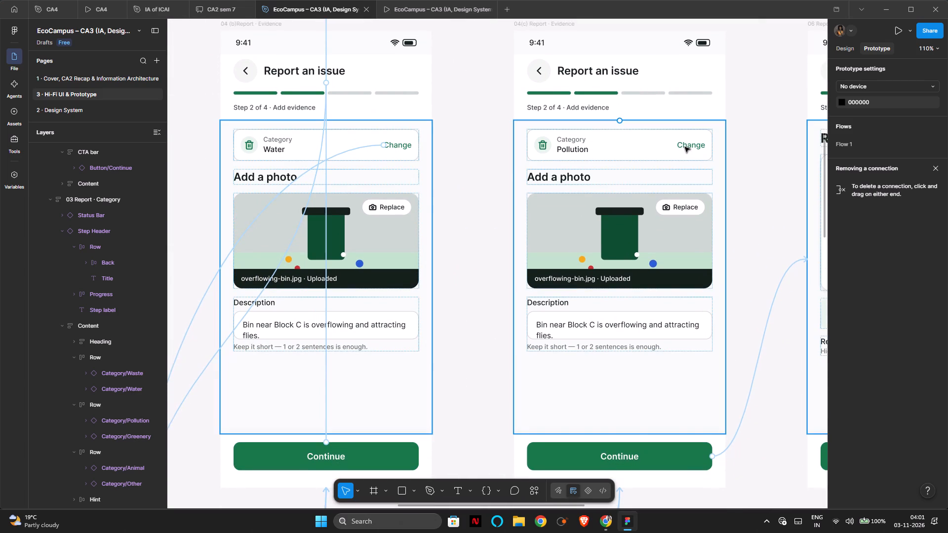
double_click(685, 147)
scroll(657, 160, down, 6)
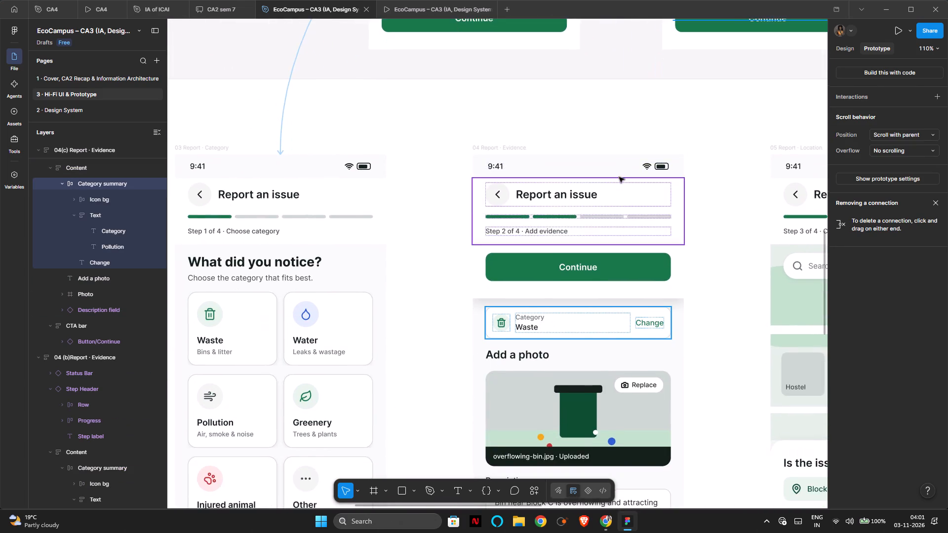
scroll(616, 179, down, 1)
double_click(311, 281)
scroll(355, 283, left, 1)
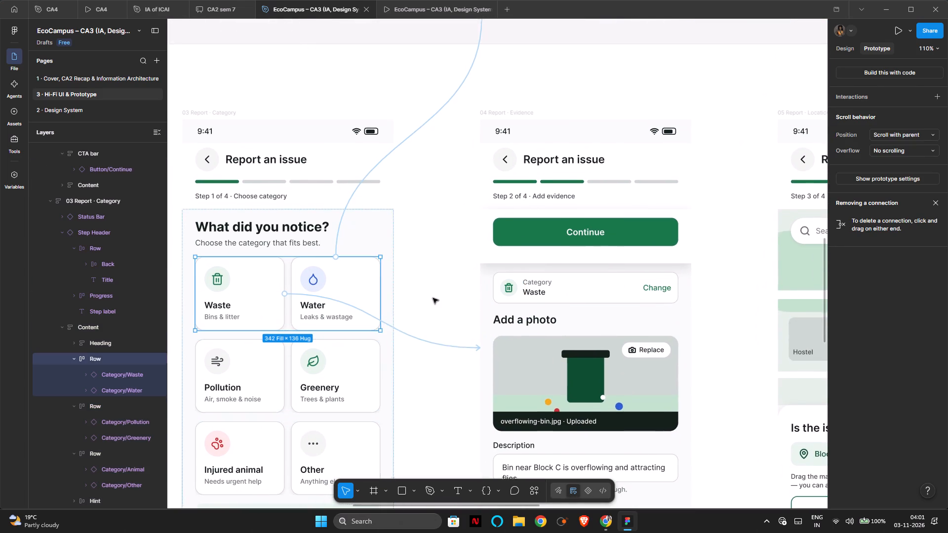
scroll(433, 298, left, 1)
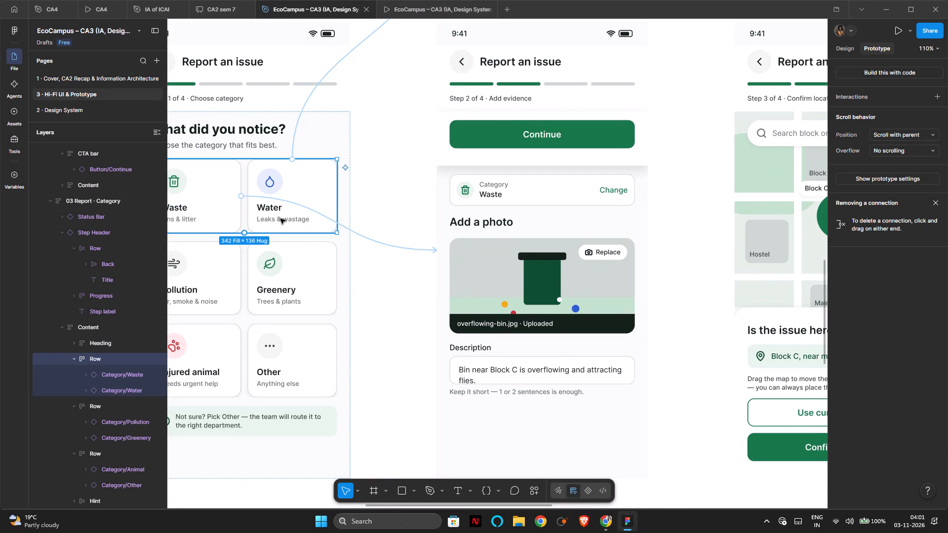
scroll(280, 219, left, 4)
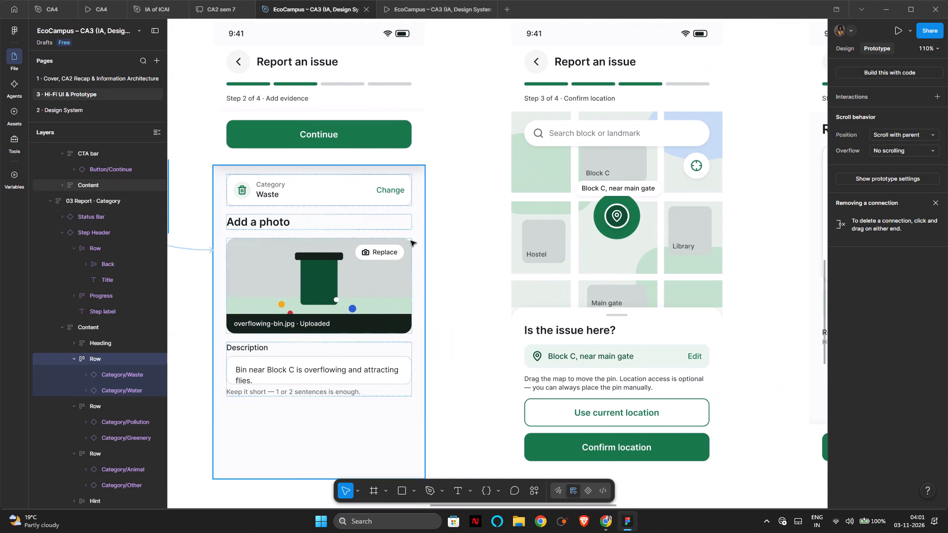
Move the Continue bar on the 04 Report · Evidence screen below the Content block, to the bottom of the screen.
click(411, 241)
scroll(413, 241, down, 1)
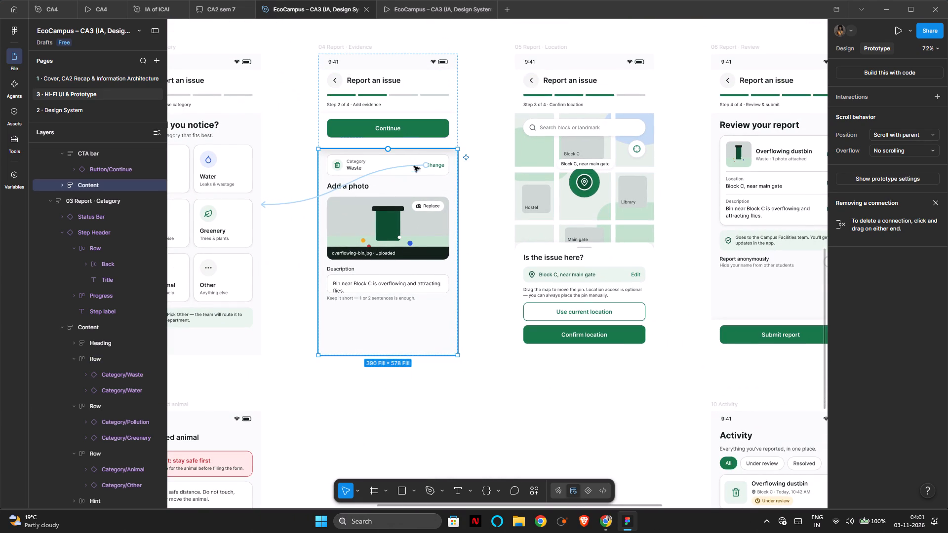
drag(396, 131, 411, 325)
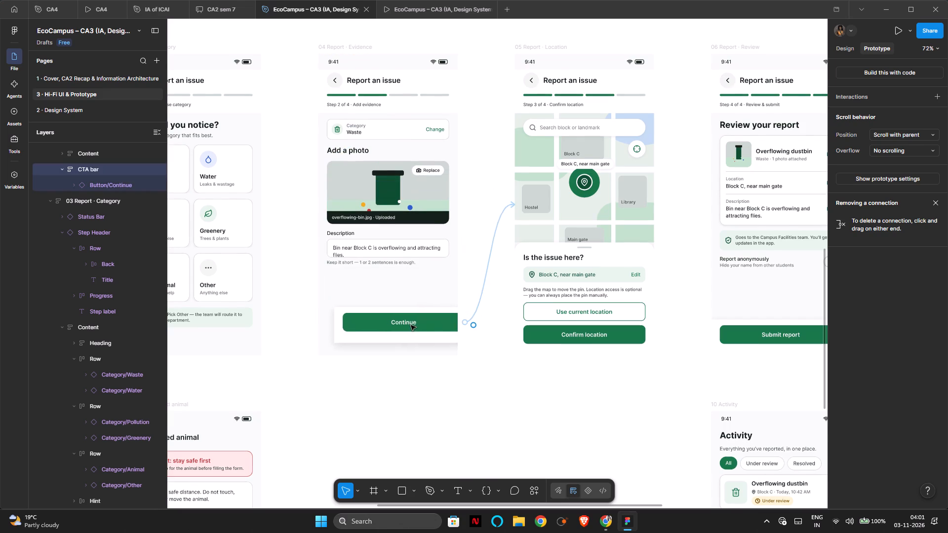
drag(411, 325, 395, 302)
click(478, 228)
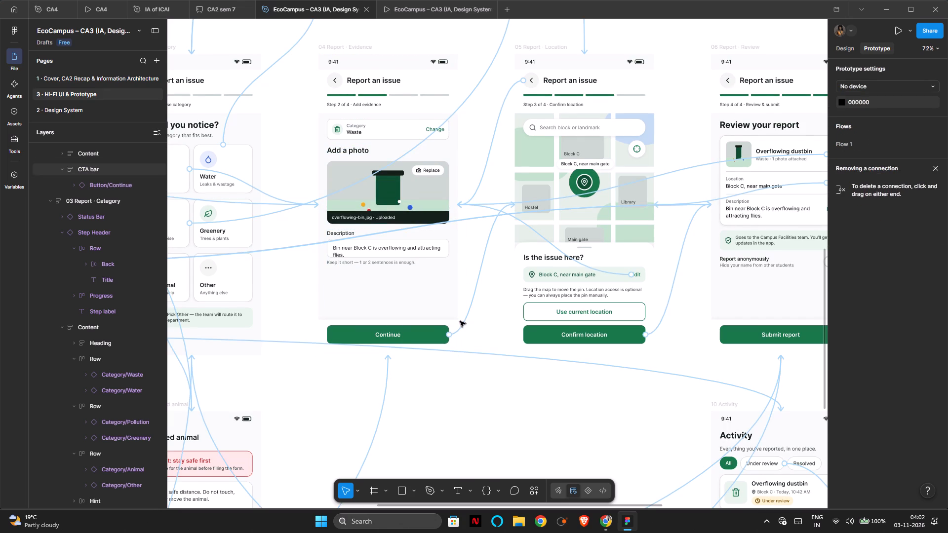
Switch to the running prototype preview and step back through its screens to the Home screen.
scroll(435, 285, right, 1)
scroll(425, 283, up, 1)
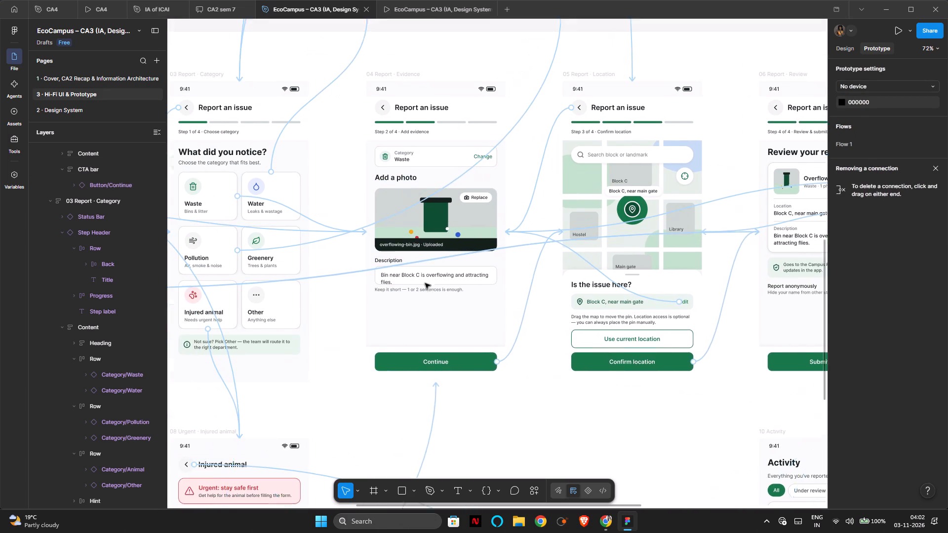
scroll(425, 283, up, 1)
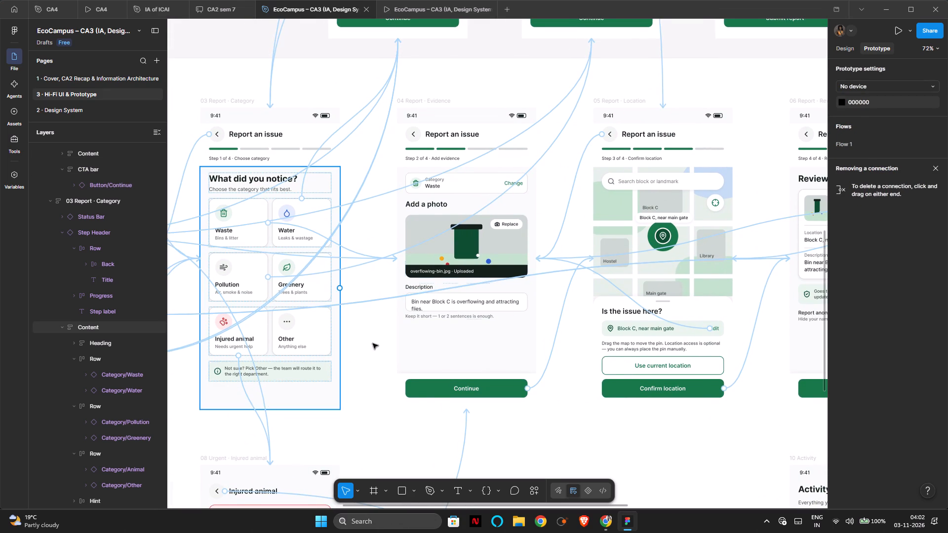
scroll(468, 354, left, 3)
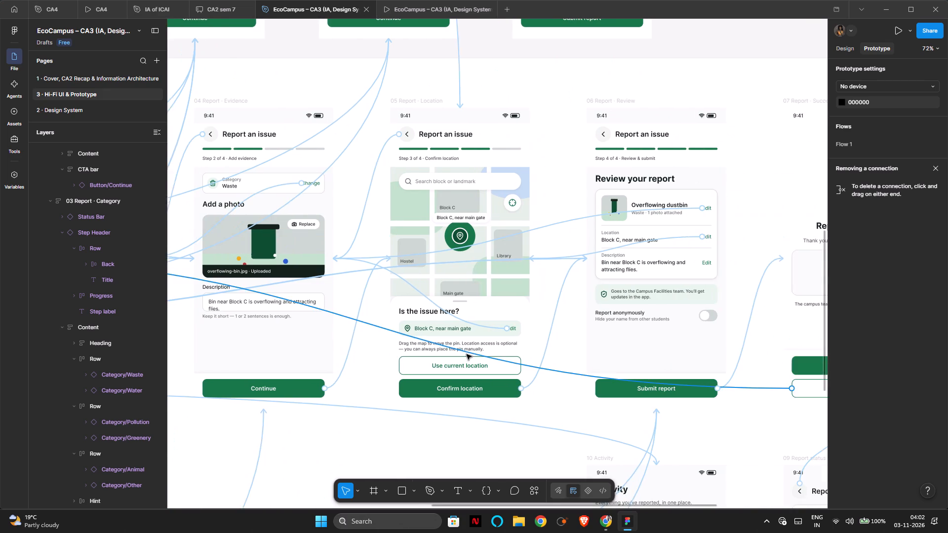
scroll(466, 355, left, 2)
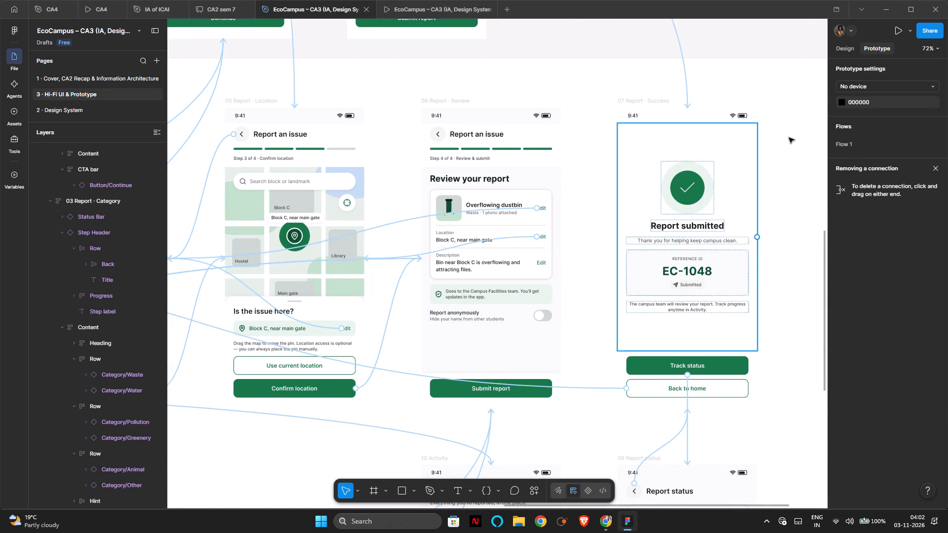
click(452, 12)
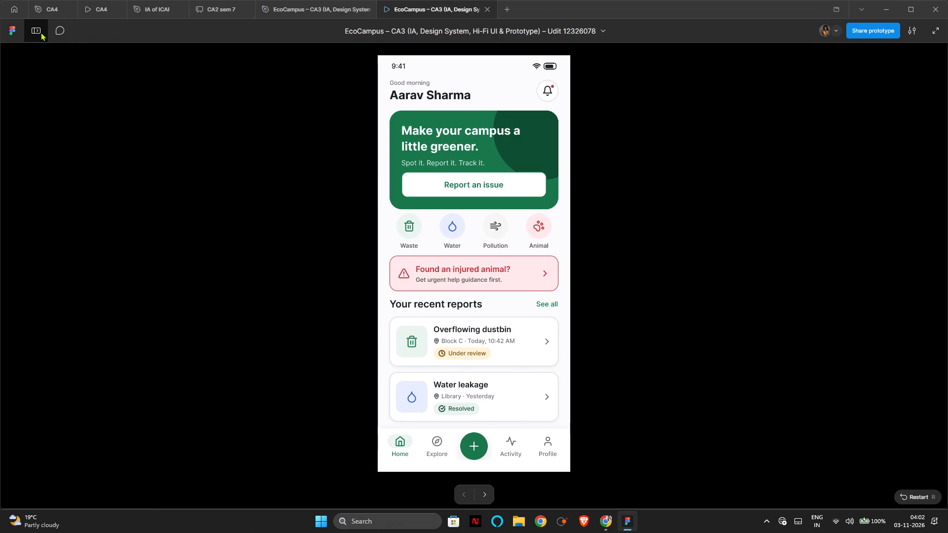
click(472, 493)
drag(469, 493, 463, 493)
click(484, 493)
triple_click(466, 495)
triple_click(465, 495)
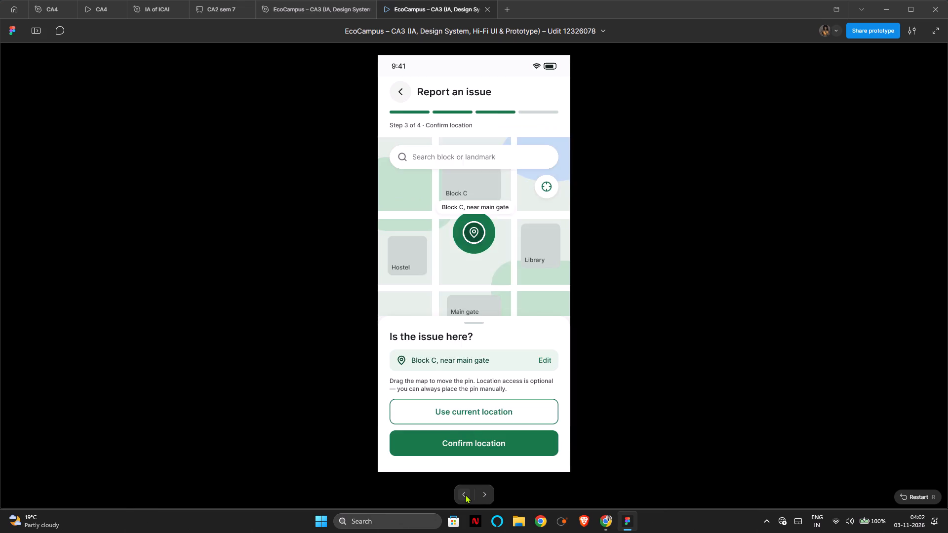
triple_click(465, 495)
triple_click(465, 495)
click(465, 495)
drag(465, 495, 463, 486)
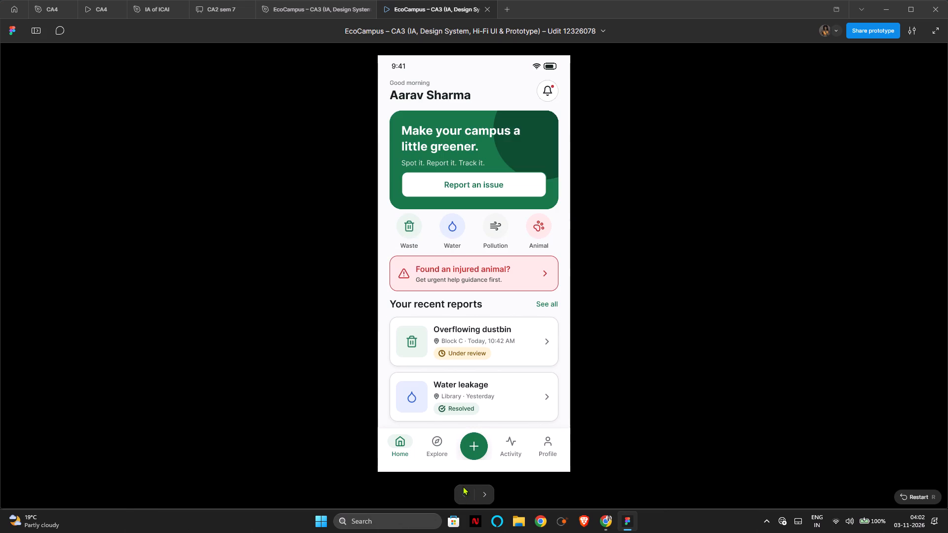
Test the Water report flow in the preview, from Report an issue through evidence, review and submission to Track status.
click(466, 180)
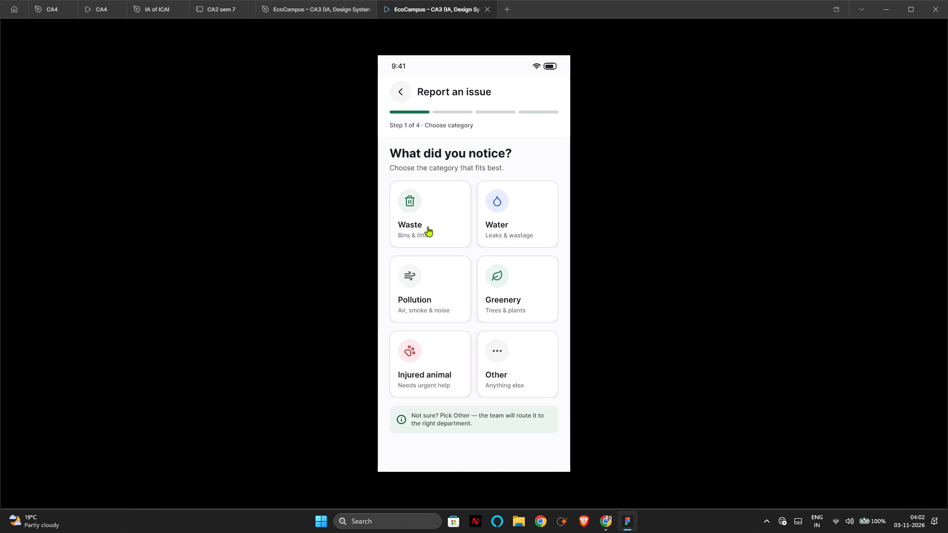
click(508, 228)
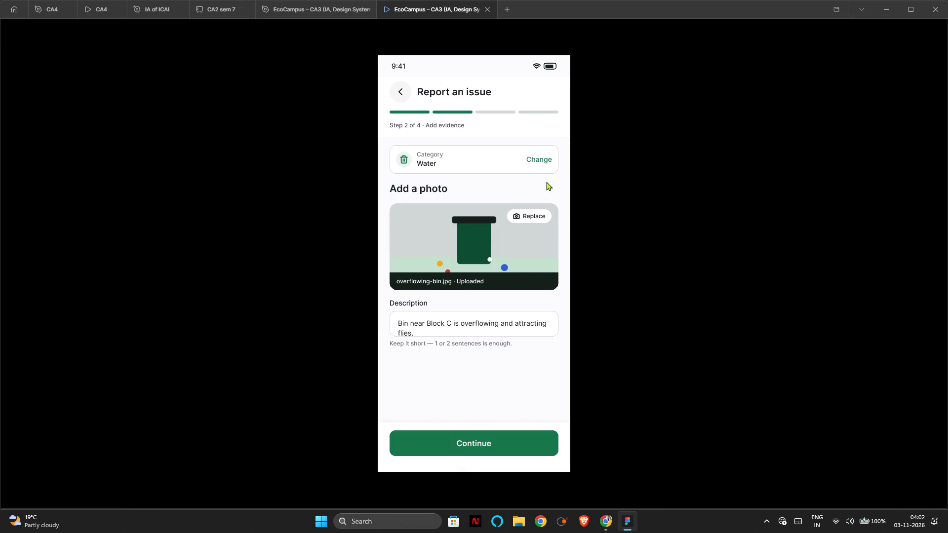
click(471, 438)
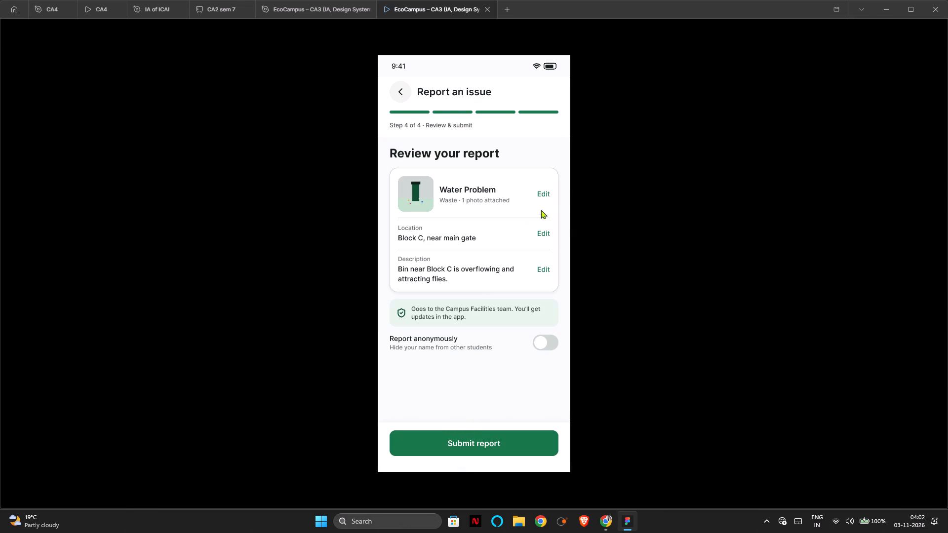
click(529, 438)
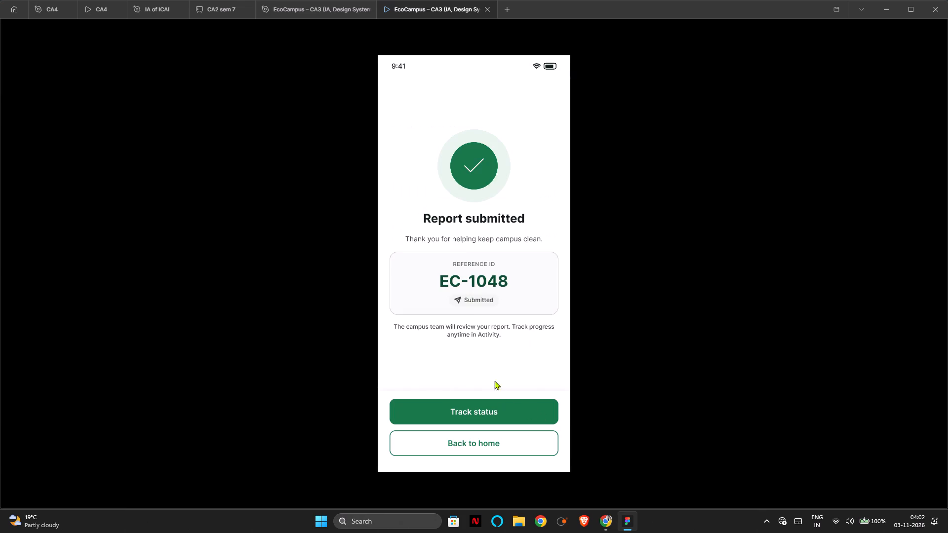
click(484, 418)
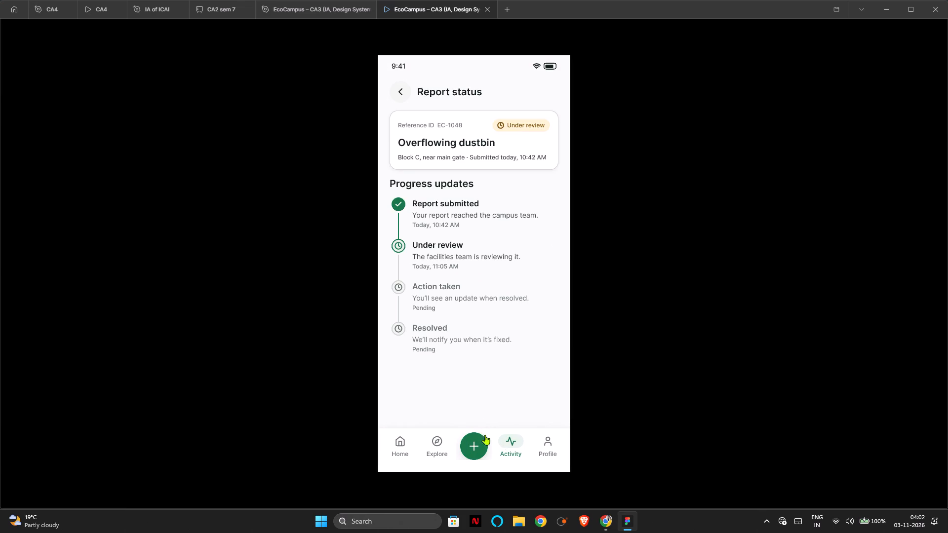
Test the Injured dog near Gate 2 and Water leakage cards on the Activity screen, and return to Home.
click(516, 444)
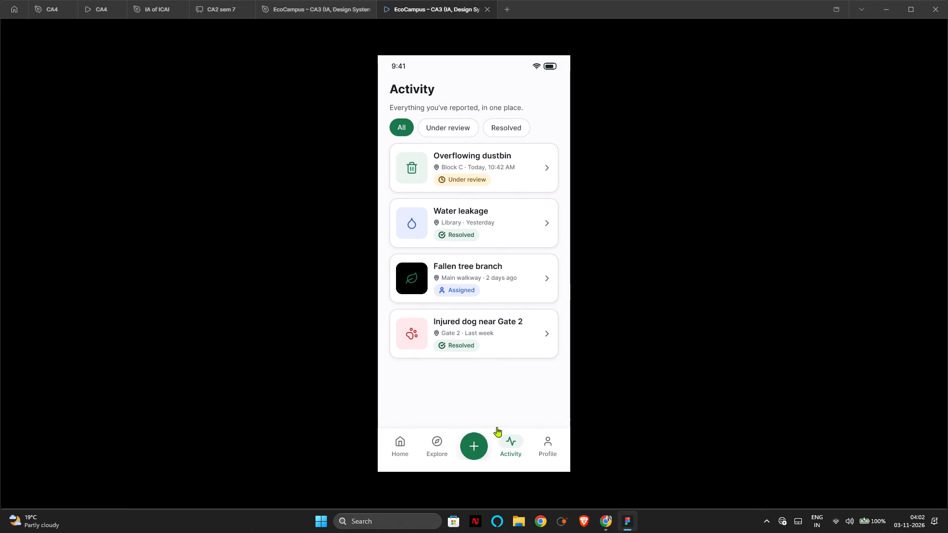
click(499, 331)
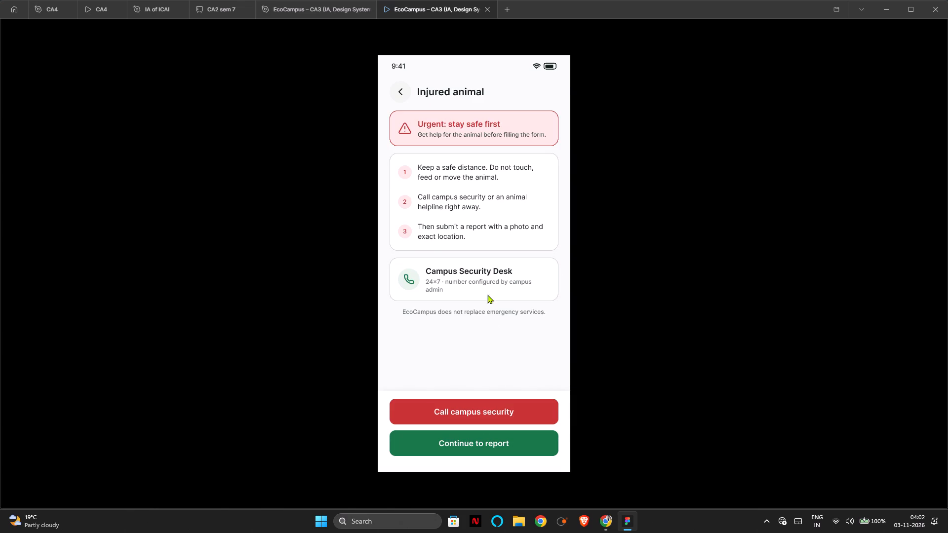
click(394, 89)
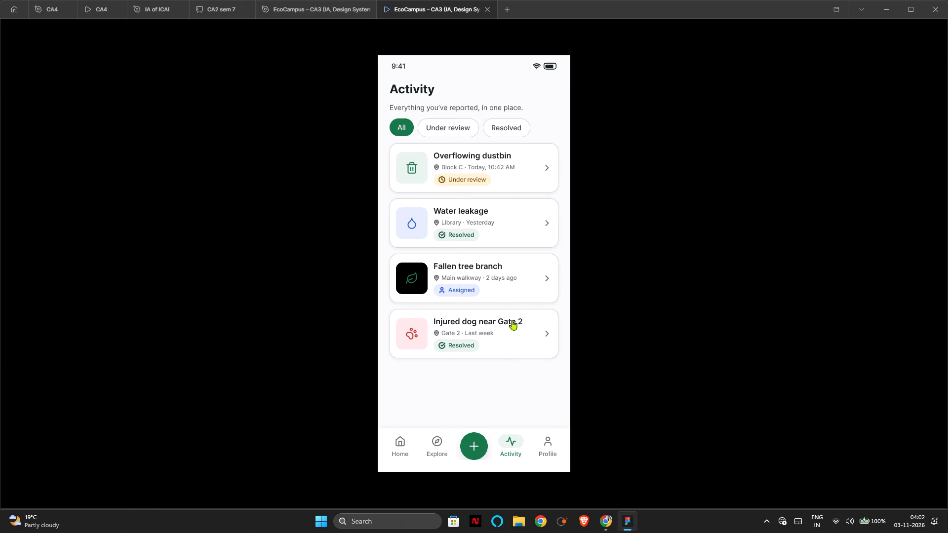
click(497, 225)
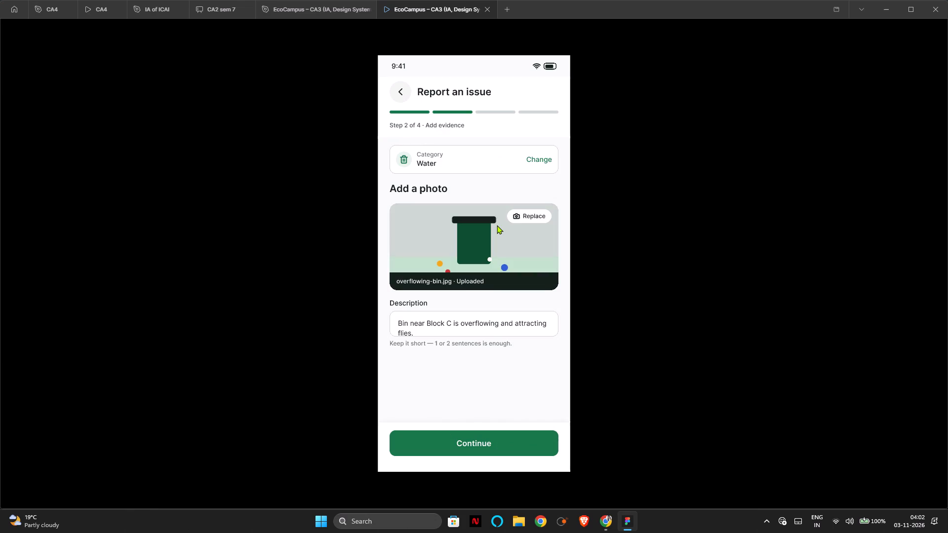
click(404, 92)
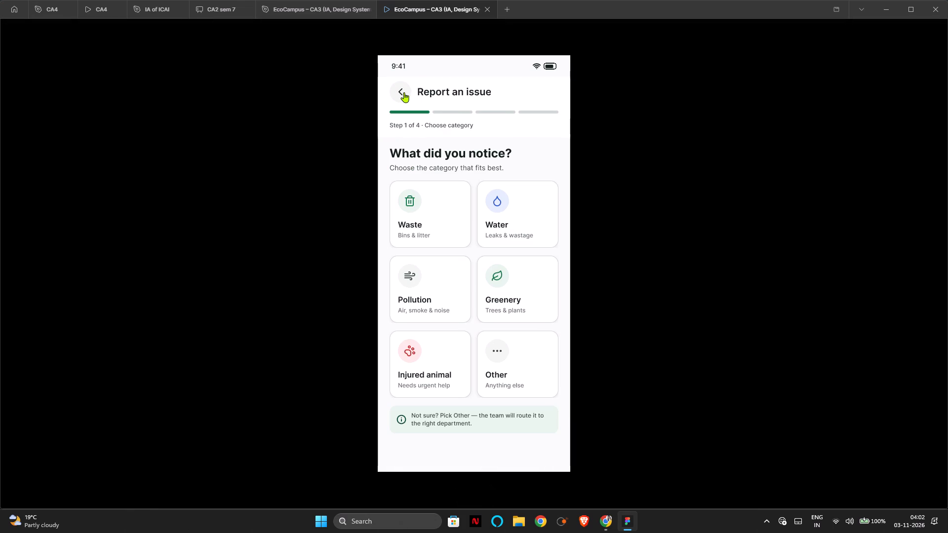
click(404, 92)
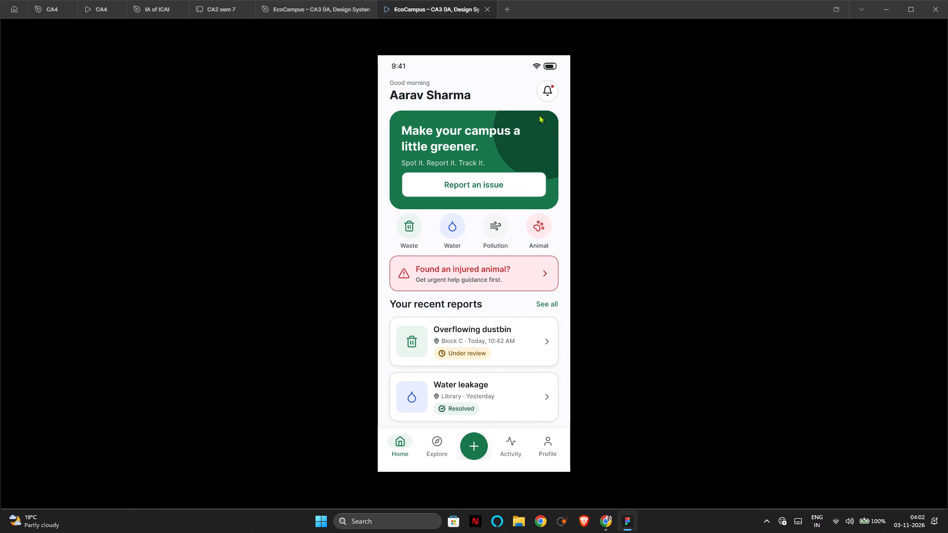
Test the notification bell on the Home screen of the preview.
click(547, 98)
click(546, 95)
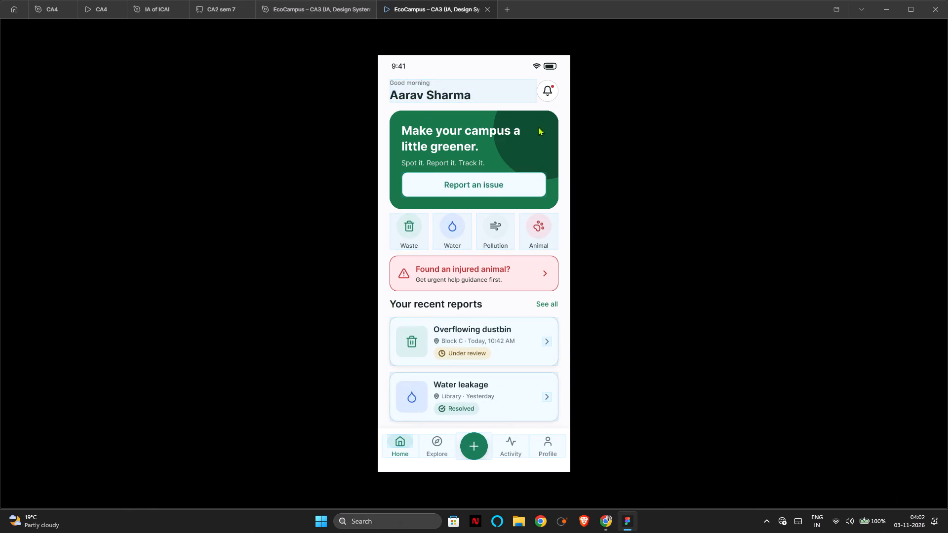
Test the notification bell and the See all link on the Home screen of the preview.
click(547, 105)
double_click(547, 104)
click(547, 104)
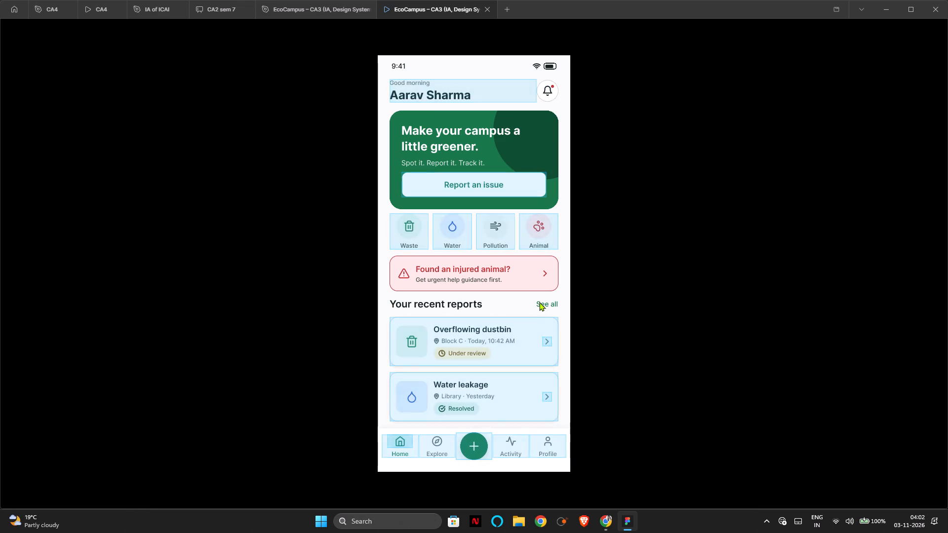
click(547, 304)
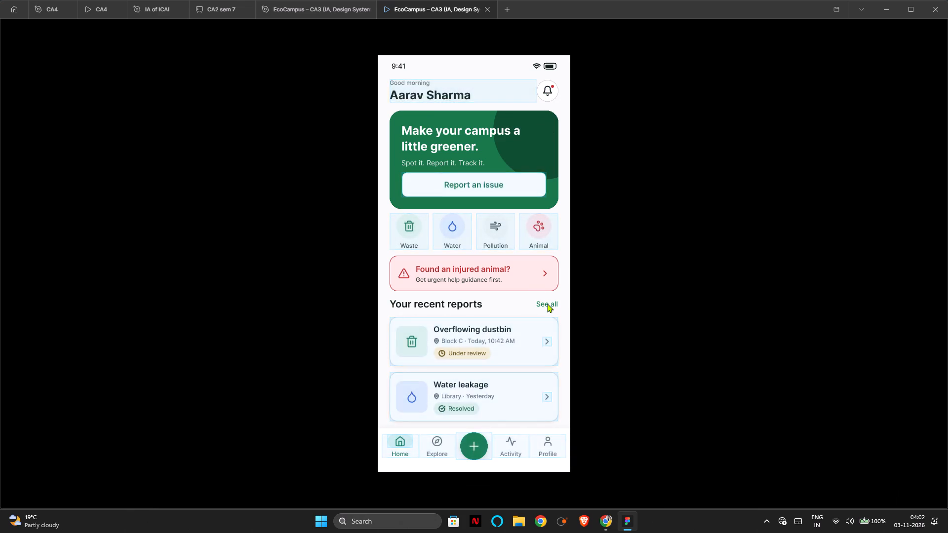
click(547, 304)
Switch to the design file and connect the See all text on 02 Home to the 10 Activity screen.
click(340, 0)
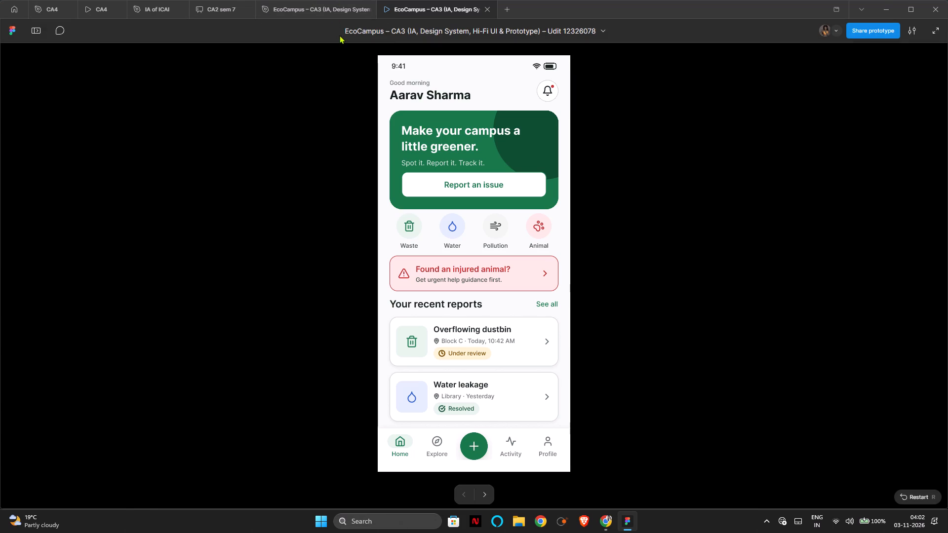
click(337, 2)
click(337, 7)
scroll(396, 103, right, 8)
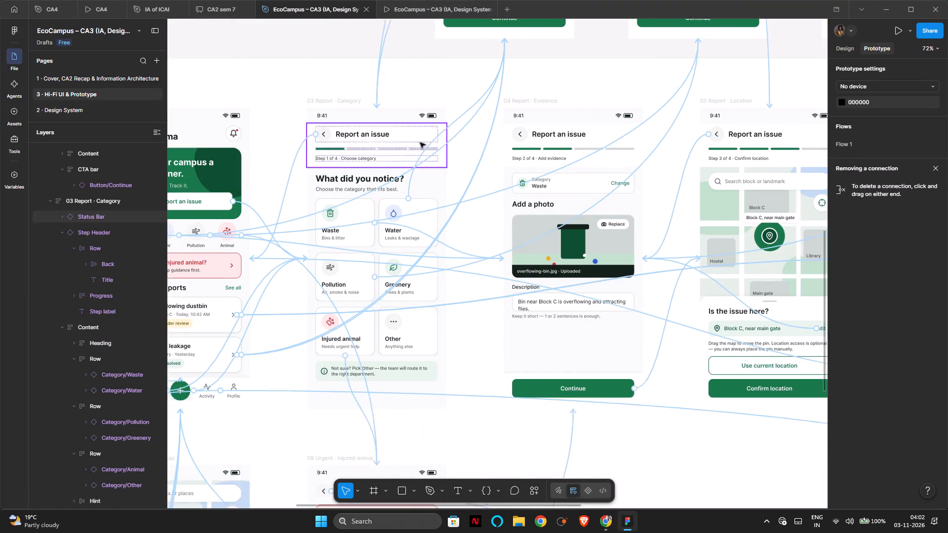
scroll(479, 165, right, 2)
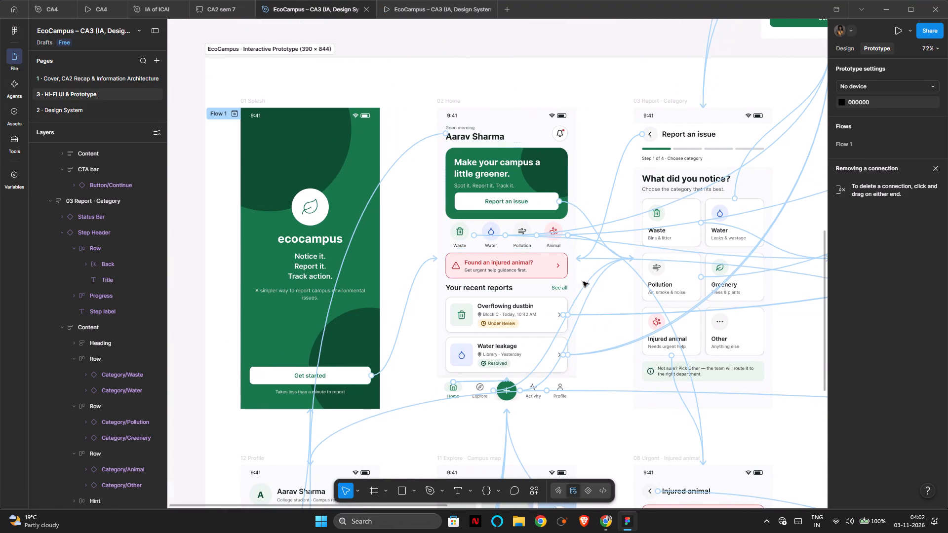
click(561, 290)
double_click(561, 290)
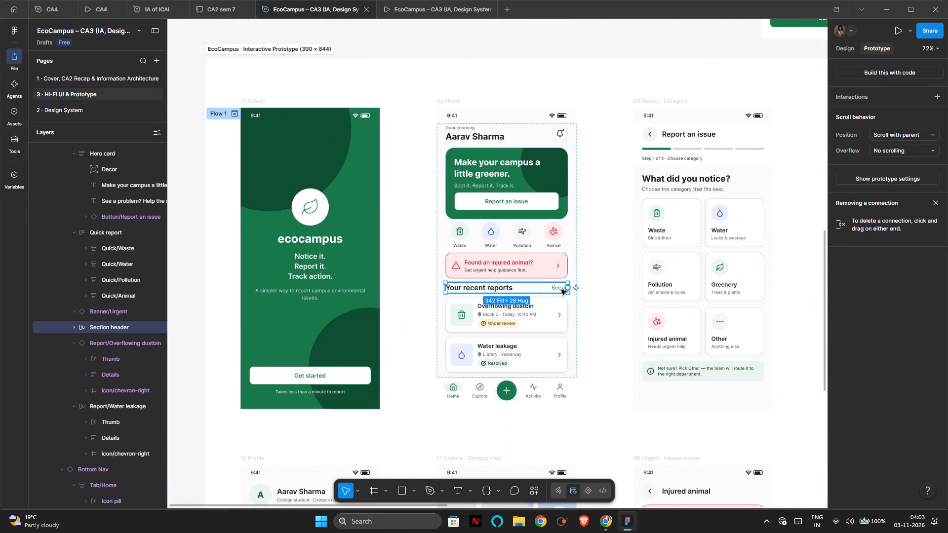
scroll(561, 290, down, 2)
double_click(558, 173)
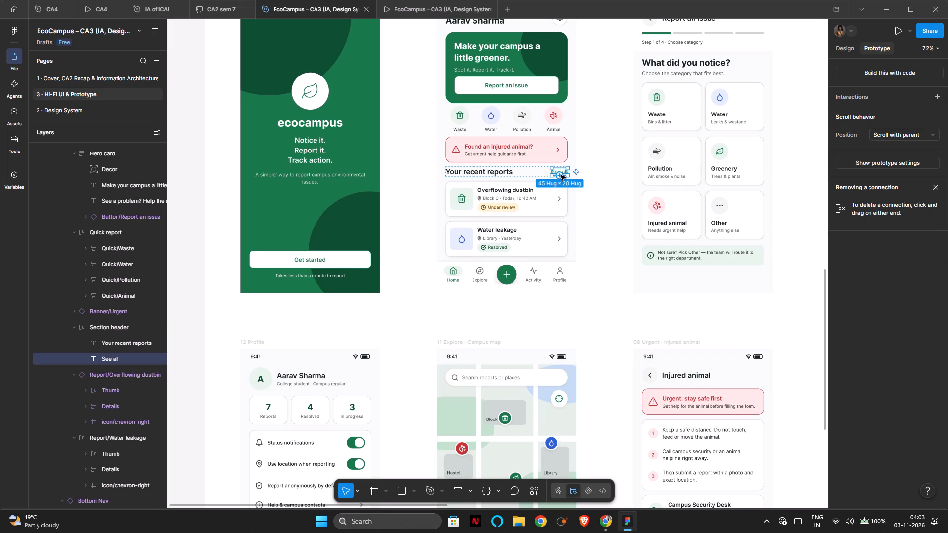
drag(561, 176, 557, 193)
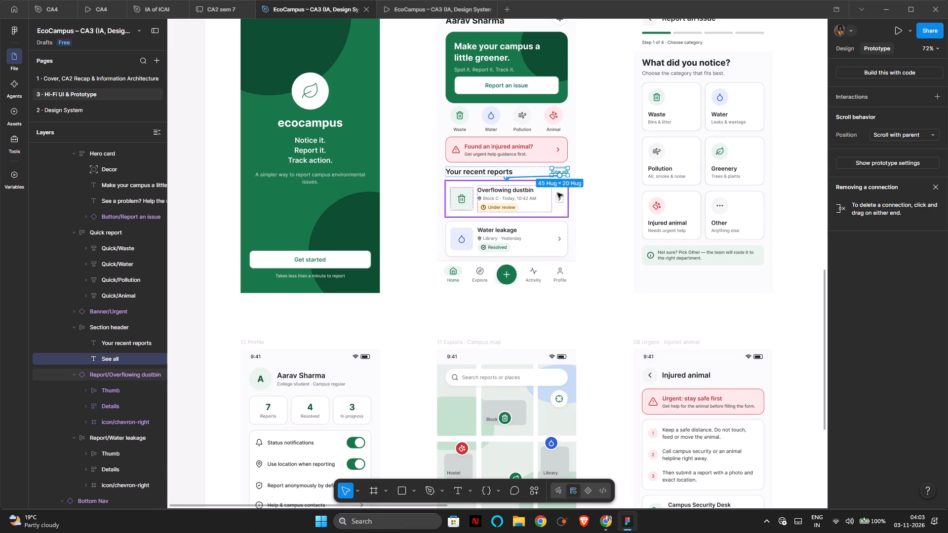
drag(557, 193, 609, 310)
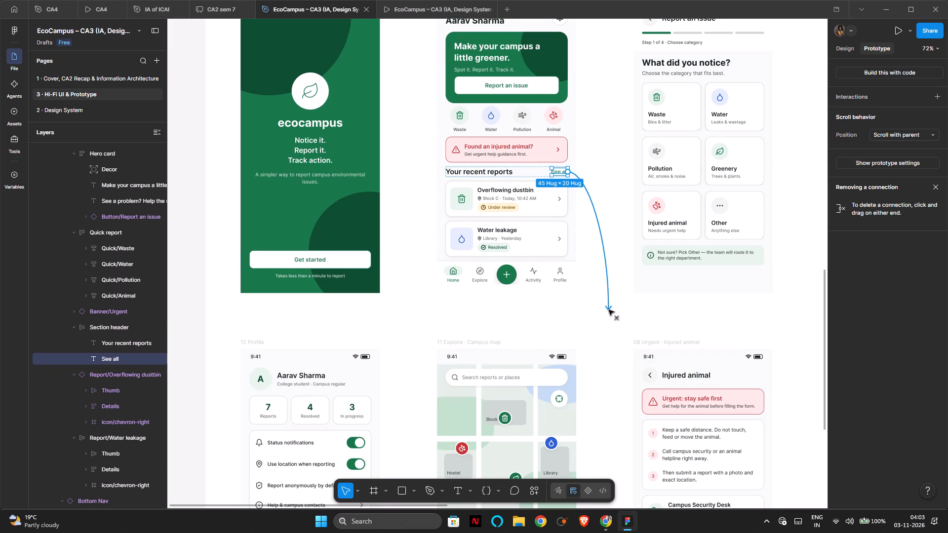
drag(609, 310, 927, 348)
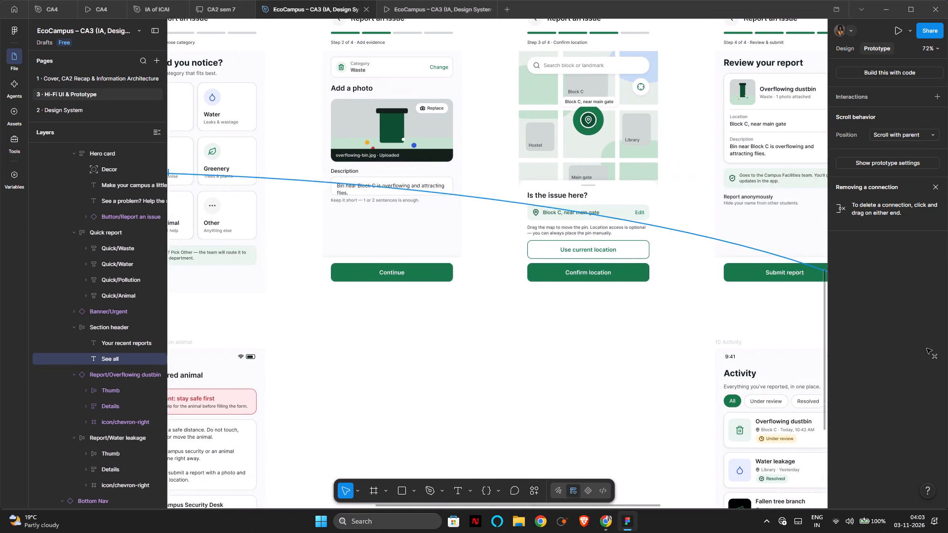
drag(927, 348, 524, 343)
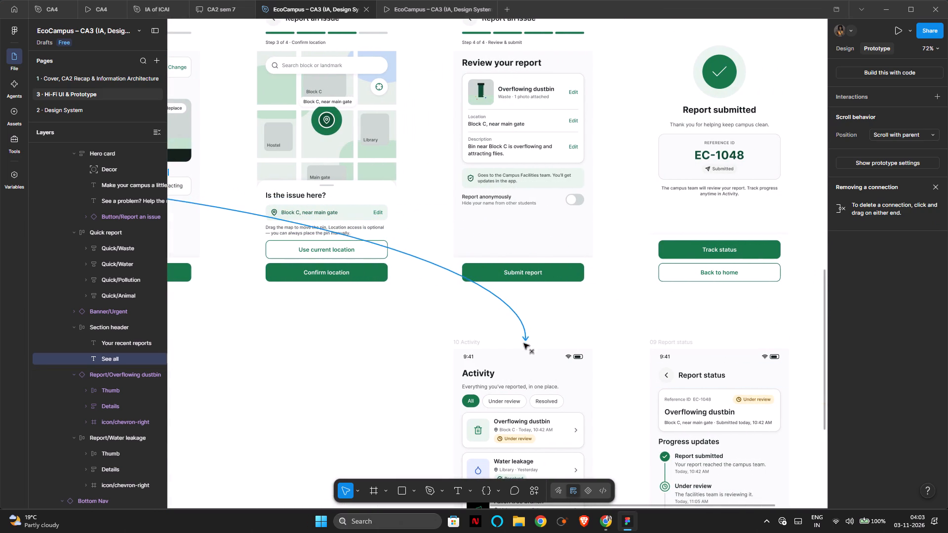
drag(524, 343, 518, 351)
click(405, 338)
Connect the chevron of the Found an injured animal? banner on 02 Home to 08 Urgent · Injured animal, navigating on click with Instant animation.
scroll(401, 336, right, 1)
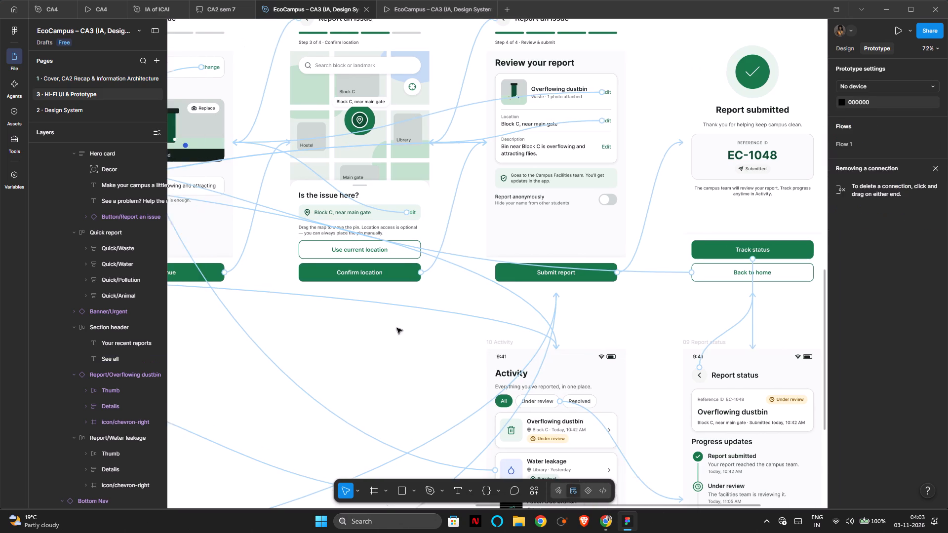
scroll(397, 328, right, 5)
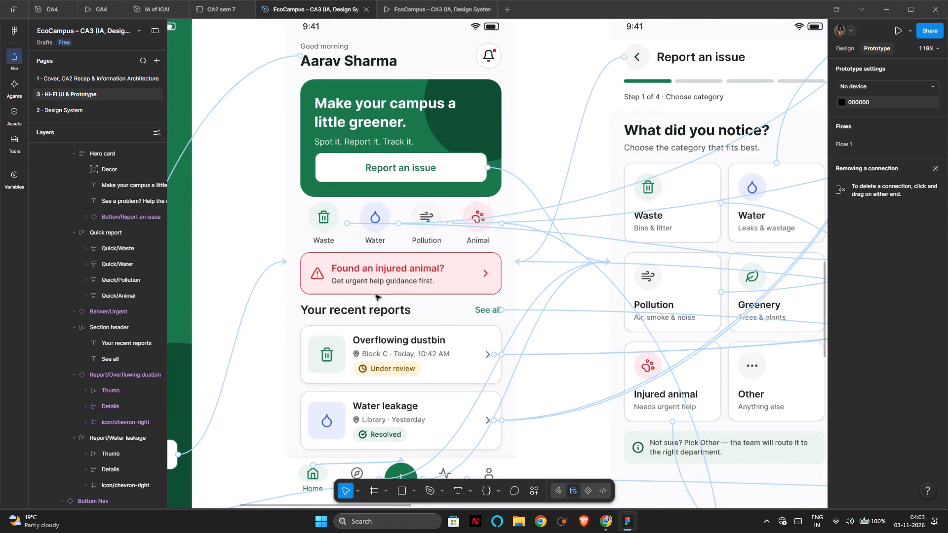
double_click(474, 282)
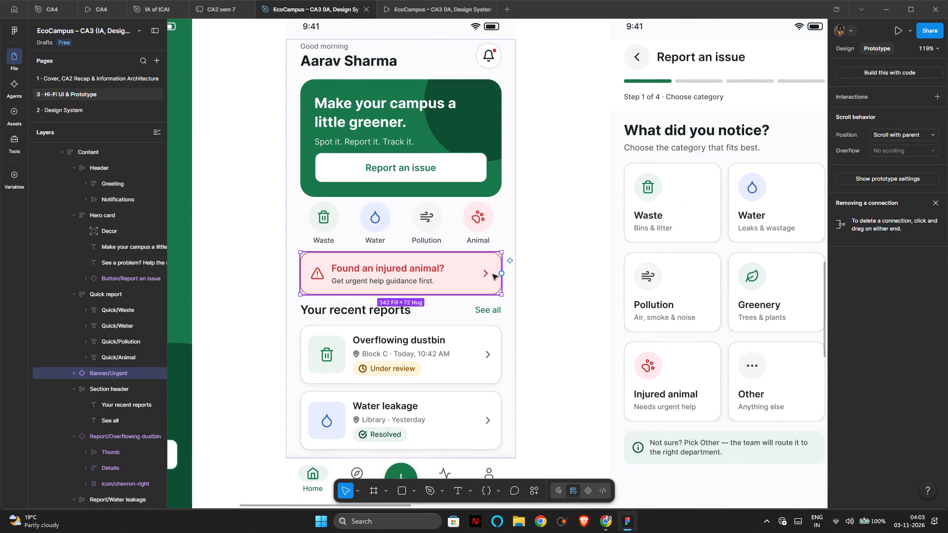
double_click(488, 273)
drag(491, 273, 492, 273)
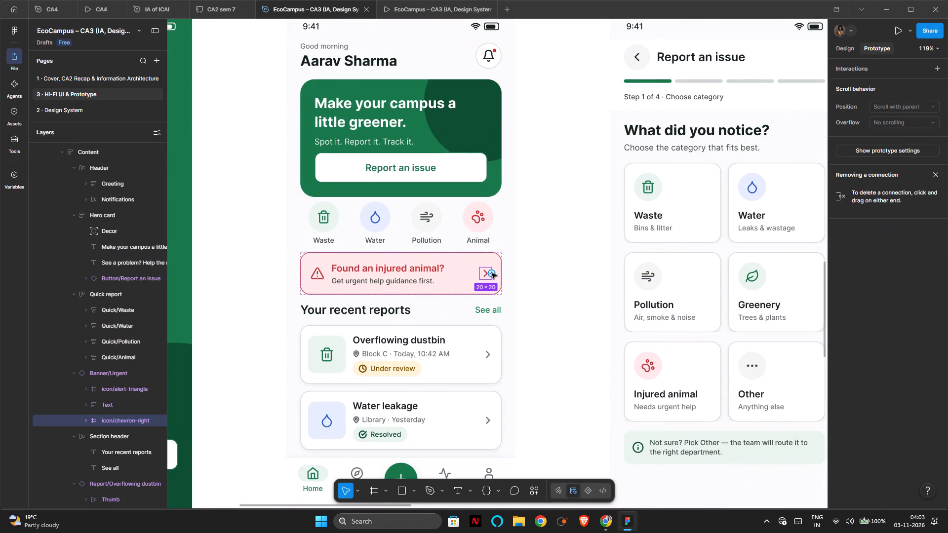
drag(492, 273, 502, 532)
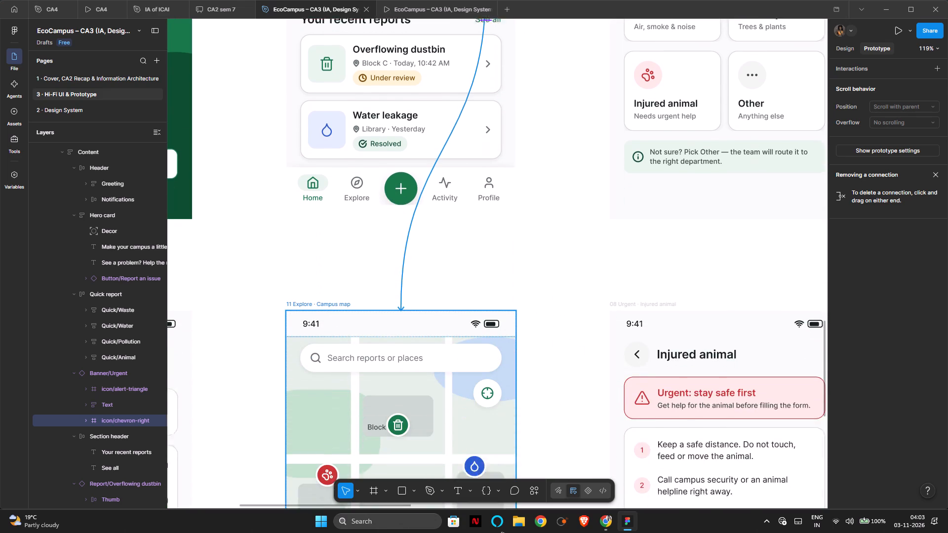
drag(502, 532, 789, 355)
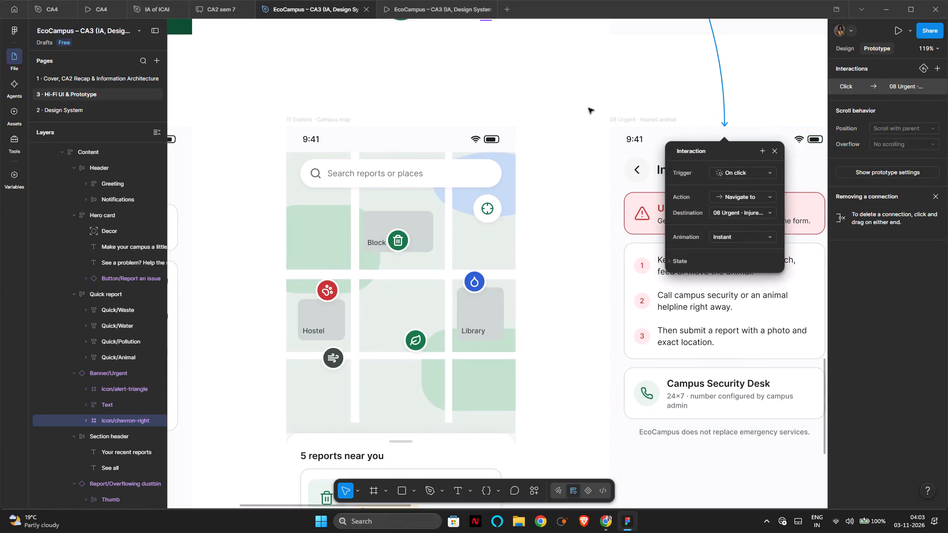
click(589, 108)
Capitalise the app name on the 01 Splash screen so that it reads Ecocampus.
scroll(590, 110, up, 1)
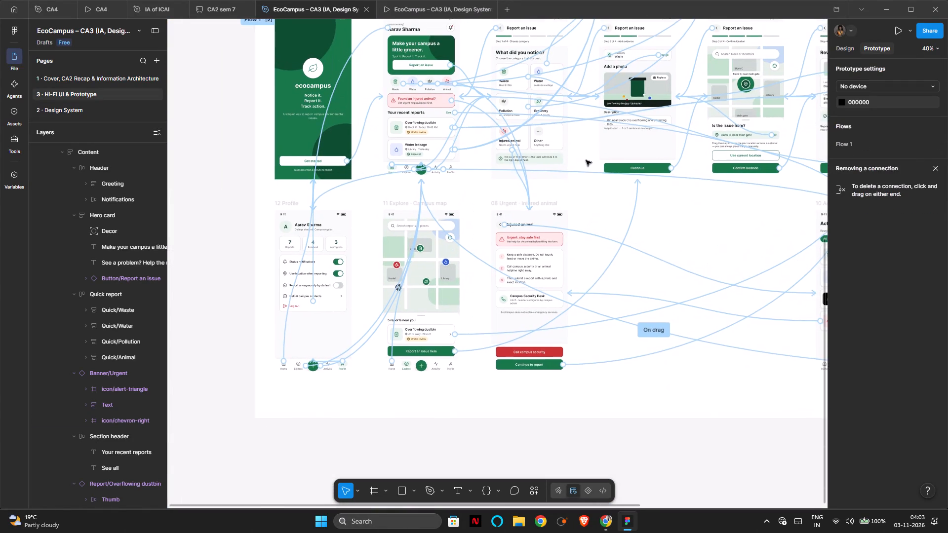
click(311, 103)
scroll(330, 113, up, 1)
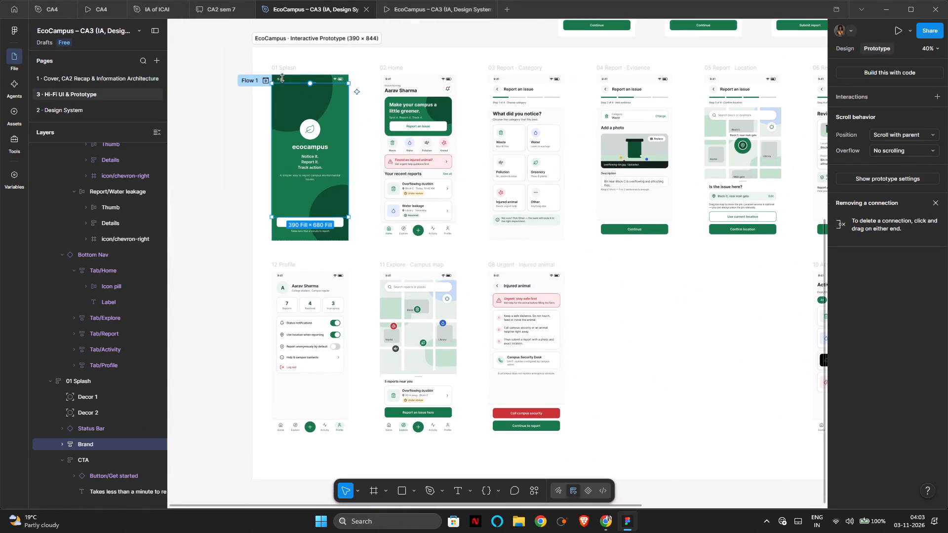
click(284, 57)
click(272, 71)
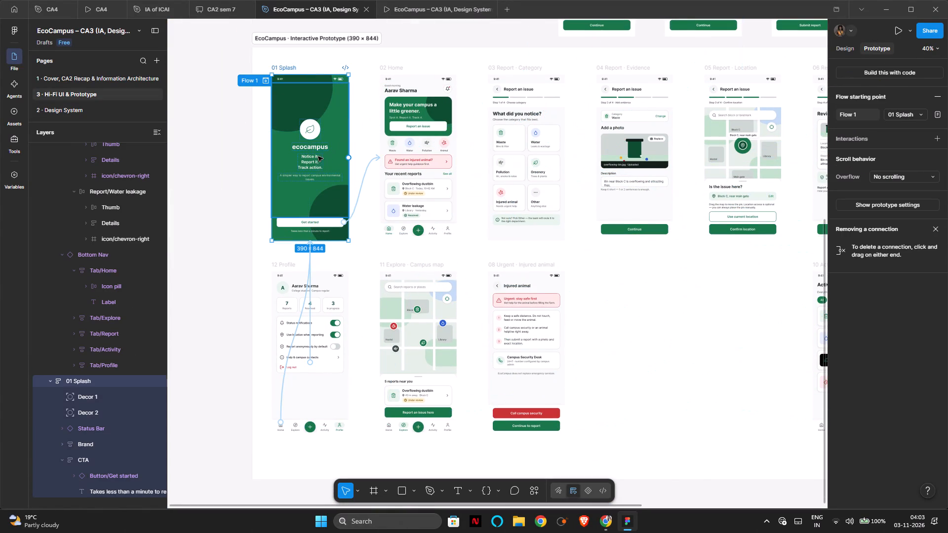
scroll(316, 167, right, 2)
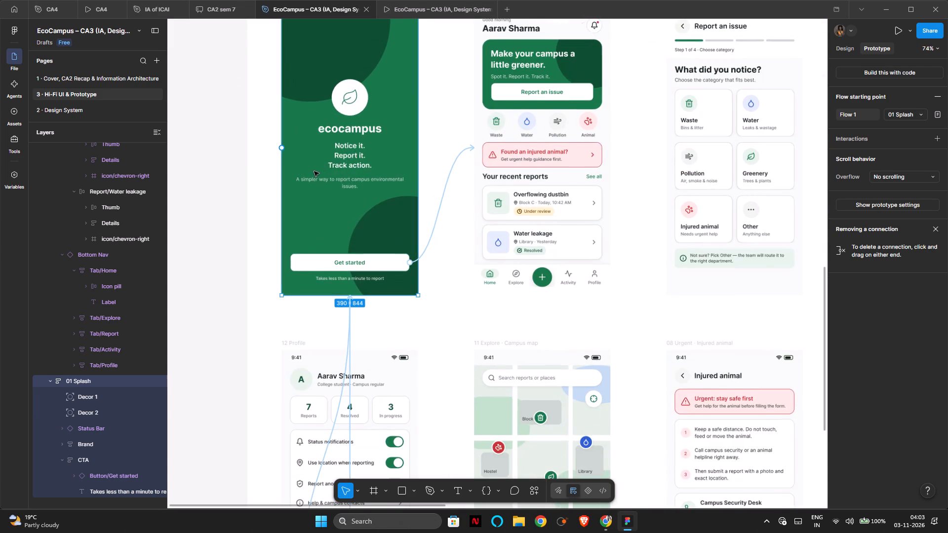
click(347, 103)
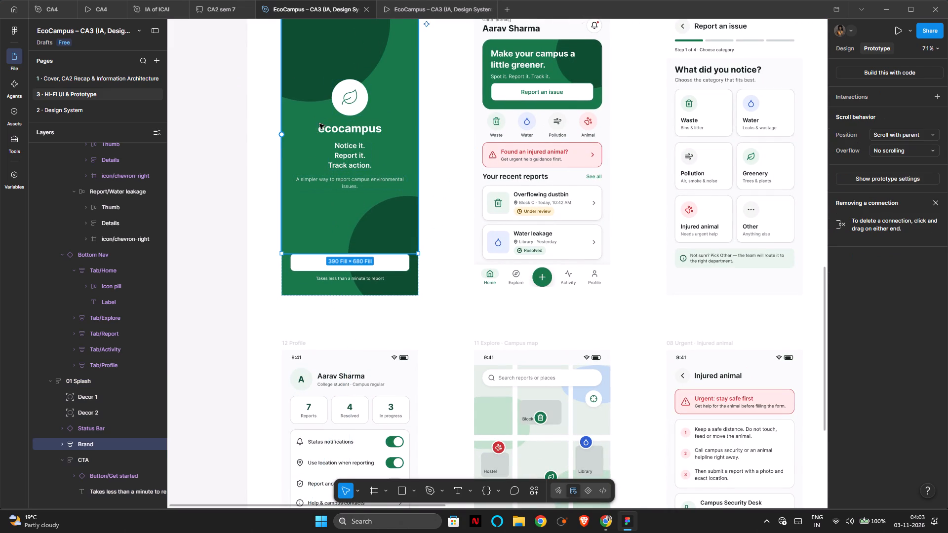
triple_click(325, 128)
triple_click(324, 128)
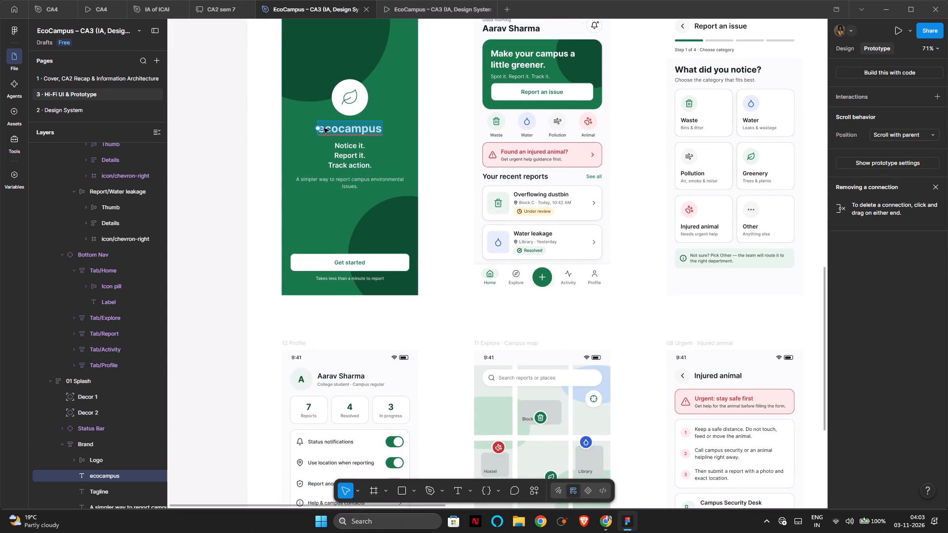
double_click(324, 128)
key(BackSpace)
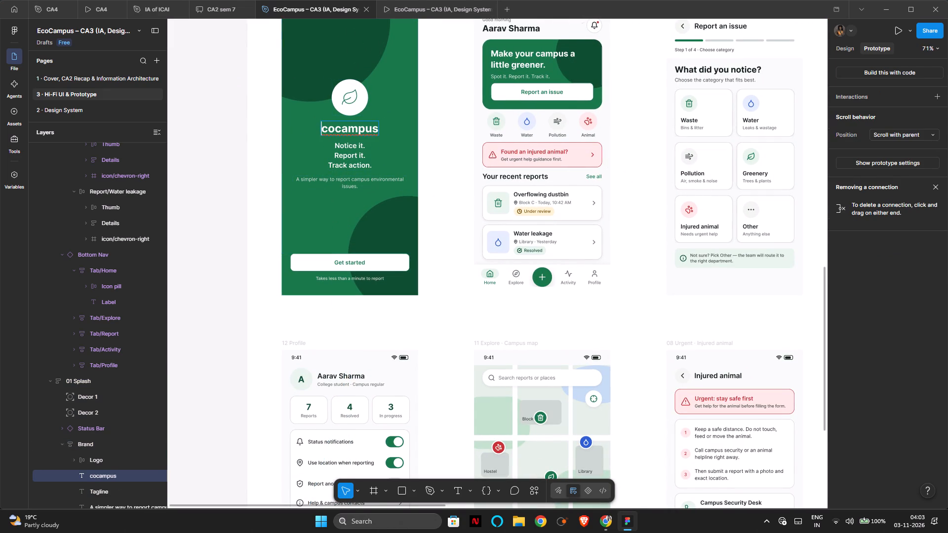
key(shift+e)
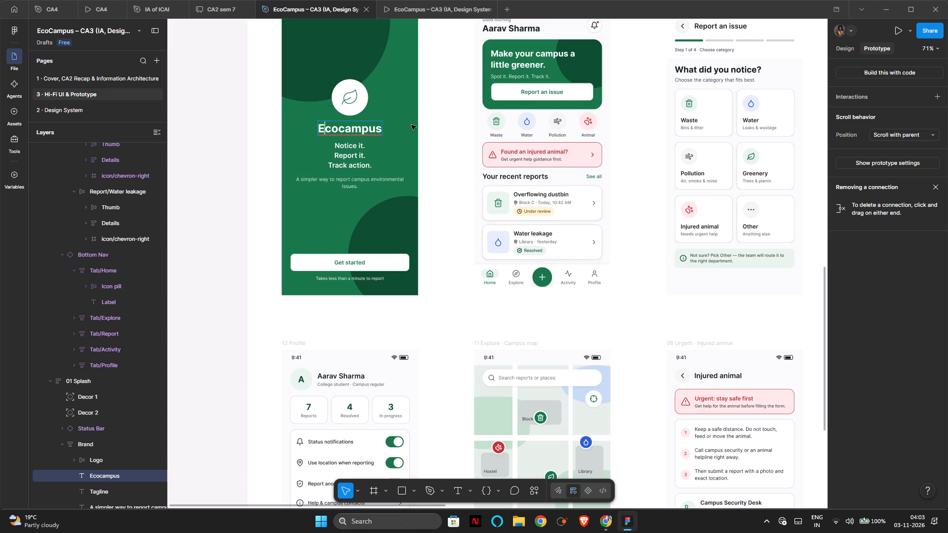
click(414, 119)
click(429, 173)
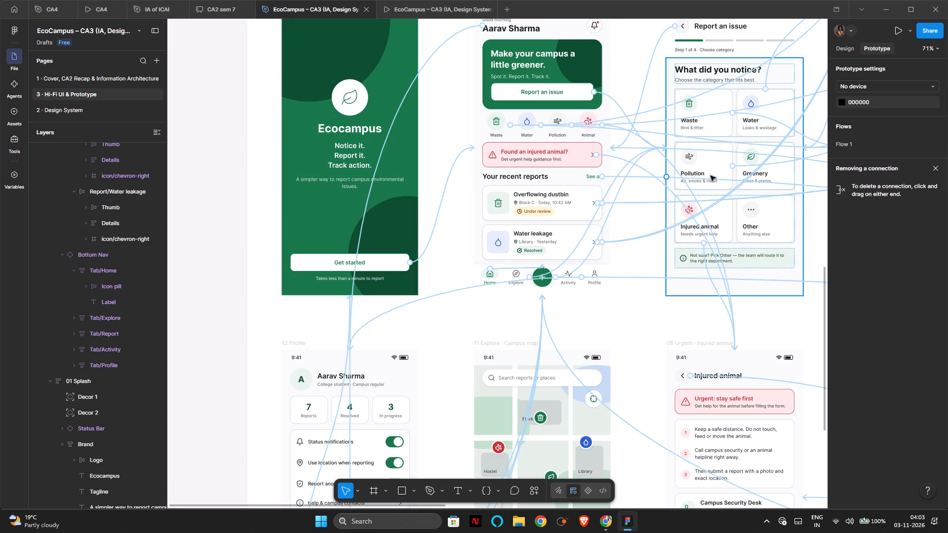
click(621, 263)
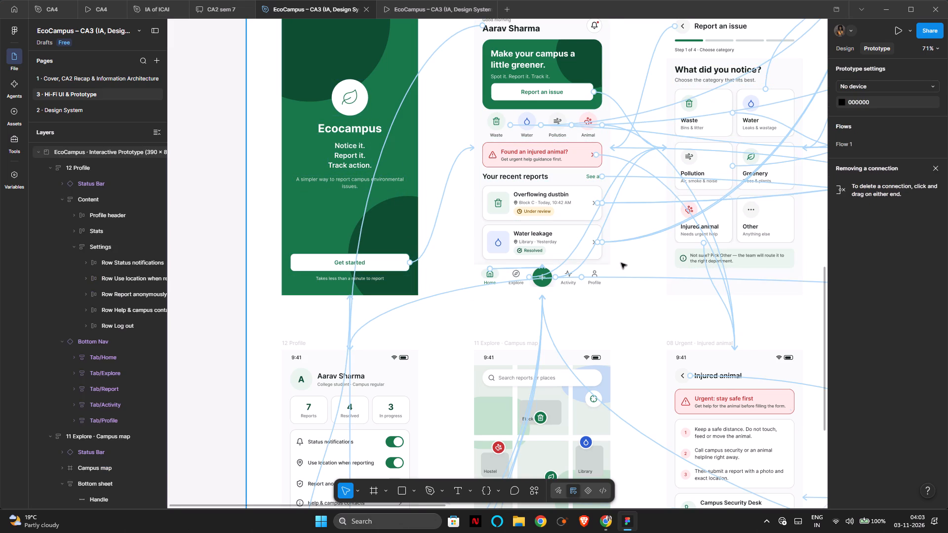
Delete the click connection from the Water leakage card's chevron on 02 Home to the 04 (b) Report evidence screen.
scroll(629, 256, left, 1)
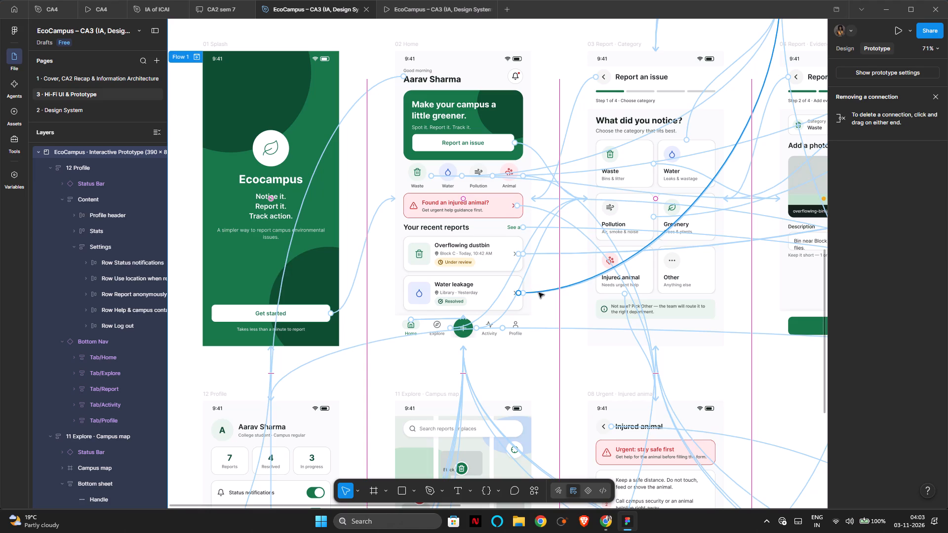
double_click(539, 293)
scroll(543, 293, left, 1)
scroll(598, 260, left, 1)
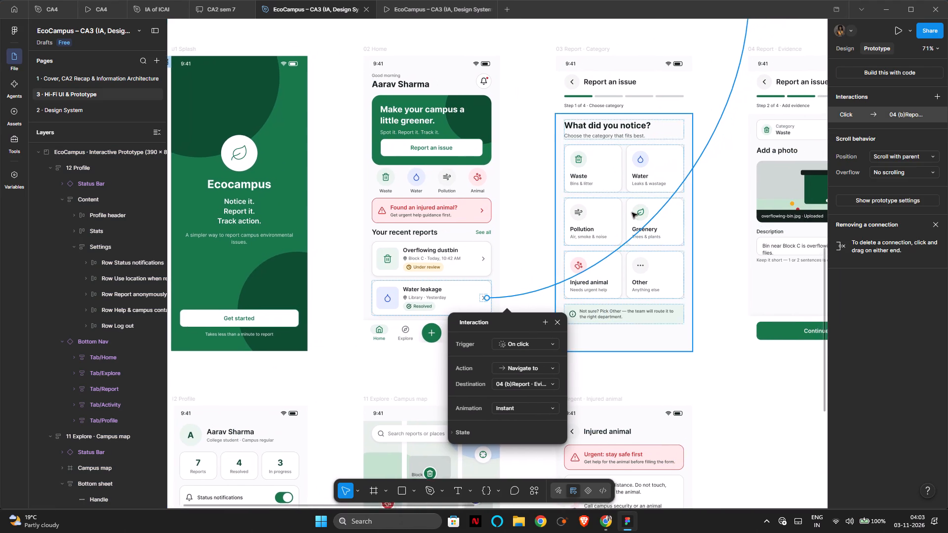
scroll(632, 213, left, 1)
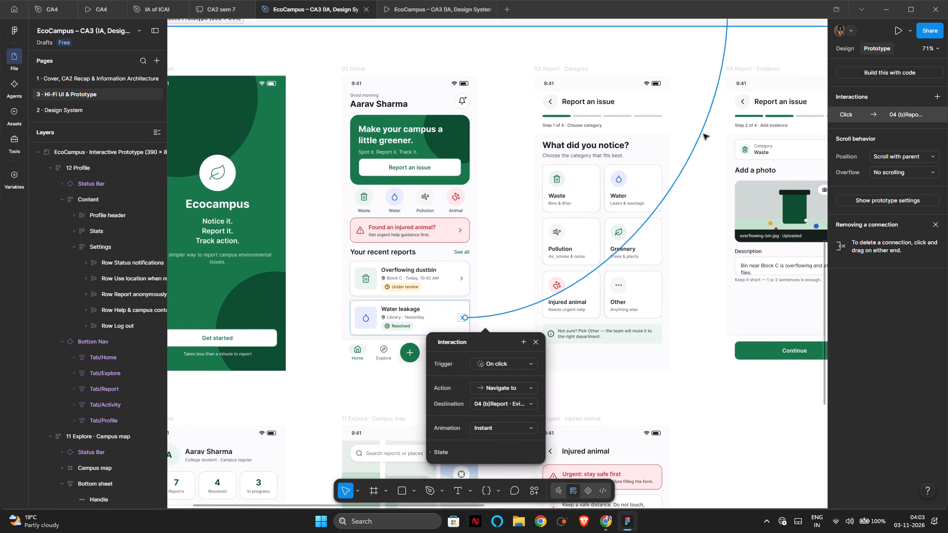
key(Delete)
scroll(505, 272, down, 4)
click(505, 205)
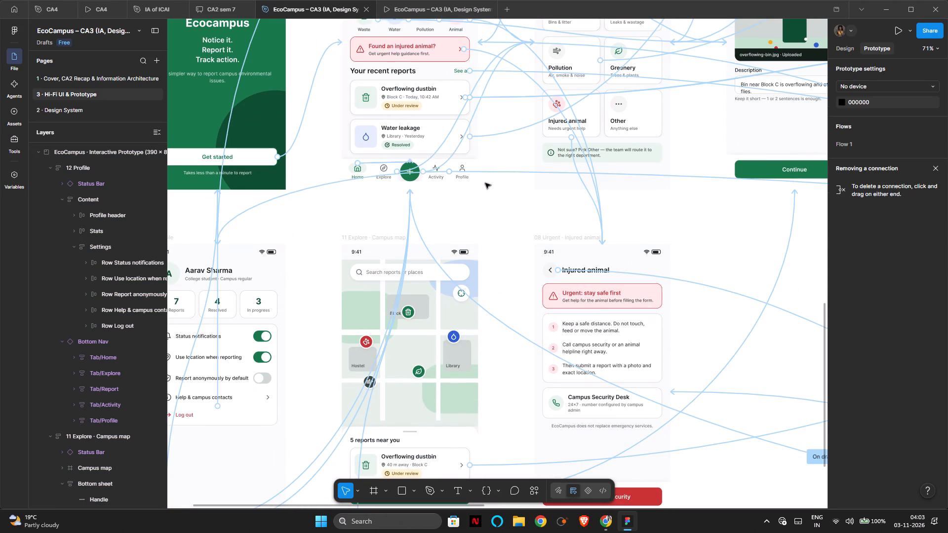
Trace the Water leakage card's click connection from 02 Home through the report screens to its destination.
click(477, 136)
scroll(525, 167, up, 3)
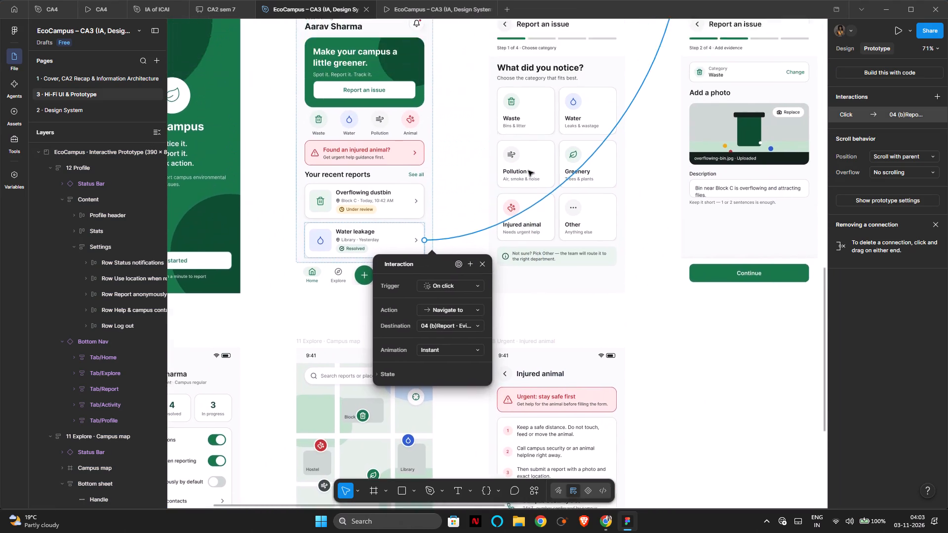
scroll(528, 171, up, 1)
scroll(528, 171, down, 2)
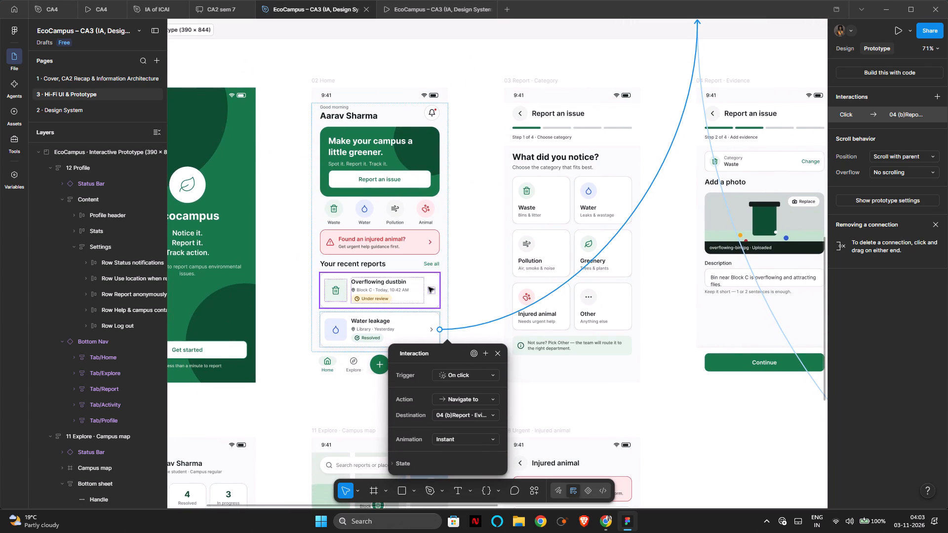
click(429, 287)
click(434, 322)
scroll(550, 308, left, 4)
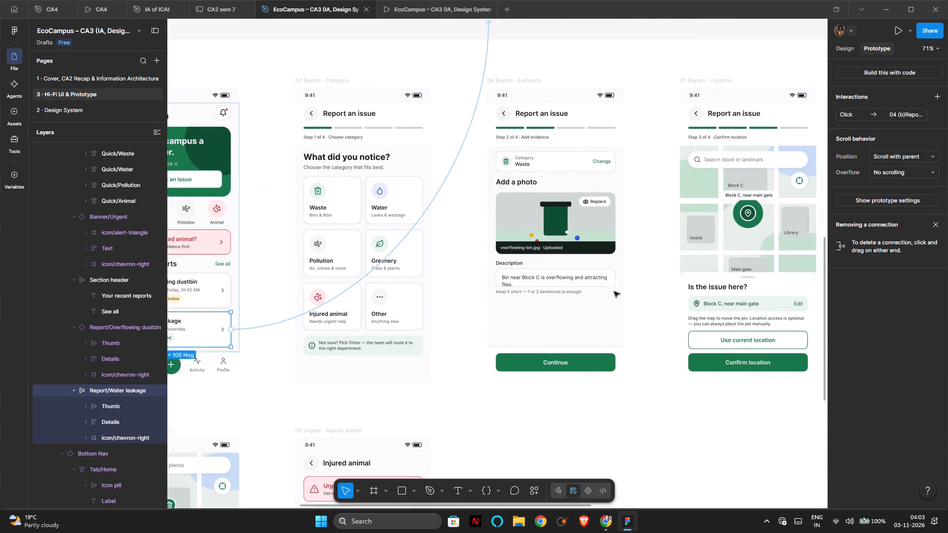
scroll(613, 292, up, 4)
scroll(600, 288, down, 4)
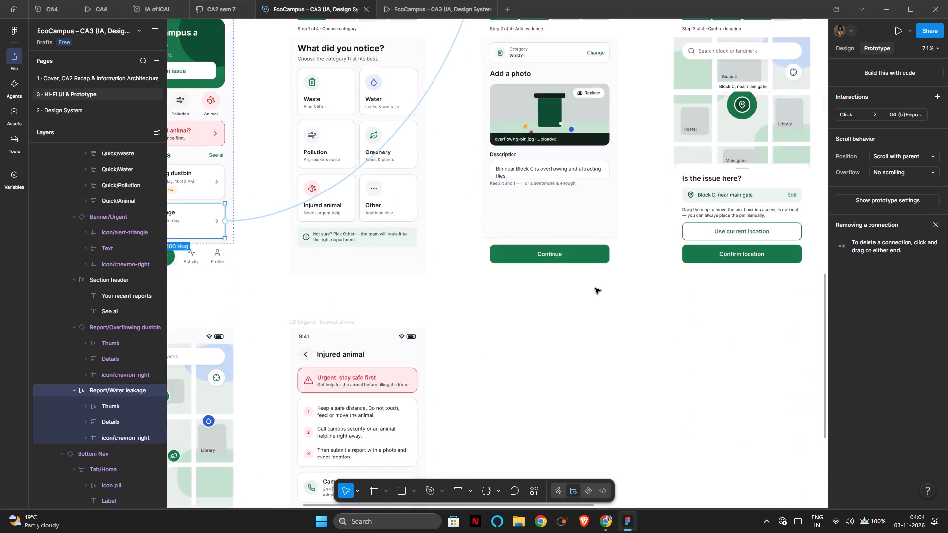
scroll(482, 272, right, 4)
scroll(368, 186, right, 1)
scroll(389, 140, up, 1)
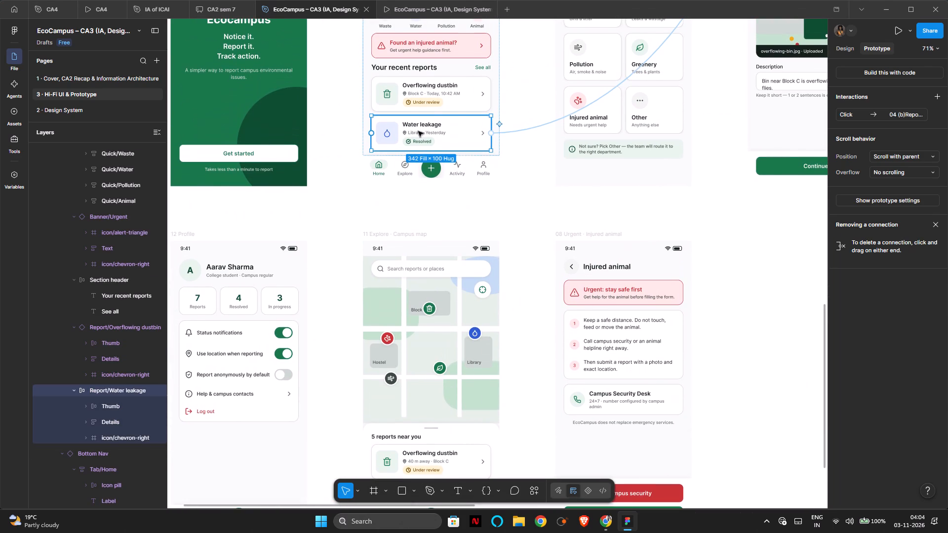
click(517, 131)
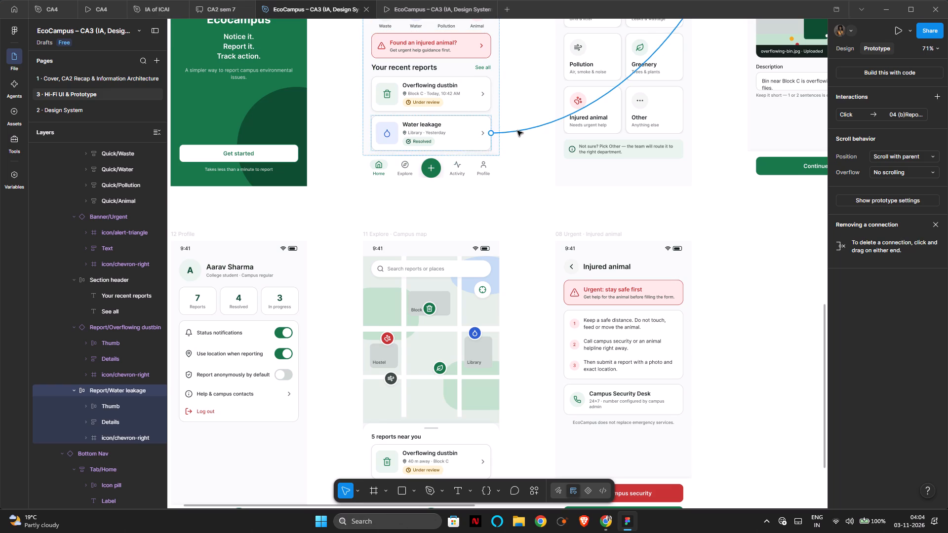
scroll(558, 185, left, 1)
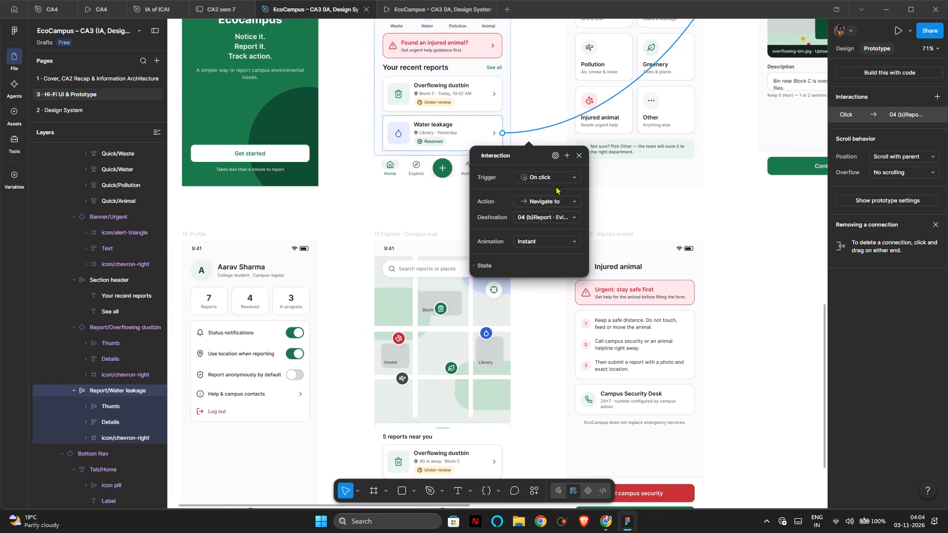
scroll(555, 186, left, 4)
scroll(555, 187, up, 1)
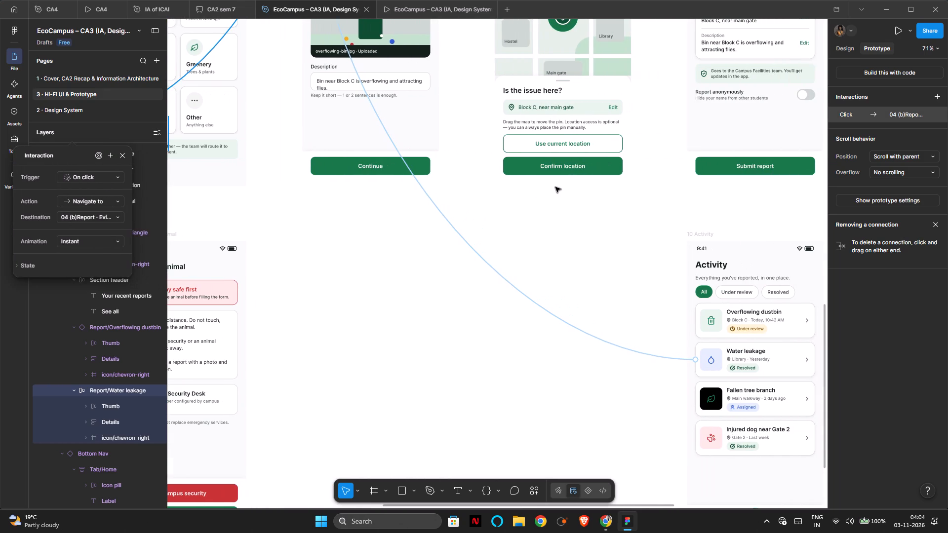
scroll(555, 187, up, 2)
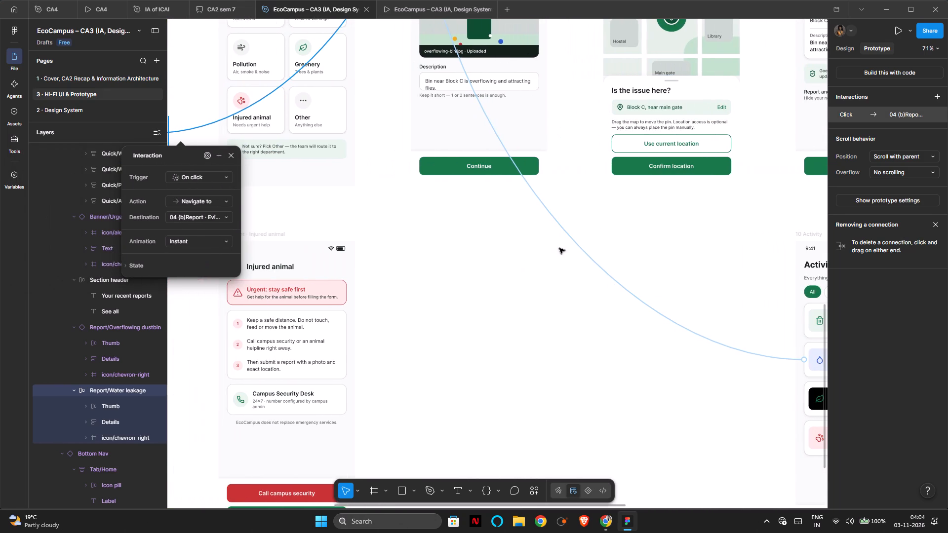
scroll(575, 240, up, 5)
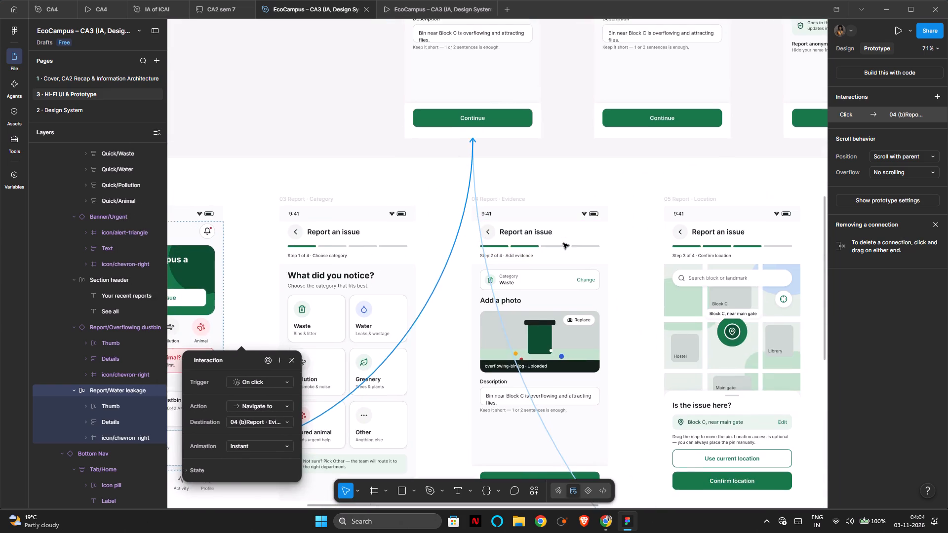
scroll(563, 243, up, 3)
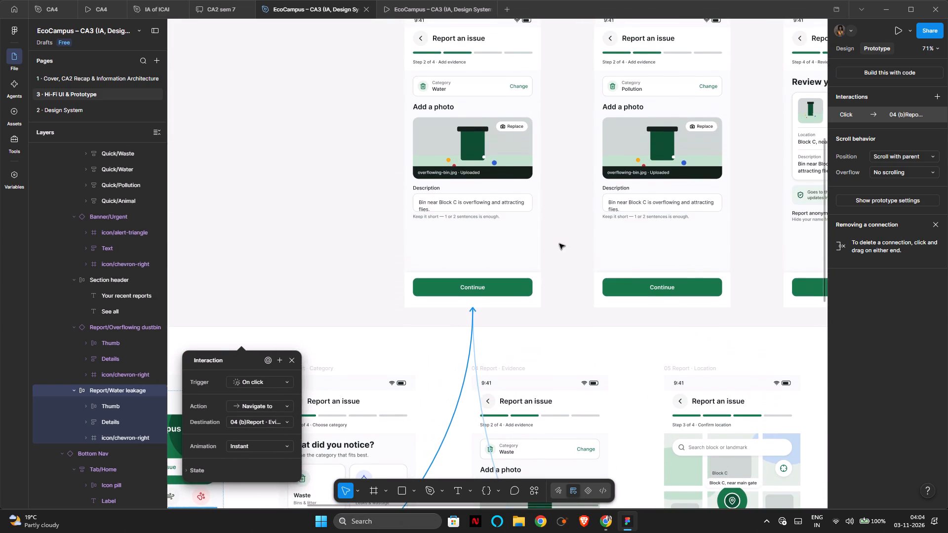
scroll(555, 244, down, 4)
scroll(554, 244, right, 2)
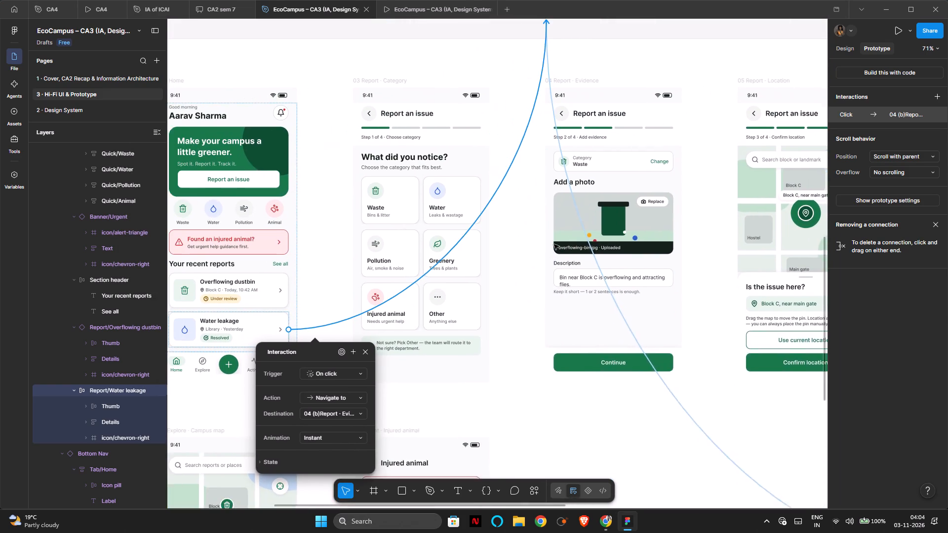
scroll(551, 245, right, 2)
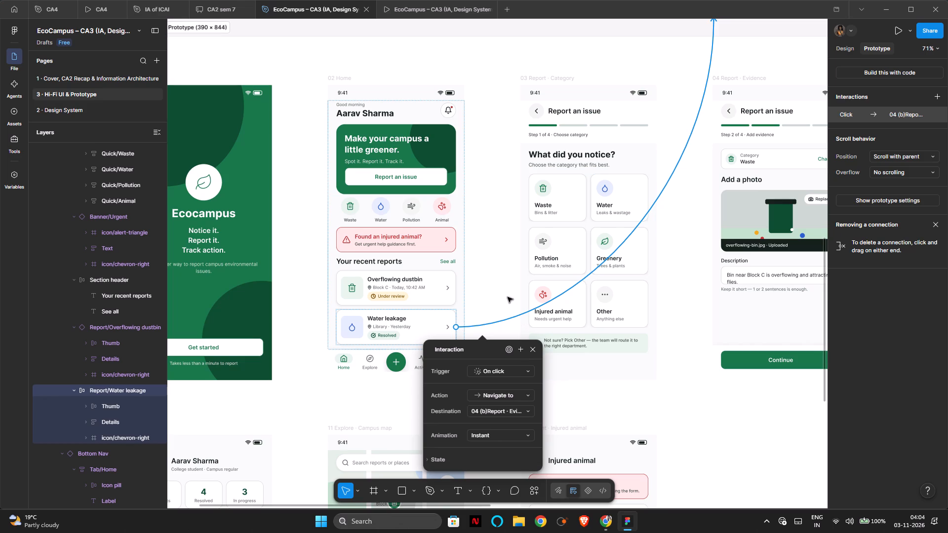
Check the connections of the Waste and Water category cards on the 03 Report · Category screen.
click(517, 265)
click(549, 217)
triple_click(553, 207)
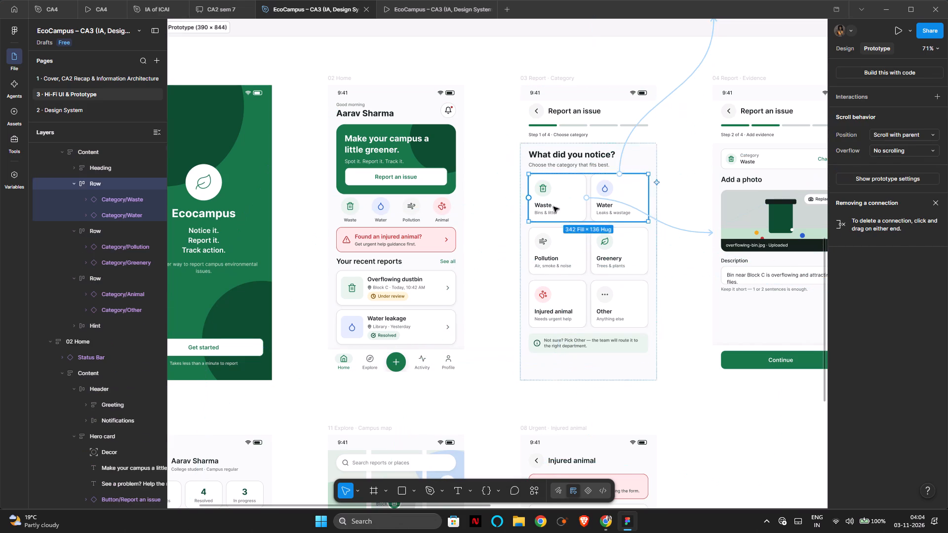
click(605, 215)
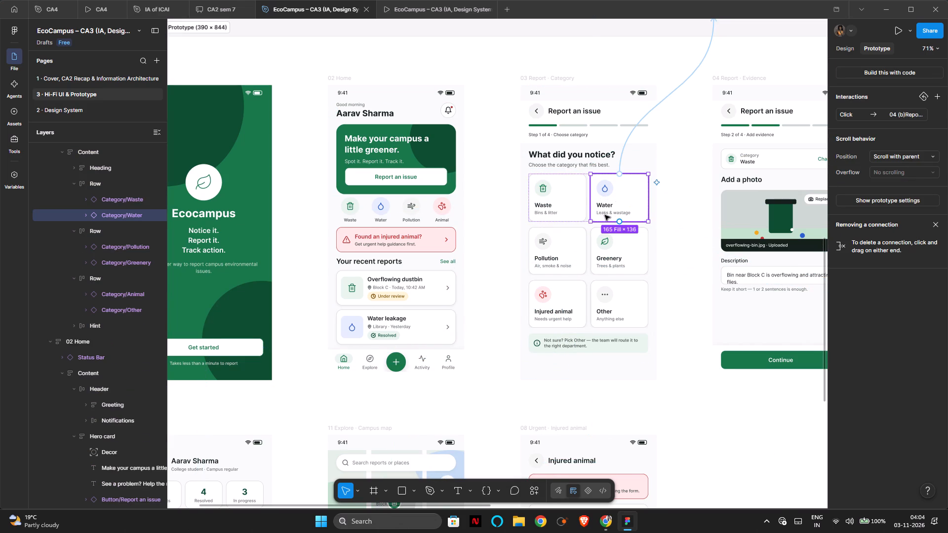
scroll(605, 201, up, 4)
scroll(599, 202, down, 7)
scroll(579, 210, right, 1)
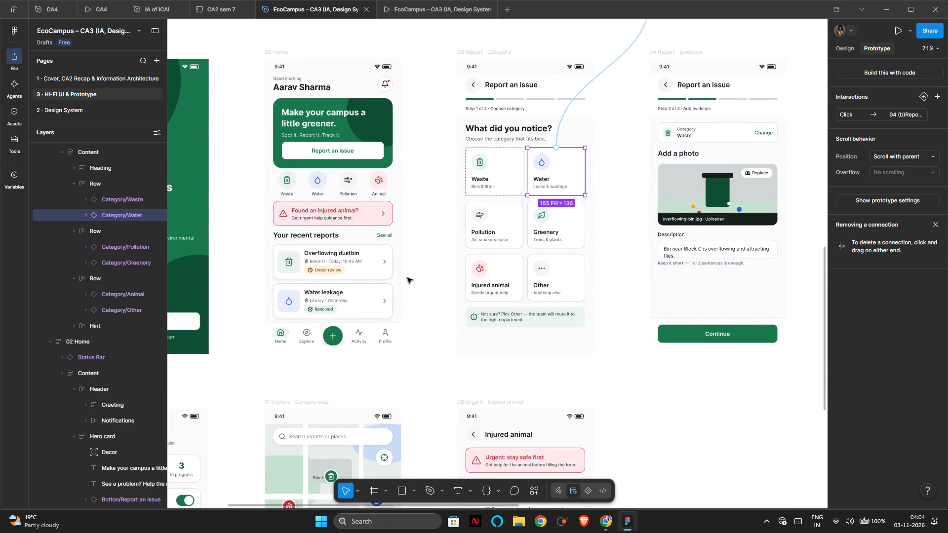
Delete the click connection from the Water leakage card on 02 Home to the 04 (b) Report evidence screen.
scroll(407, 278, right, 1)
double_click(364, 303)
click(433, 296)
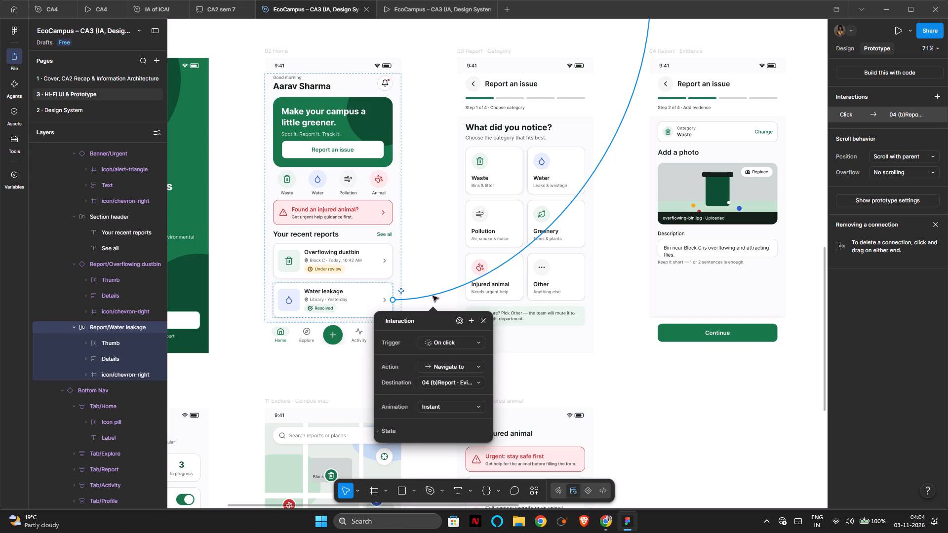
key(Delete)
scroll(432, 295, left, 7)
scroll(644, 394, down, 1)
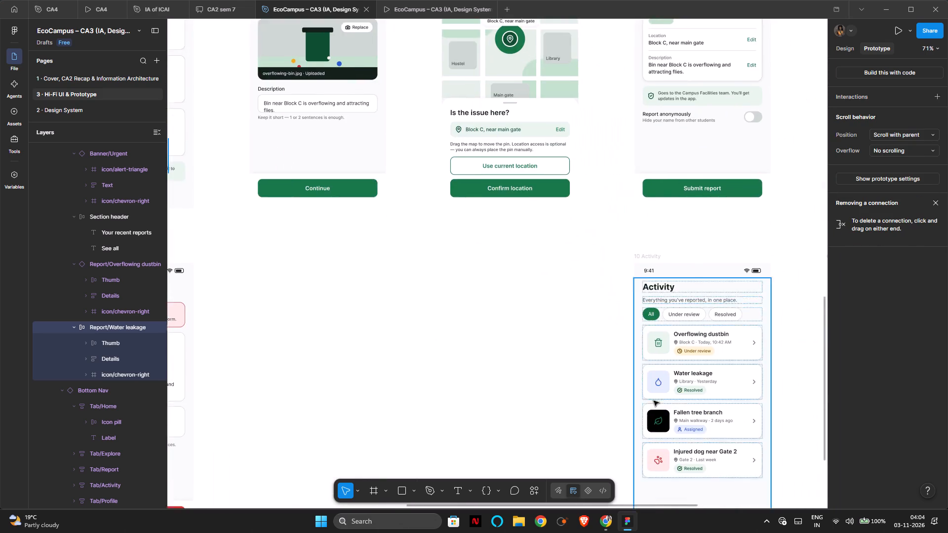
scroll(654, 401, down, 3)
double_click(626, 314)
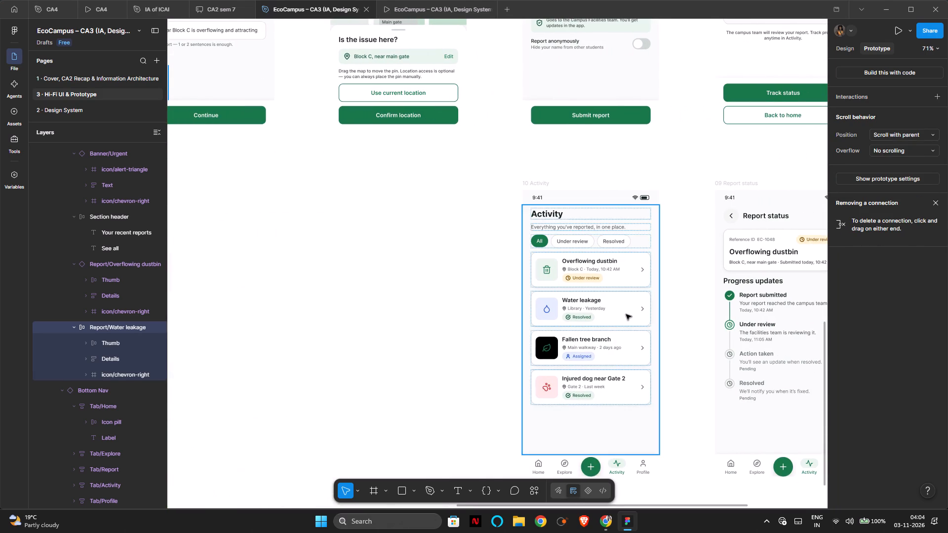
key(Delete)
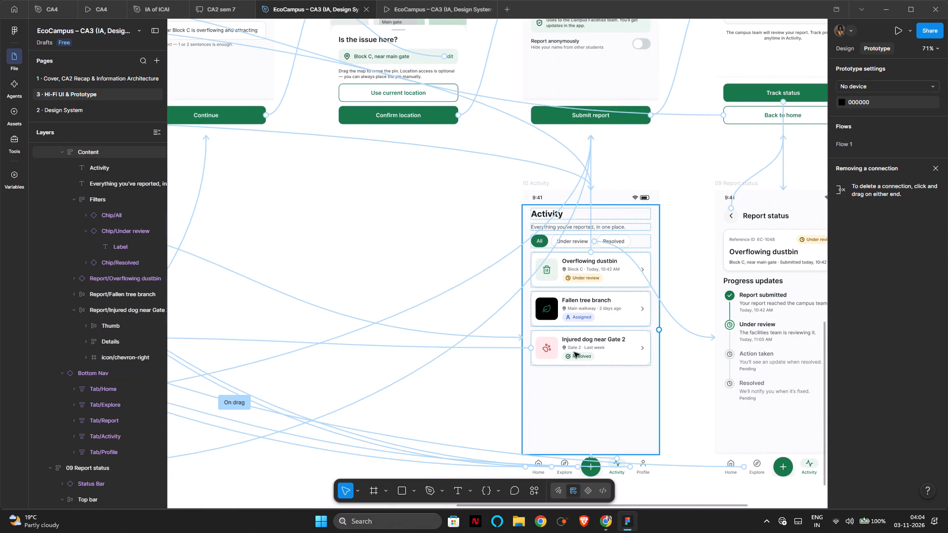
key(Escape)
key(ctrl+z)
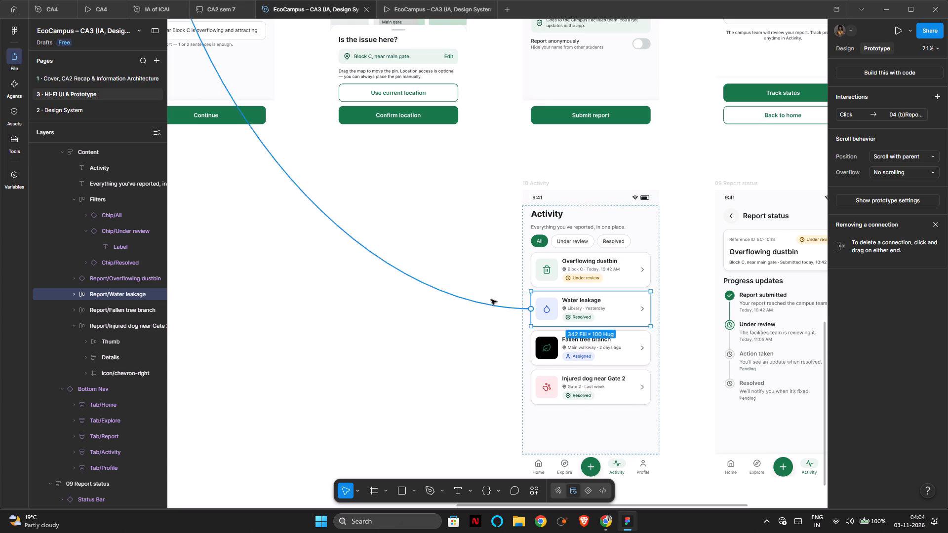
Delete the click connection from the Water leakage card on 10 Activity to the 04 (b) Report evidence screen.
click(467, 245)
click(507, 309)
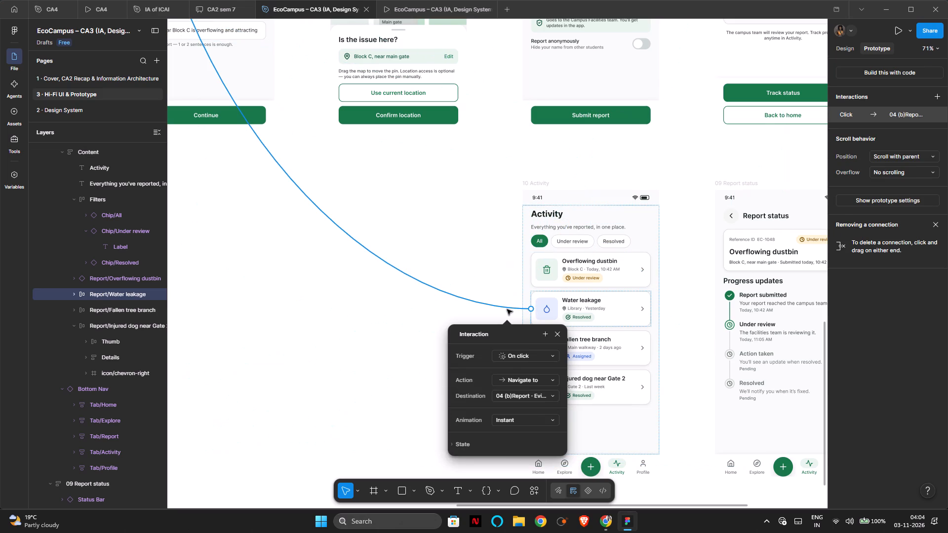
key(Delete)
Examine where the Injured dog, Water leakage and Overflowing dustbin cards on 10 Activity are connected.
click(553, 381)
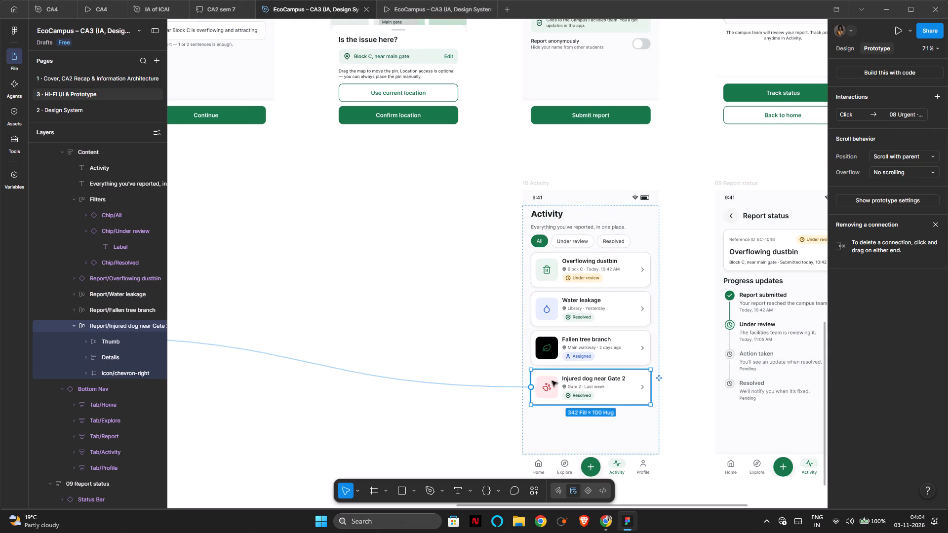
scroll(541, 376, right, 6)
scroll(528, 369, left, 6)
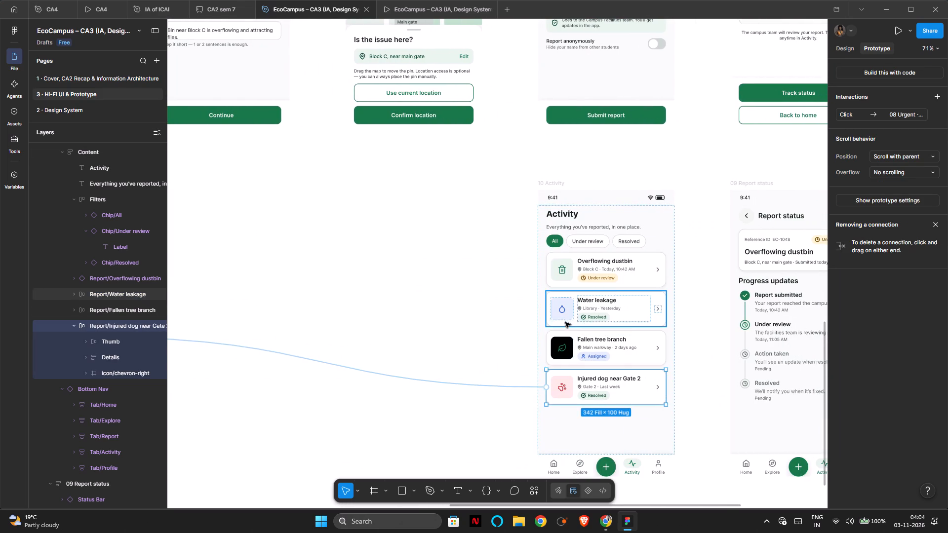
click(565, 319)
click(573, 282)
scroll(573, 282, up, 1)
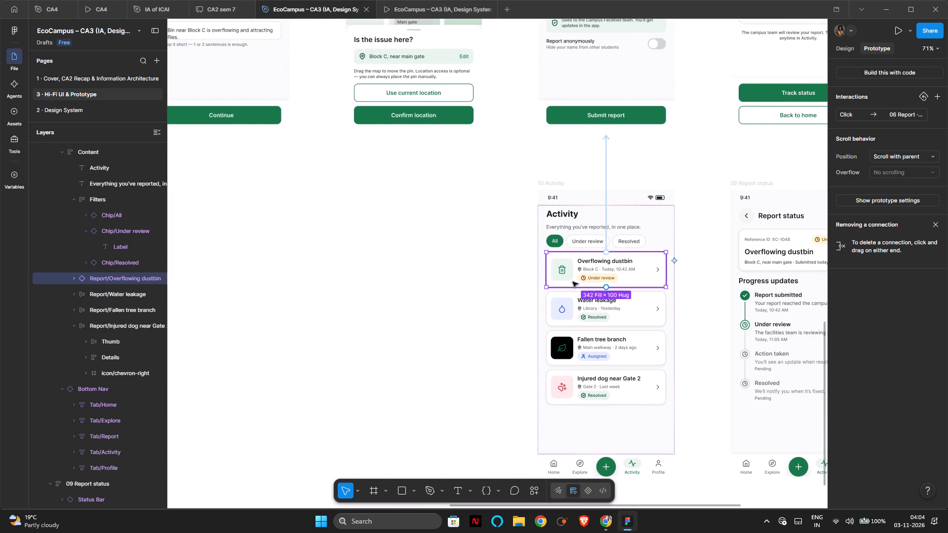
scroll(573, 282, up, 6)
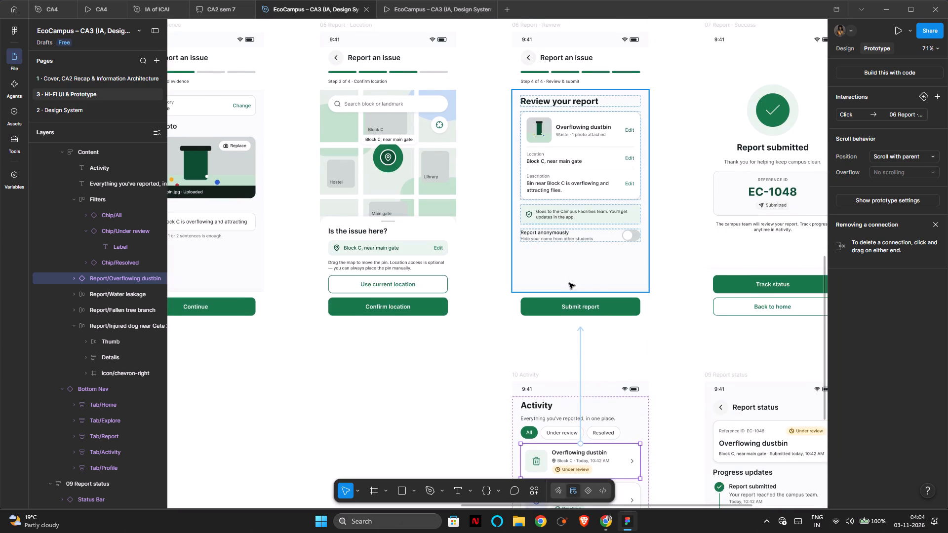
scroll(569, 283, down, 2)
scroll(569, 283, left, 1)
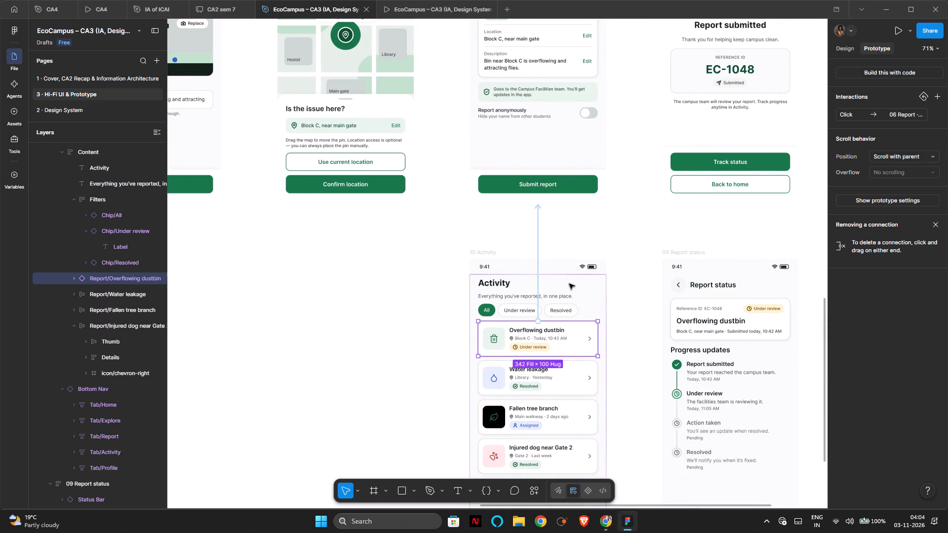
scroll(569, 284, left, 1)
scroll(613, 269, left, 1)
scroll(656, 256, left, 1)
scroll(620, 285, down, 1)
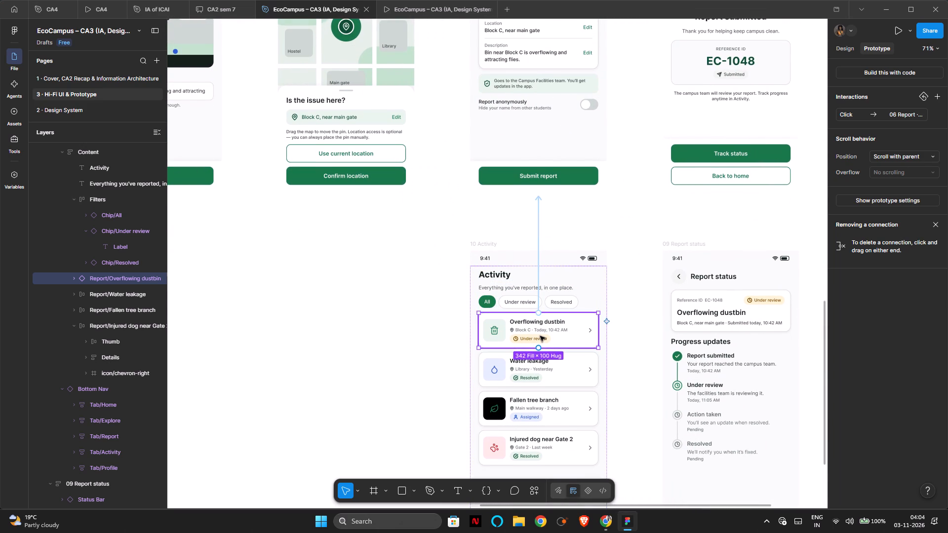
Delete the click connection from the Overflowing dustbin card on 10 Activity to the 06 Report · Review screen.
click(534, 238)
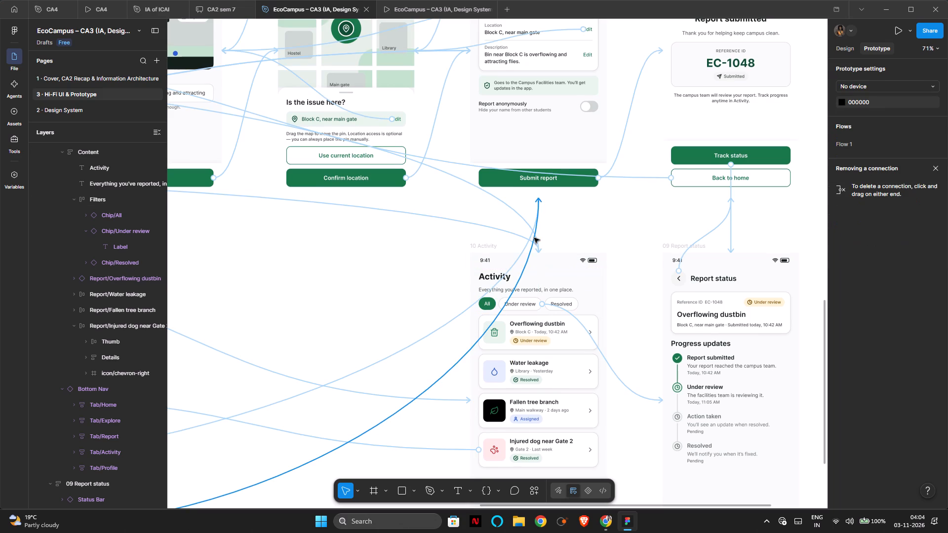
click(563, 222)
click(529, 330)
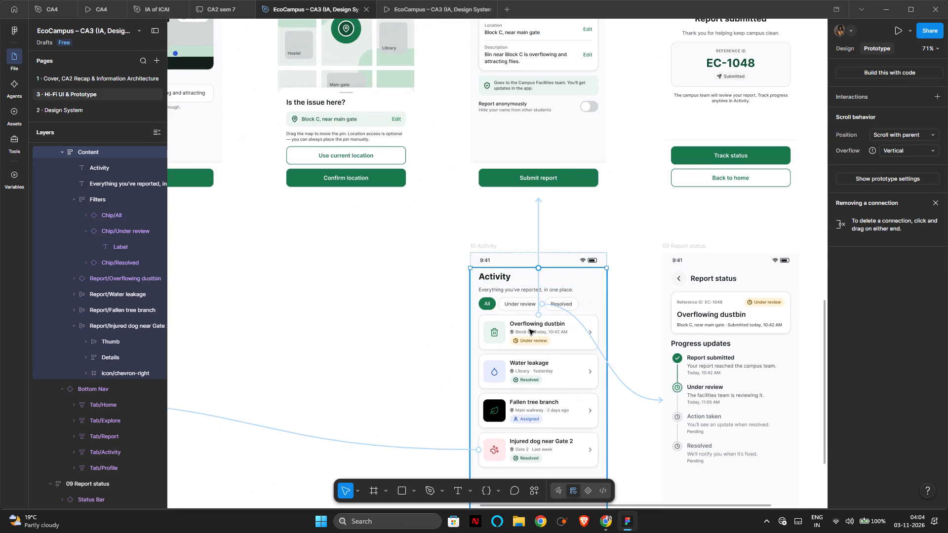
click(540, 233)
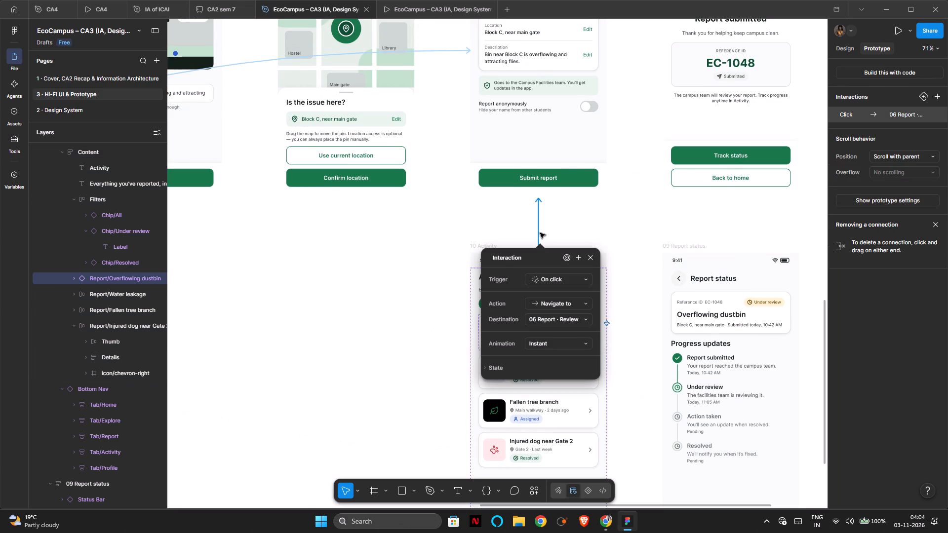
key(Delete)
Connect the Overflowing dustbin card on 10 Activity to 09 Report status, navigating on click with Instant animation.
drag(596, 334, 662, 321)
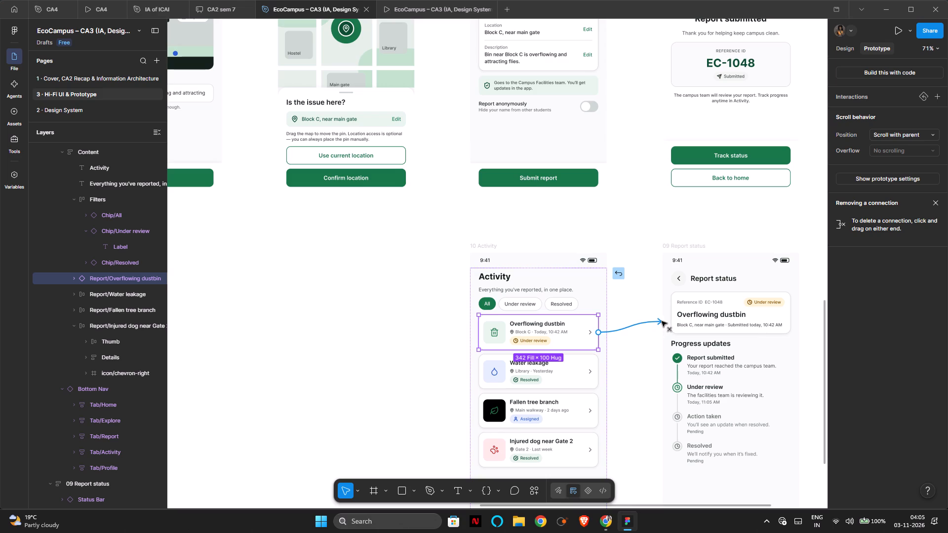
drag(662, 321, 669, 324)
scroll(722, 183, up, 3)
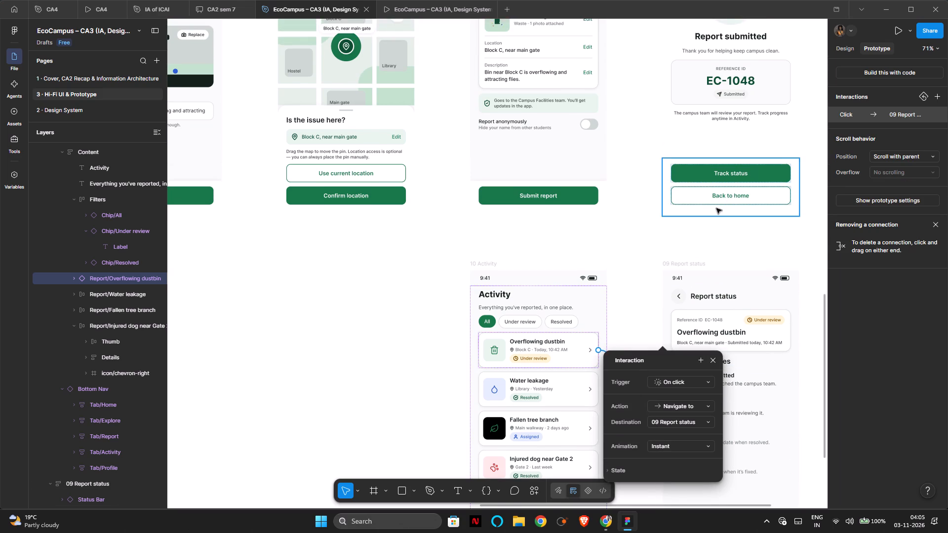
scroll(716, 209, up, 7)
scroll(700, 235, down, 7)
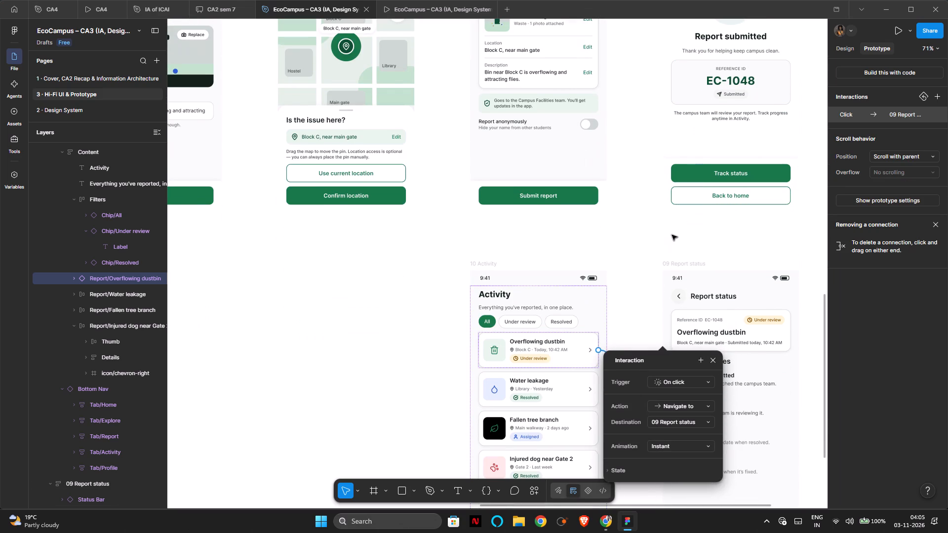
Delete the connection from the Track status button on 07 Report · Success to 09 Report status.
click(677, 227)
scroll(637, 265, down, 1)
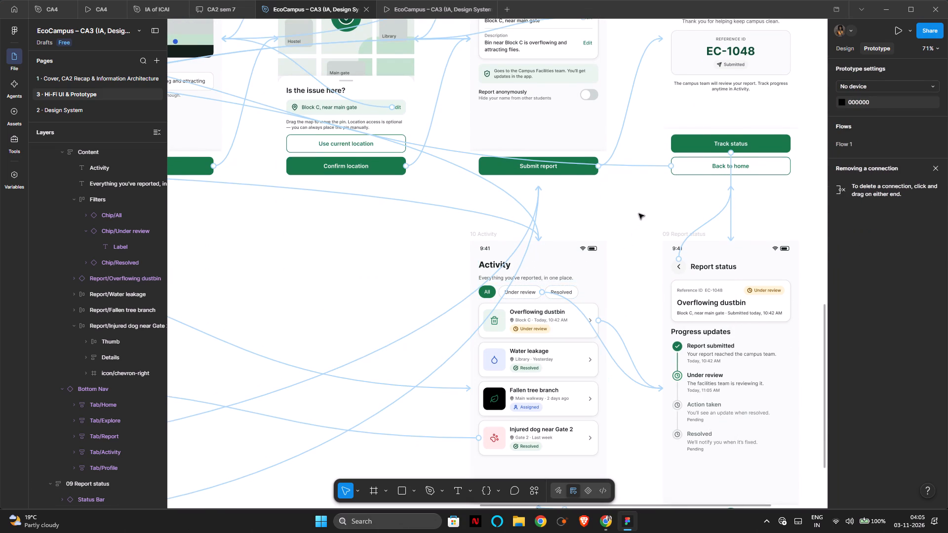
click(639, 214)
click(710, 144)
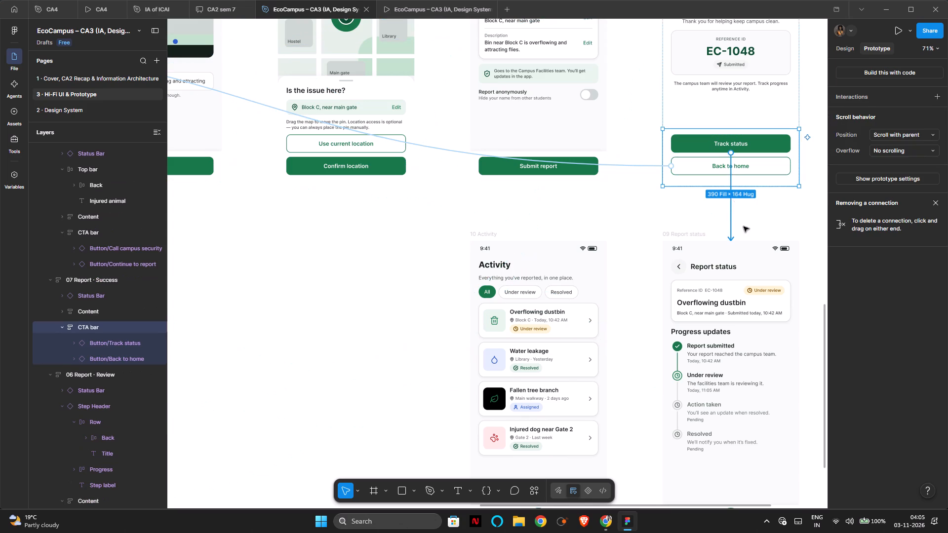
click(732, 226)
key(Delete)
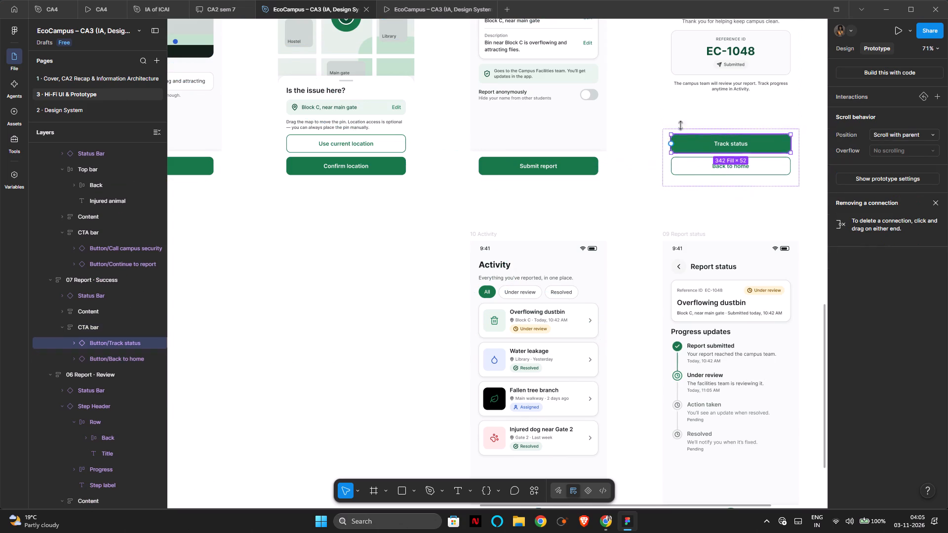
Connect the Track status button on 07 Report · Success to the 10 Activity screen.
click(692, 144)
drag(670, 144, 540, 255)
click(638, 213)
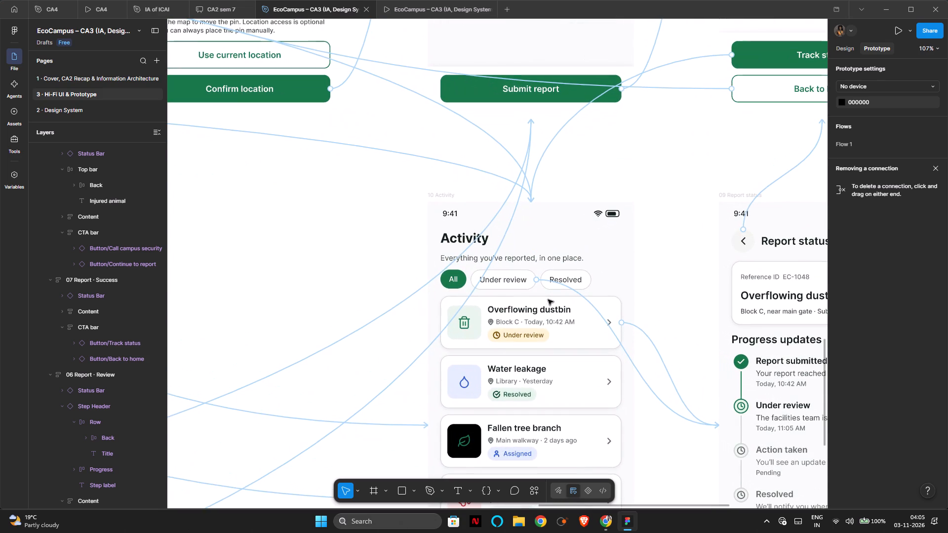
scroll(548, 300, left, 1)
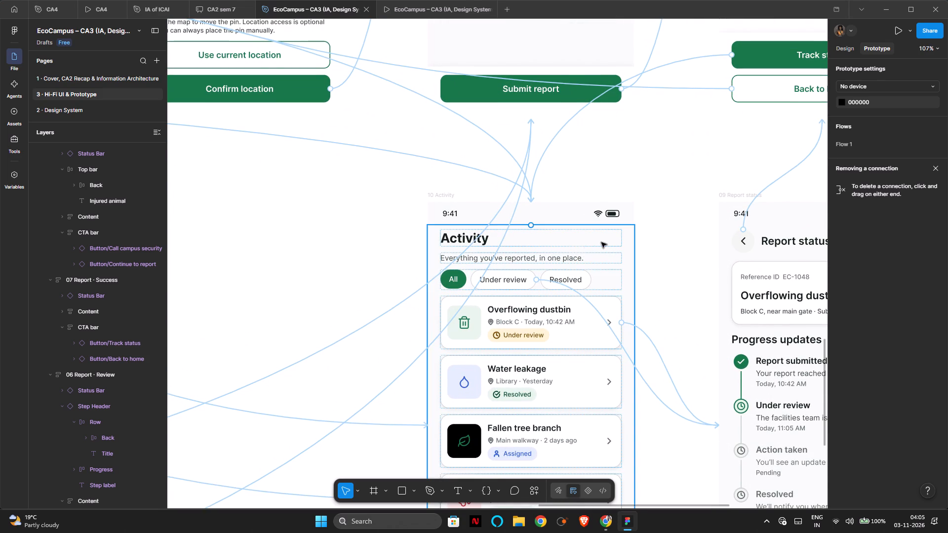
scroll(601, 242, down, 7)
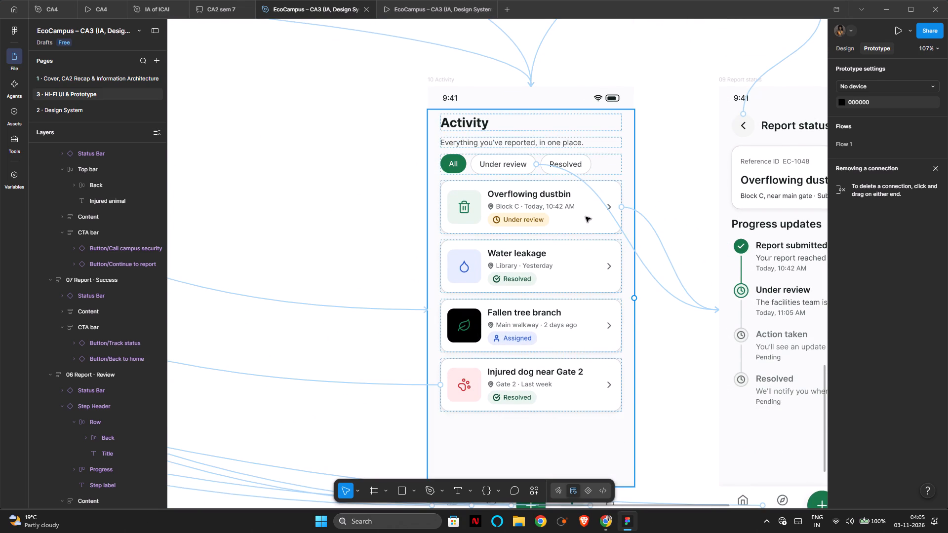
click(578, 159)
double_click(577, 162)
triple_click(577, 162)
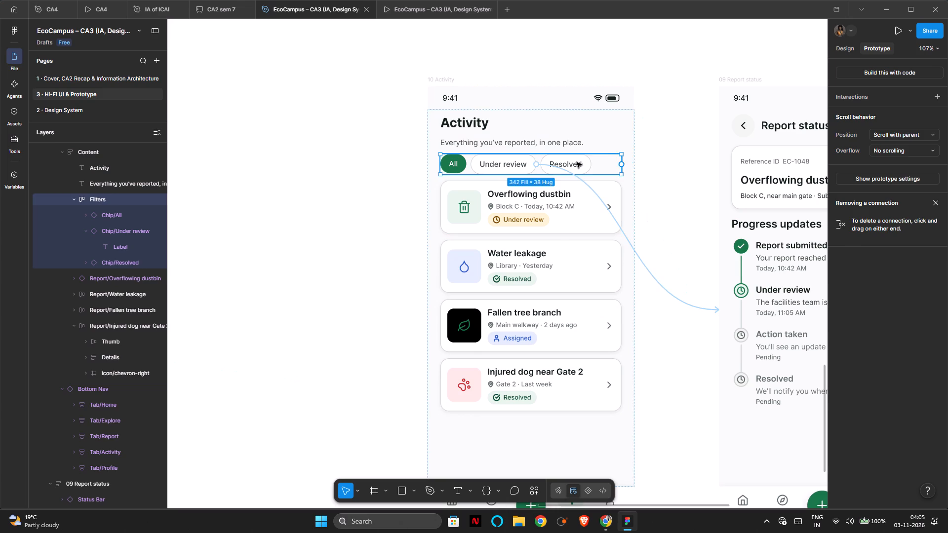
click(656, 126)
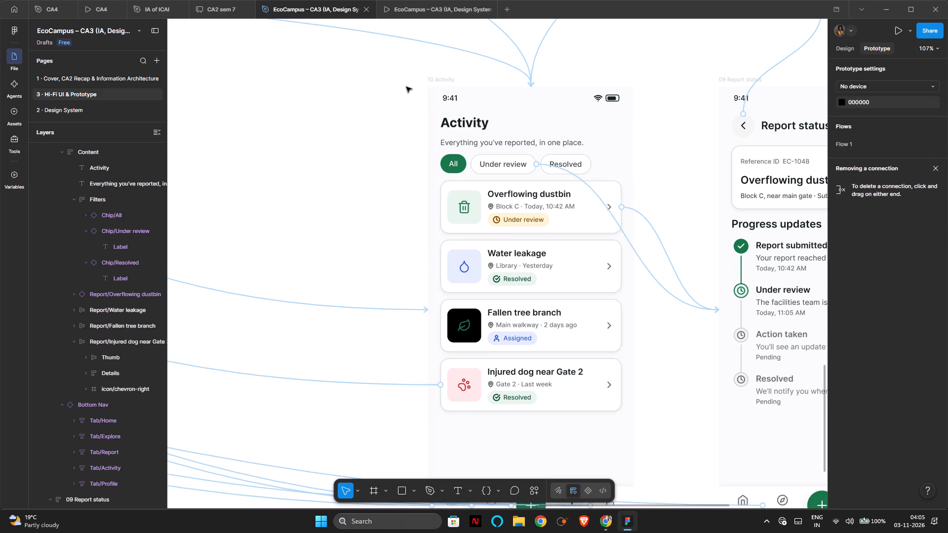
Duplicate the 10 Activity screen and place the copy in the empty space beside the original, on the side away from 09 Report status.
drag(406, 87, 662, 501)
scroll(622, 425, down, 2)
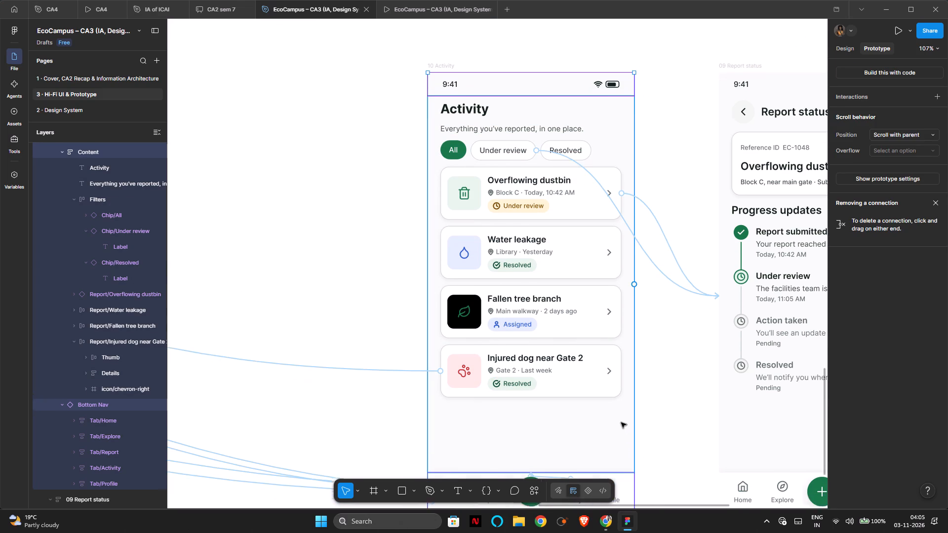
scroll(621, 422, down, 2)
double_click(652, 408)
scroll(654, 452, down, 4)
scroll(569, 374, up, 4)
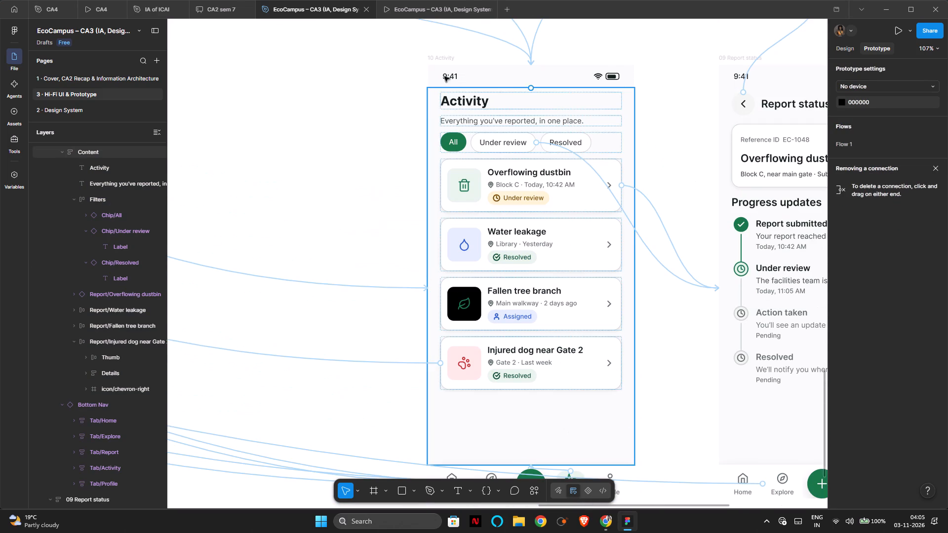
click(439, 58)
key(ctrl+c)
click(276, 89)
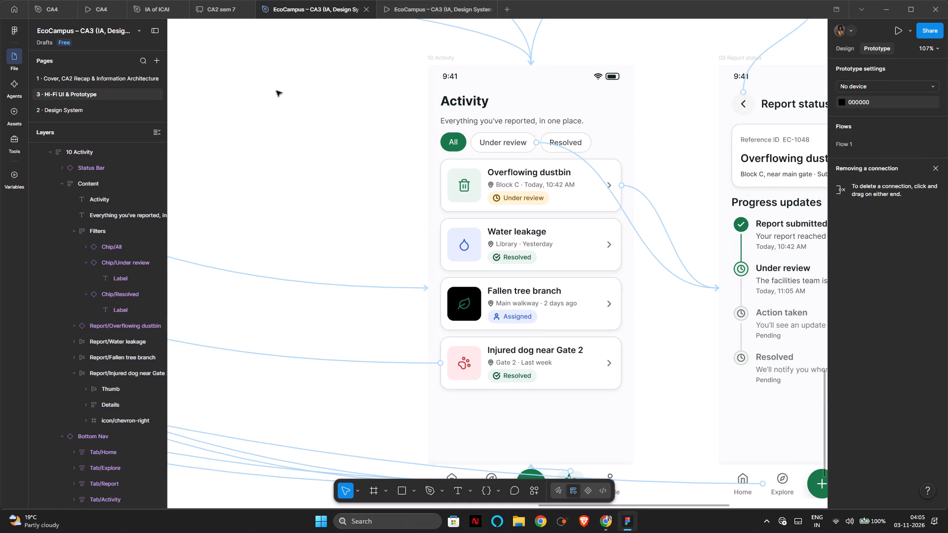
key(ctrl+v)
drag(437, 59, 359, 57)
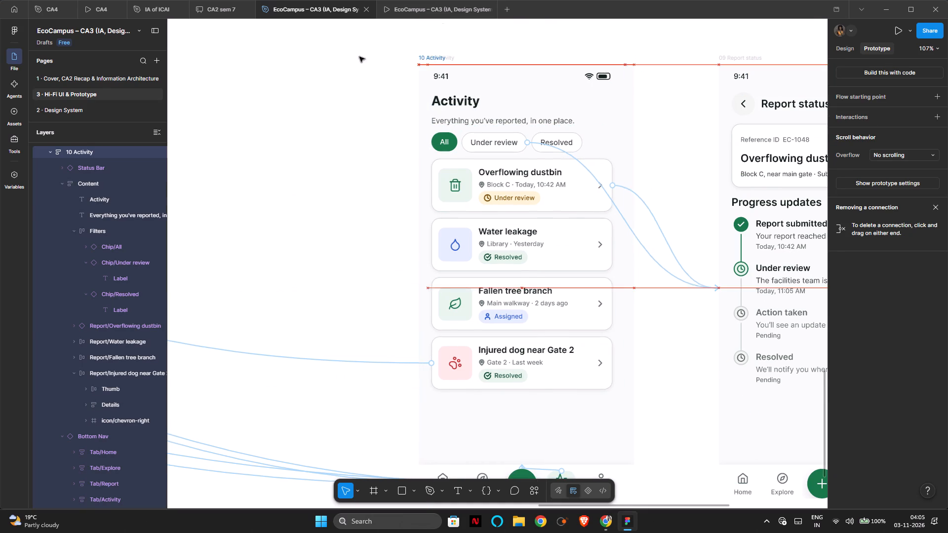
drag(359, 57, 202, 60)
Delete the Overflowing dustbin and Fallen tree branch cards from the duplicated Activity screen, keeping only the resolved reports.
scroll(375, 169, right, 3)
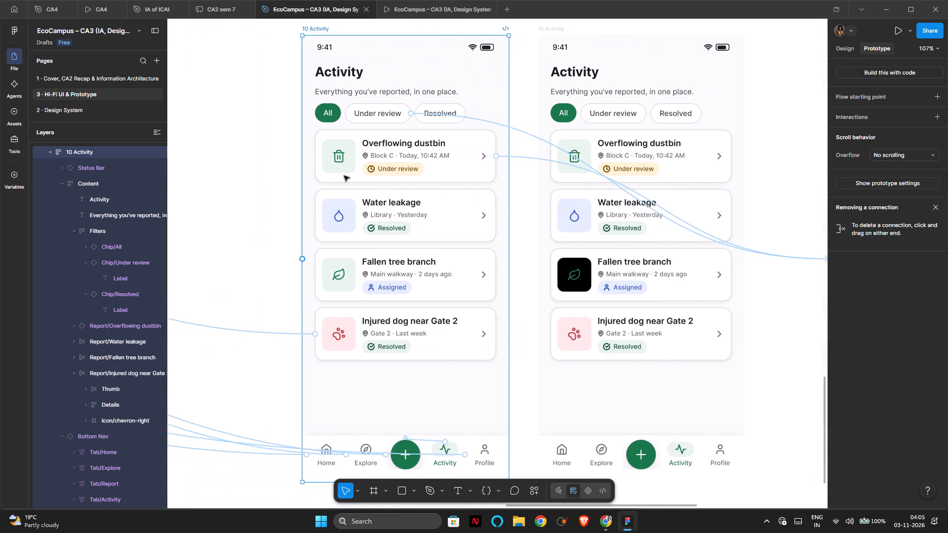
scroll(344, 176, right, 1)
click(433, 149)
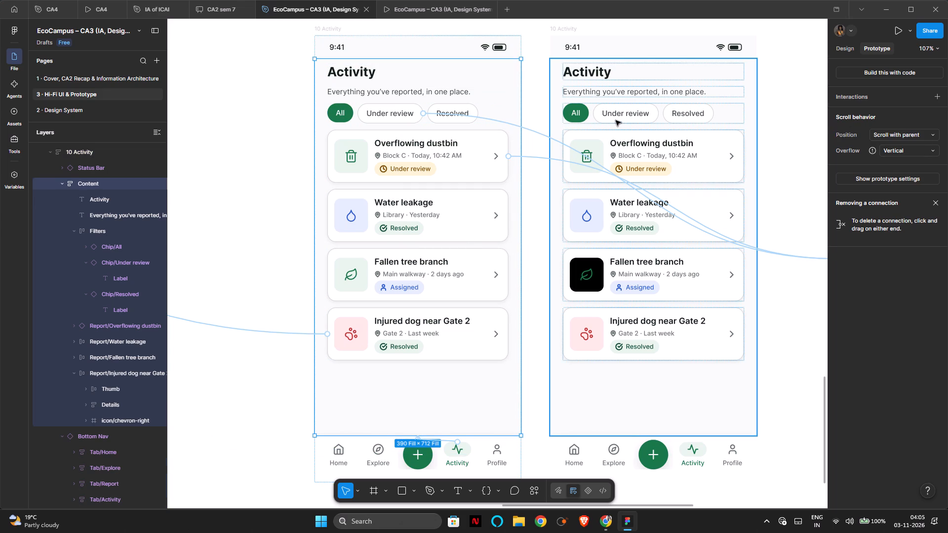
double_click(473, 165)
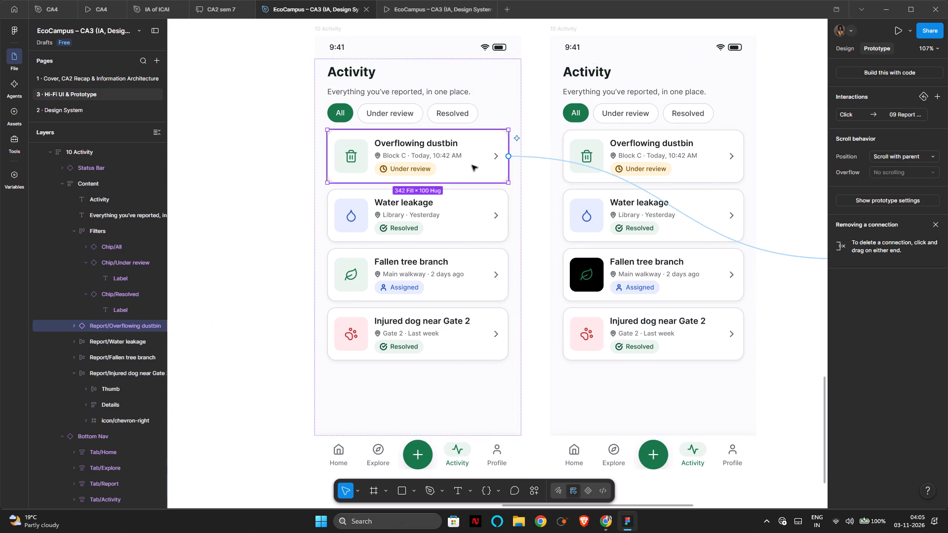
key(Delete)
double_click(427, 215)
key(Delete)
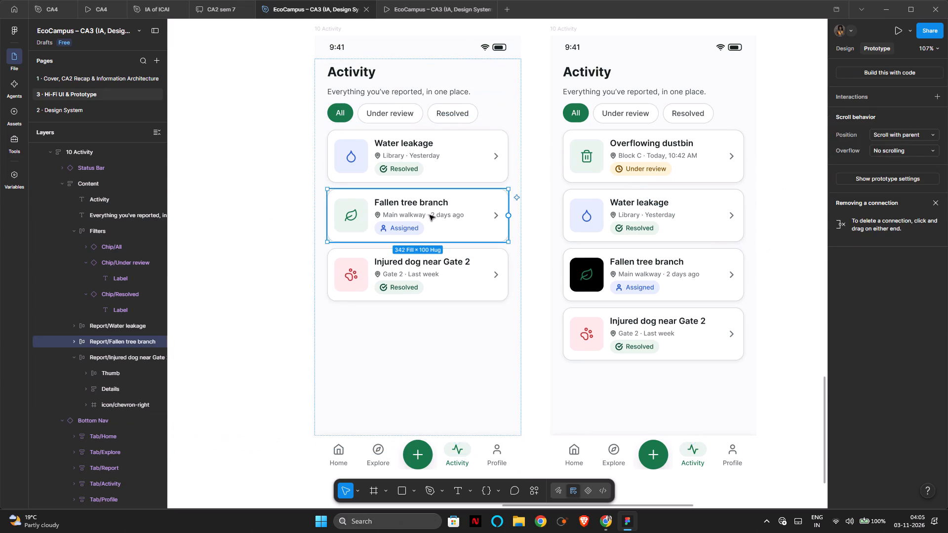
Connect the Resolved chip on the original 10 Activity to the duplicated Activity screen, navigating on click with Instant animation.
double_click(678, 116)
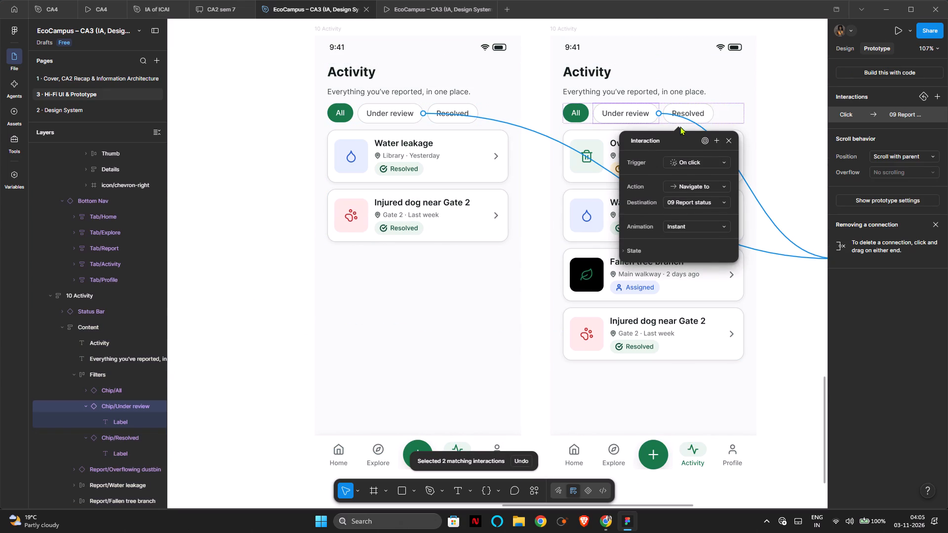
double_click(684, 118)
double_click(709, 107)
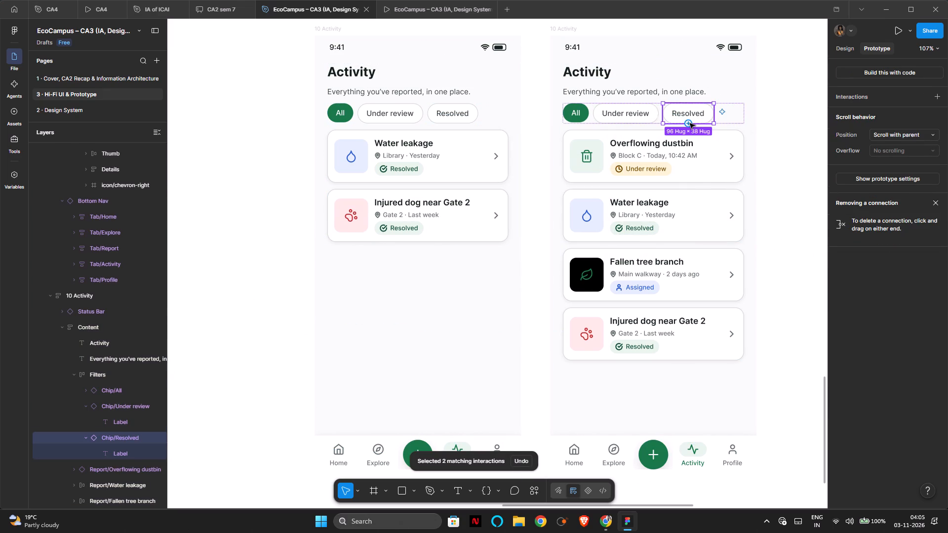
drag(690, 123, 416, 178)
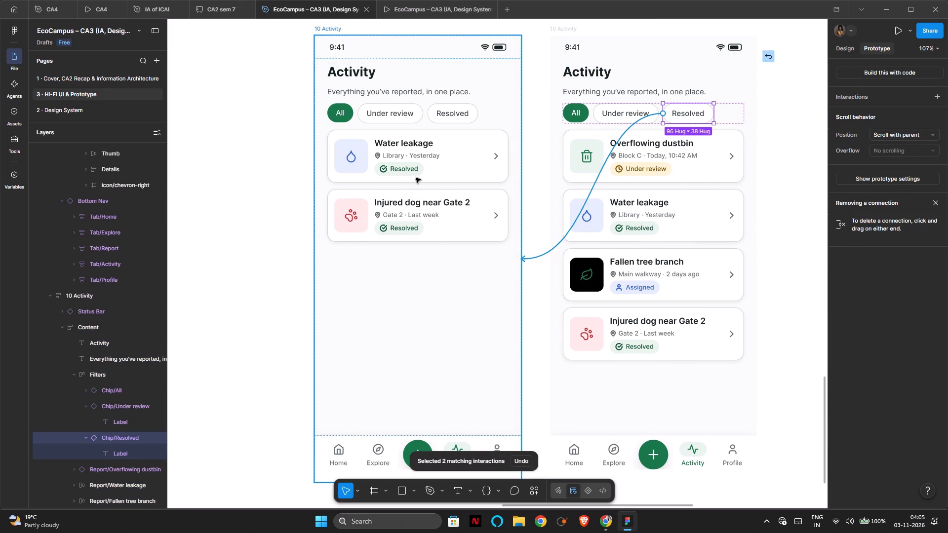
drag(416, 178, 475, 101)
Browse the library colours available for the fill of the Resolved chip on the duplicated Activity screen.
double_click(340, 111)
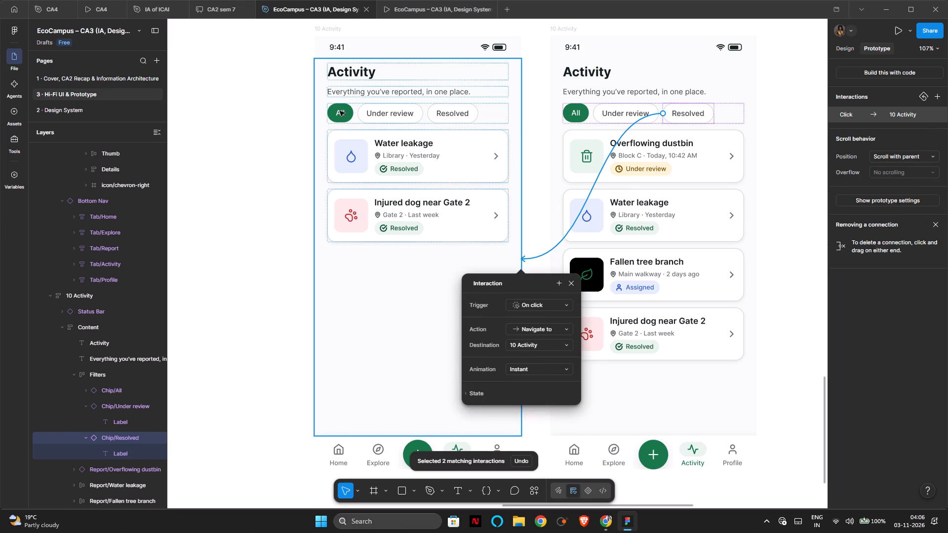
double_click(340, 111)
double_click(464, 116)
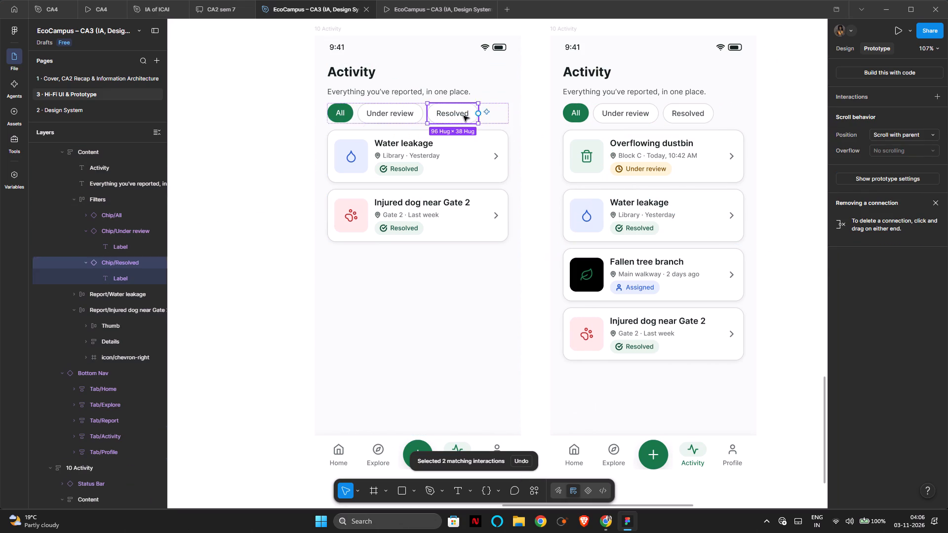
click(469, 119)
double_click(474, 117)
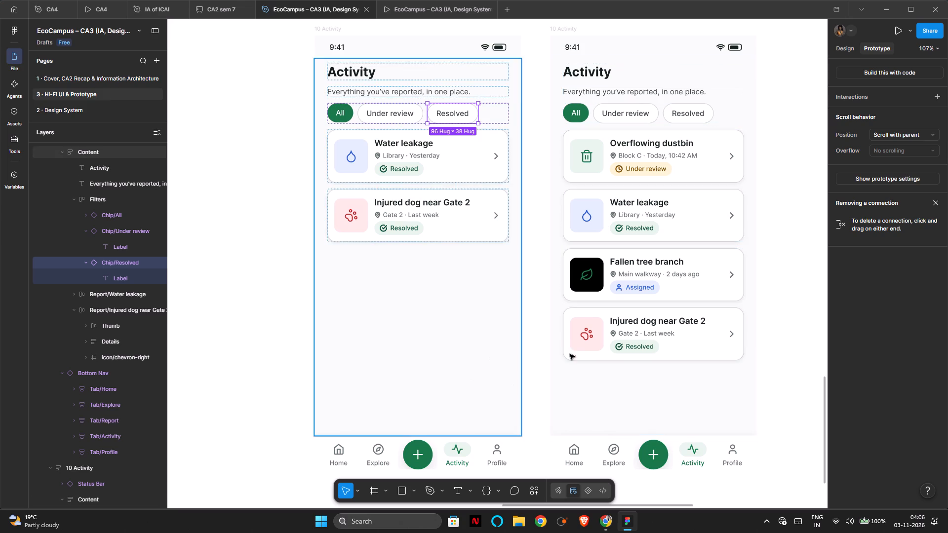
click(848, 52)
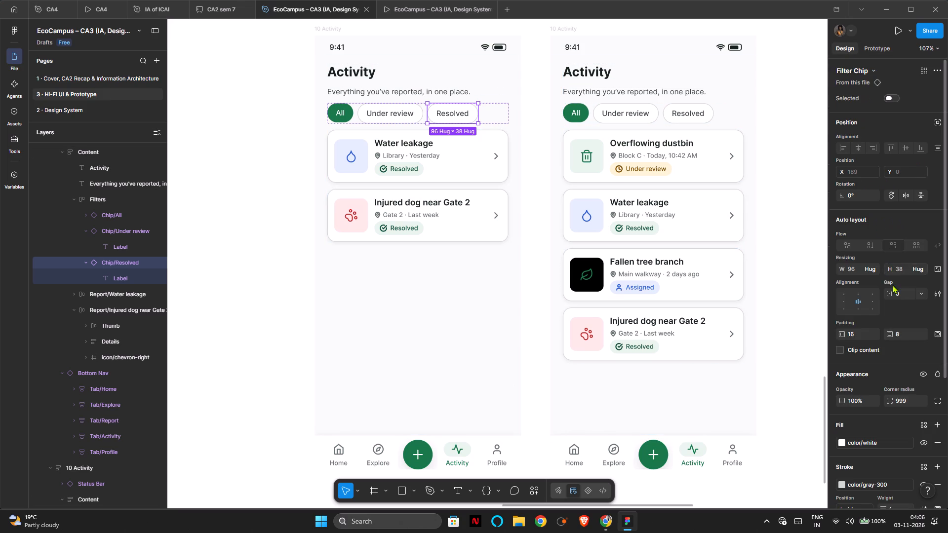
scroll(893, 351, down, 5)
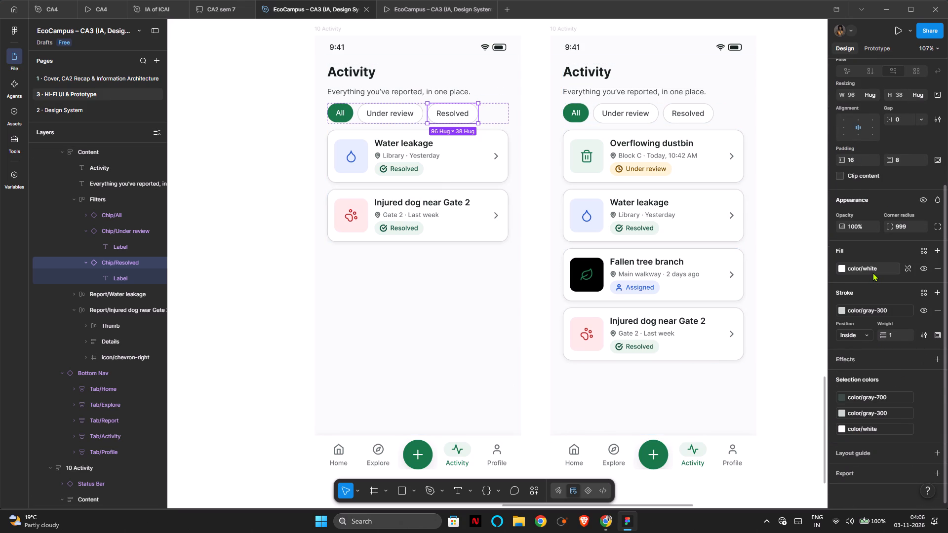
click(872, 272)
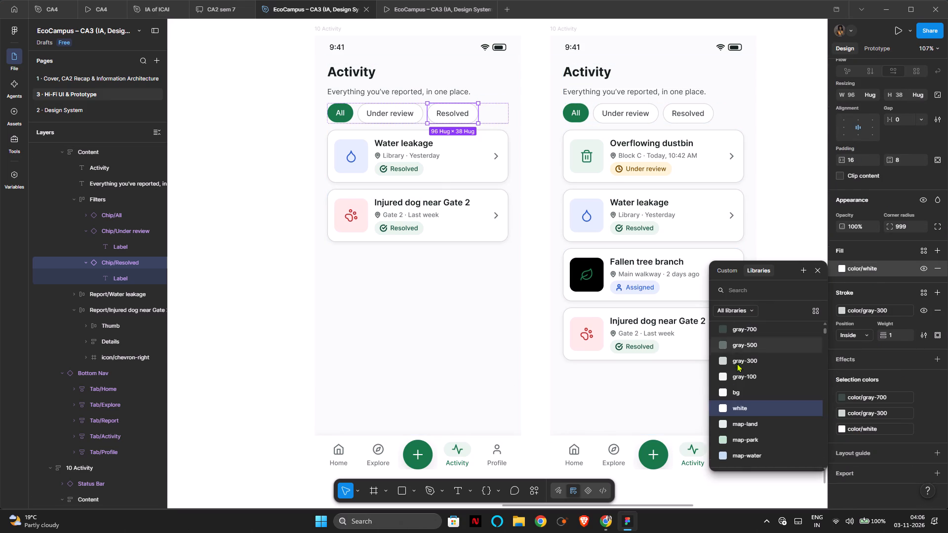
scroll(739, 378, down, 10)
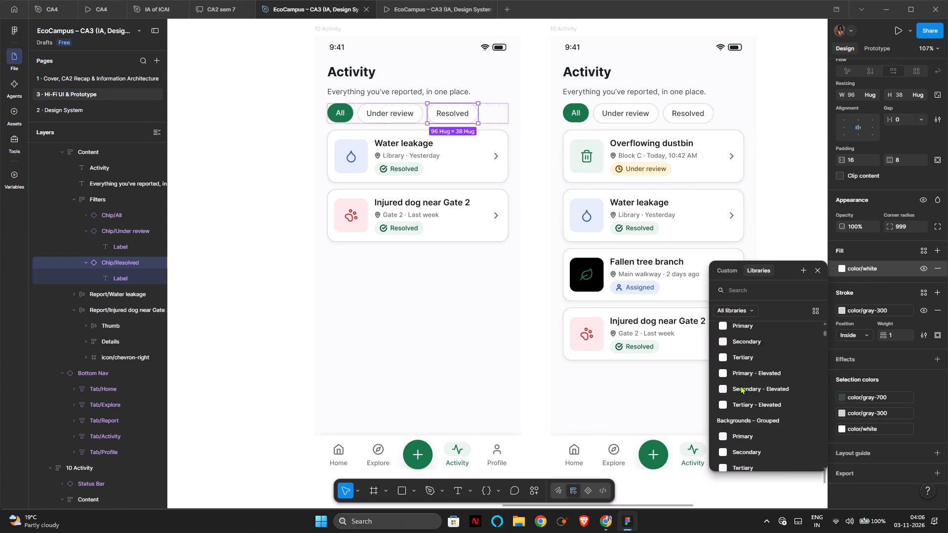
Copy the hex code of the All chip's primary green fill on the duplicated Activity screen.
click(345, 110)
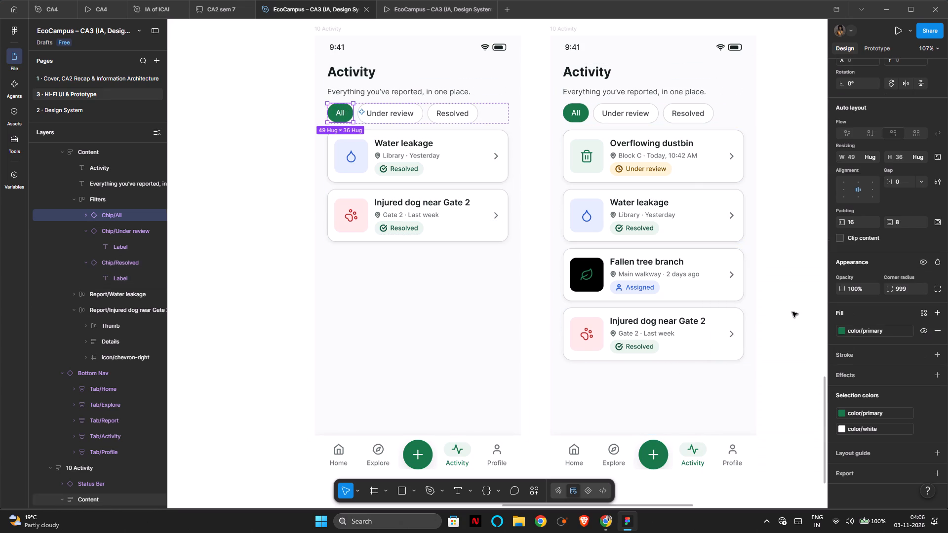
click(853, 332)
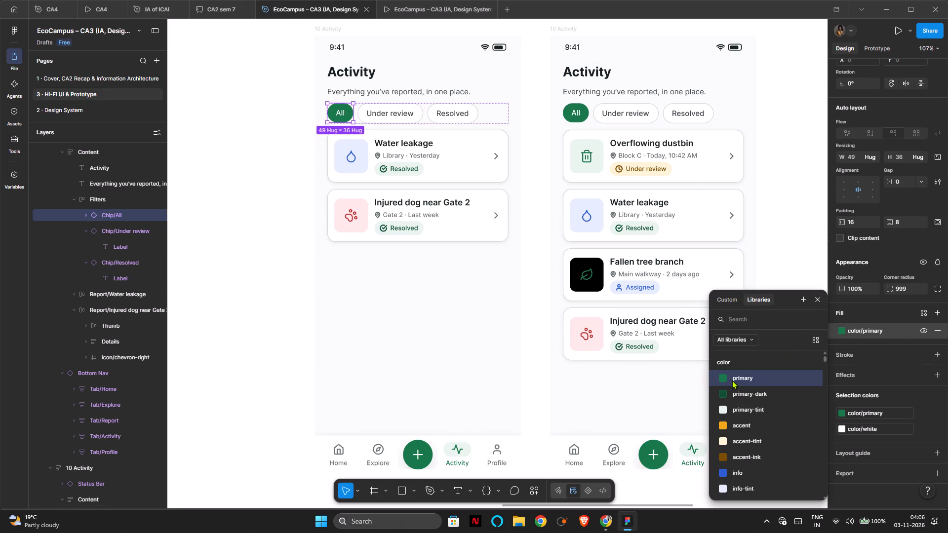
right_click(730, 380)
click(729, 380)
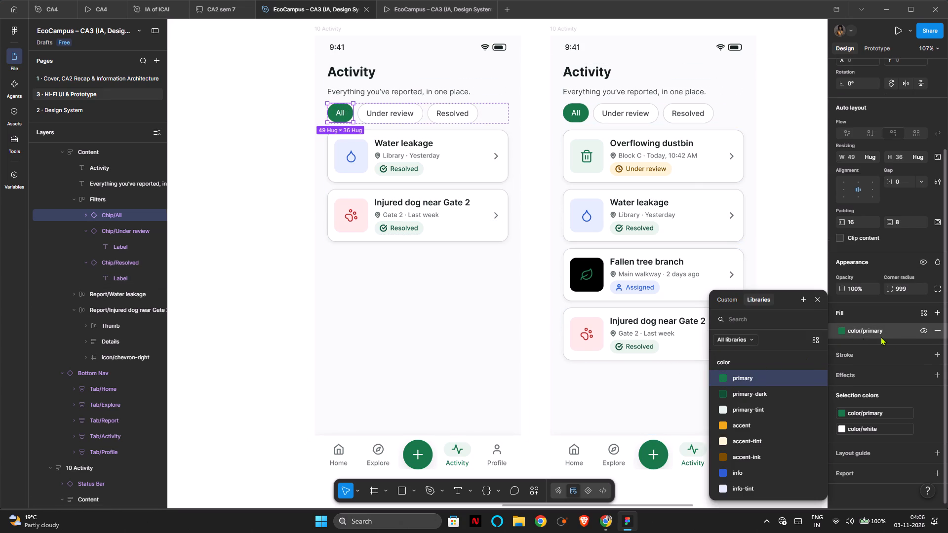
click(854, 411)
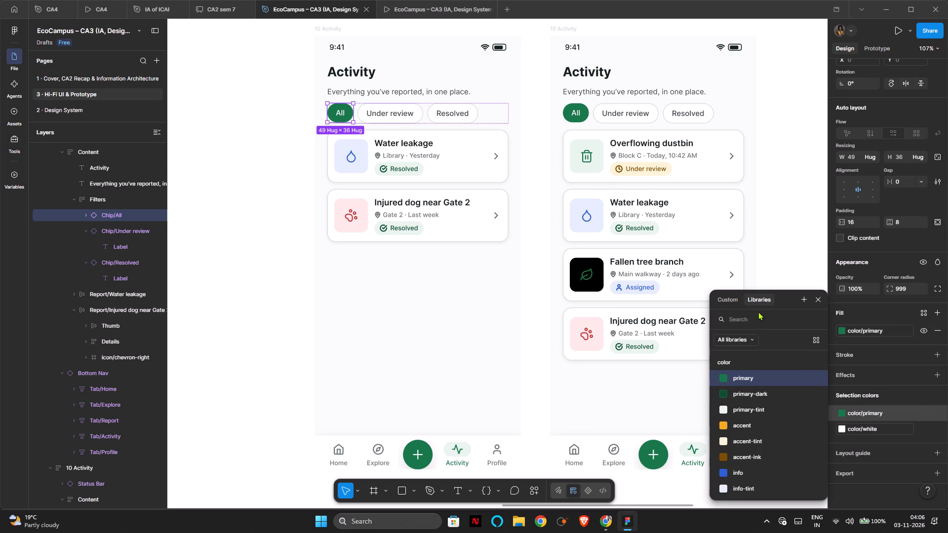
click(732, 299)
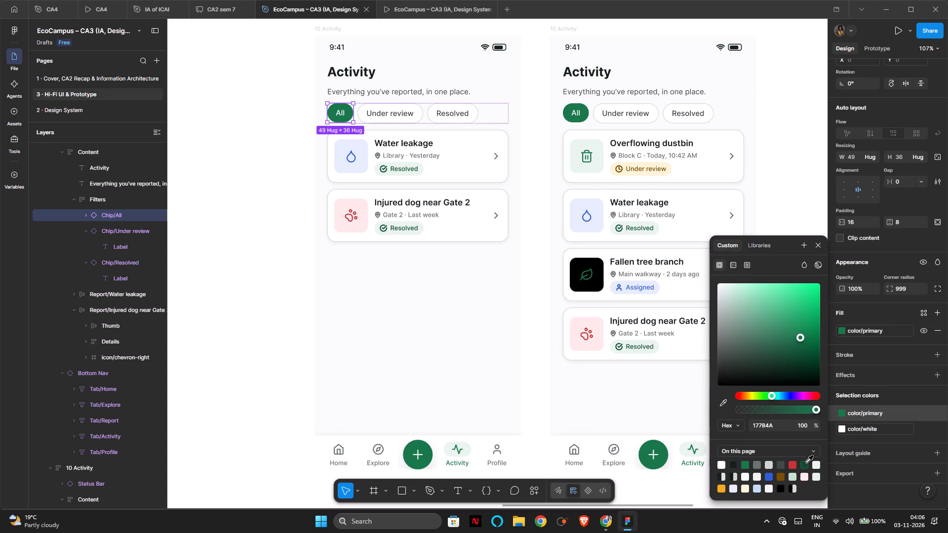
click(781, 421)
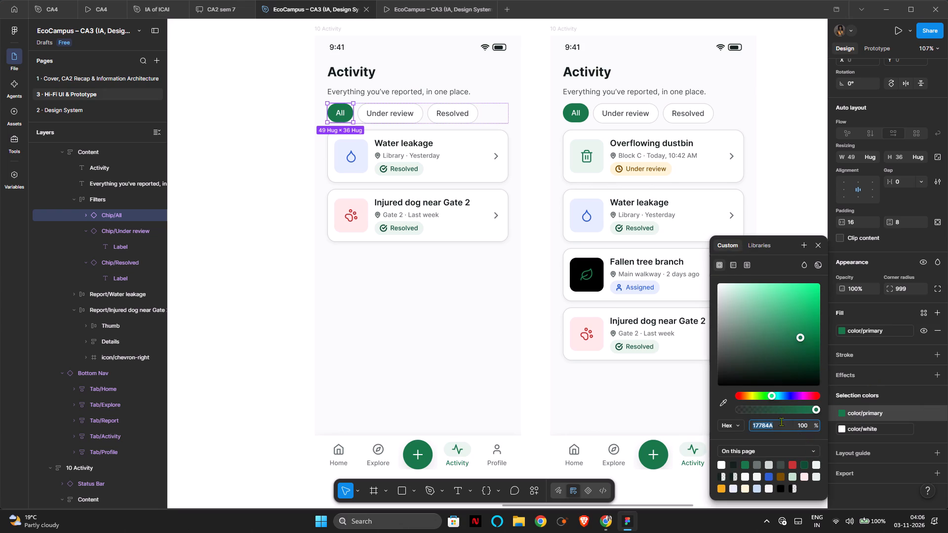
key(ctrl+c)
Set the fill of the Resolved chip on the duplicated Activity screen to the copied green, 17784A.
click(439, 340)
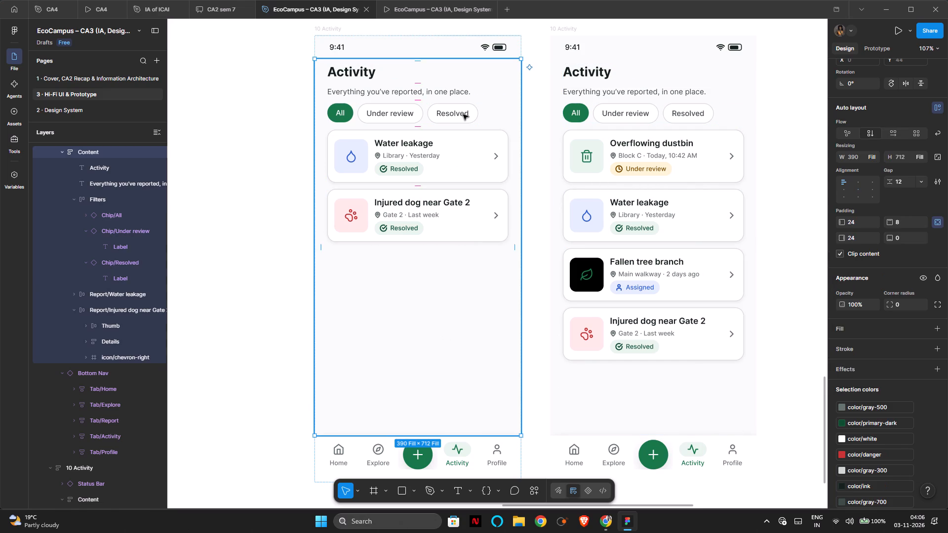
double_click(463, 114)
double_click(471, 116)
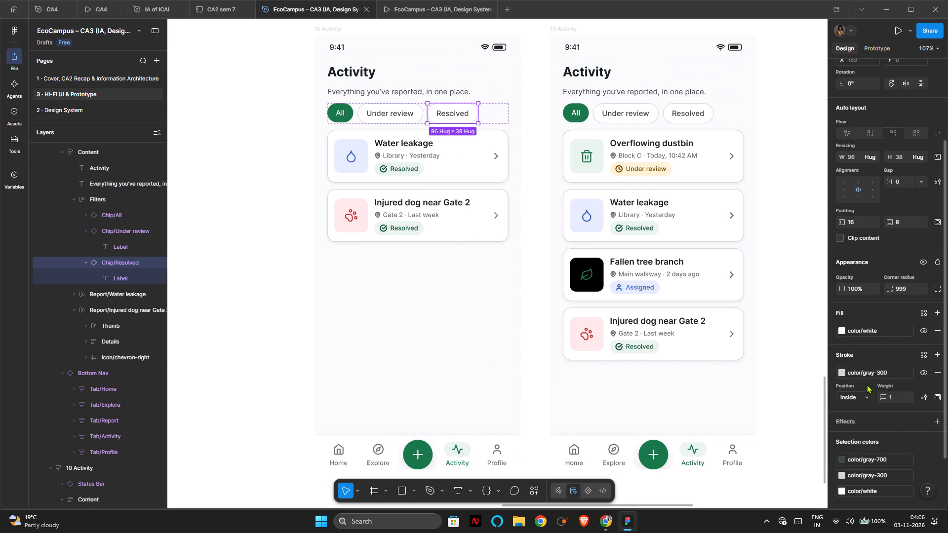
click(870, 326)
click(726, 293)
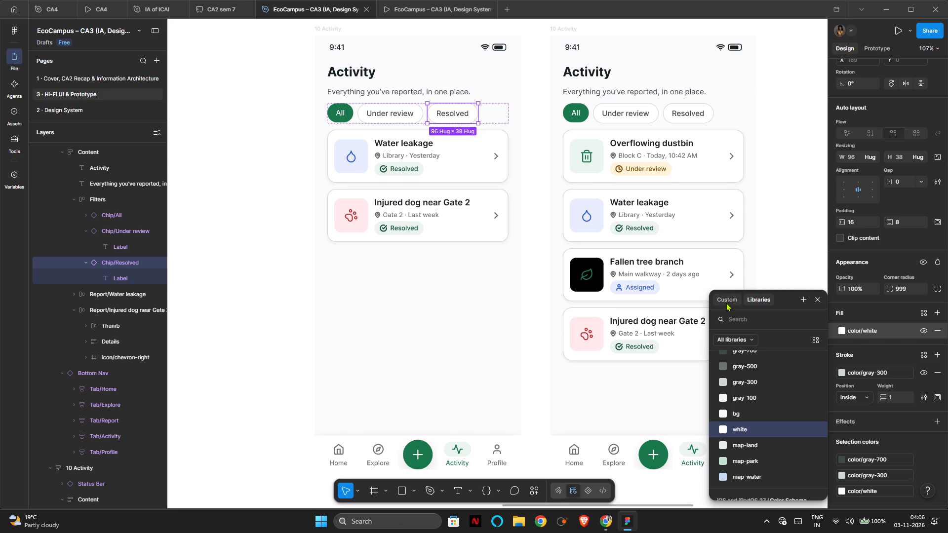
click(726, 303)
double_click(770, 424)
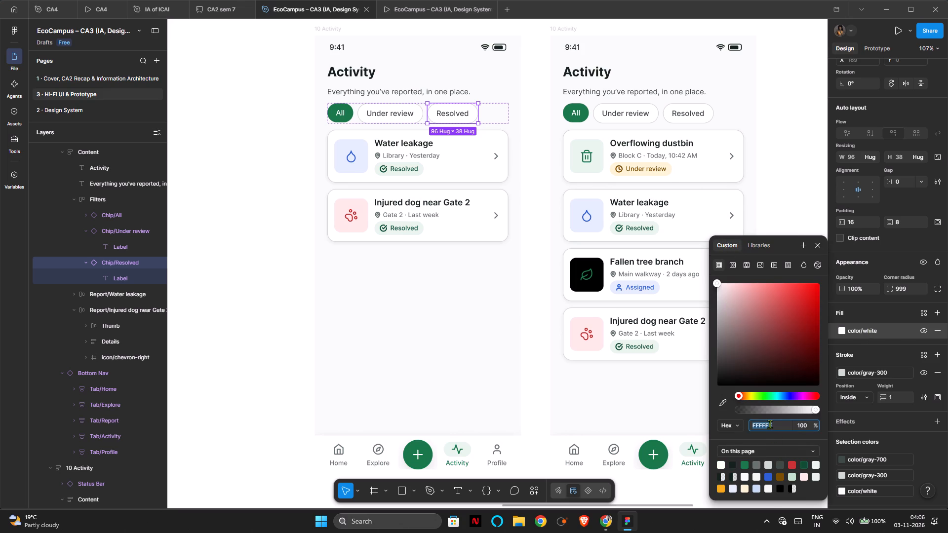
key(ctrl+v)
key(Return)
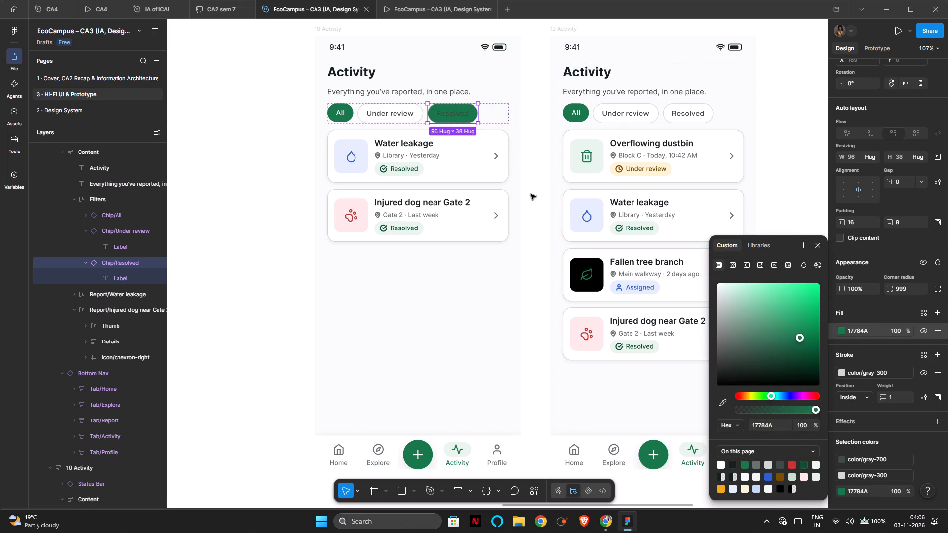
Apply the bg library colour to the Resolved chip's label text on the duplicated Activity screen.
double_click(453, 116)
click(453, 116)
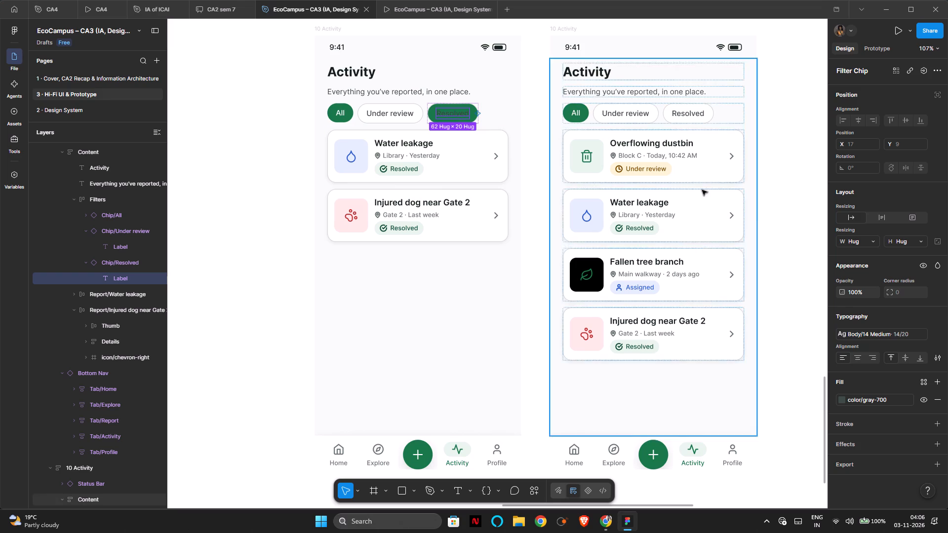
click(857, 395)
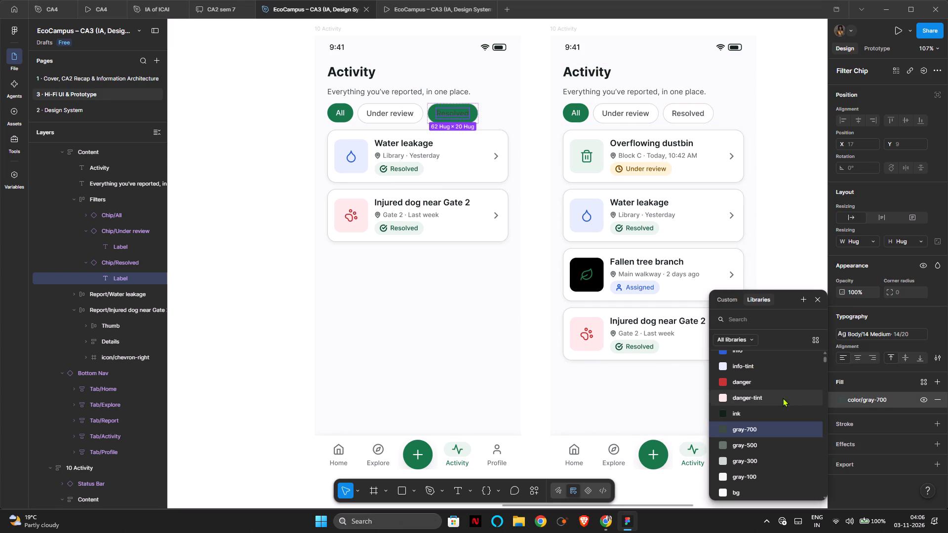
click(743, 490)
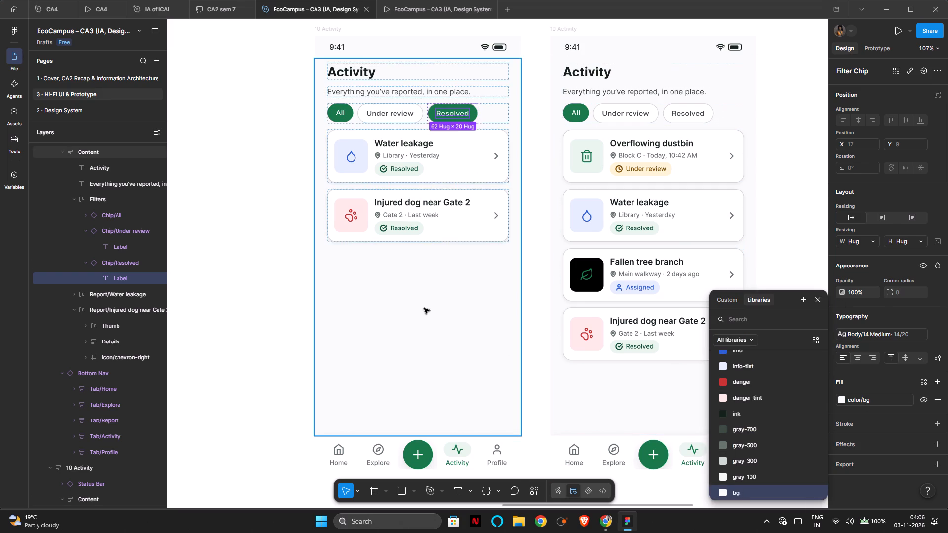
click(424, 308)
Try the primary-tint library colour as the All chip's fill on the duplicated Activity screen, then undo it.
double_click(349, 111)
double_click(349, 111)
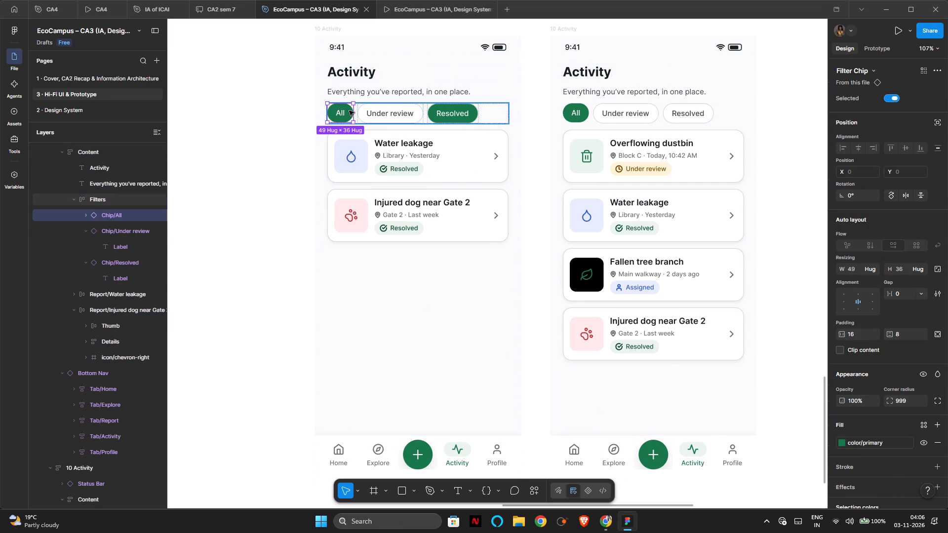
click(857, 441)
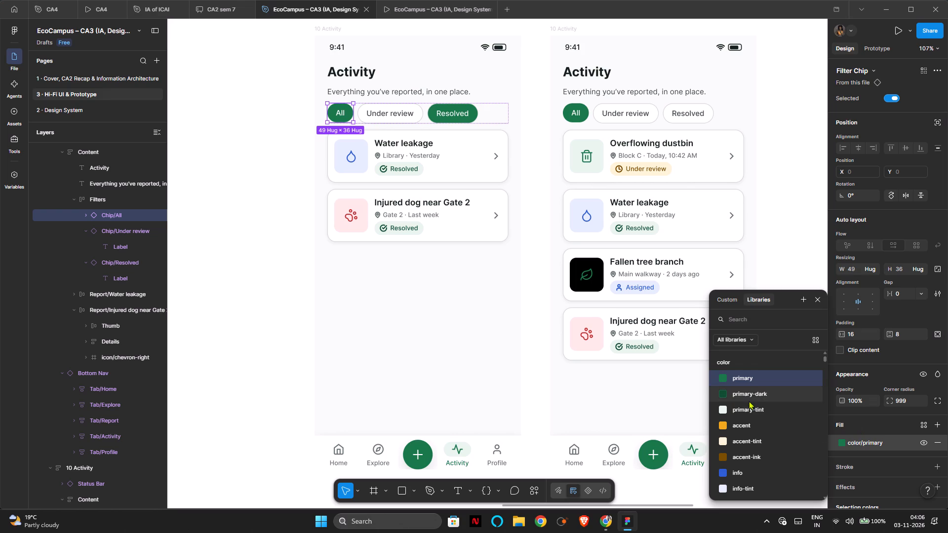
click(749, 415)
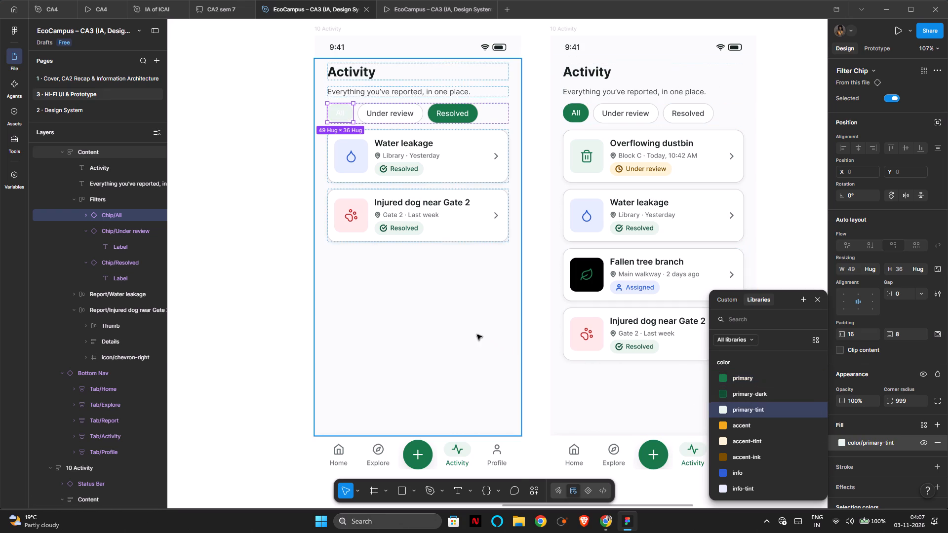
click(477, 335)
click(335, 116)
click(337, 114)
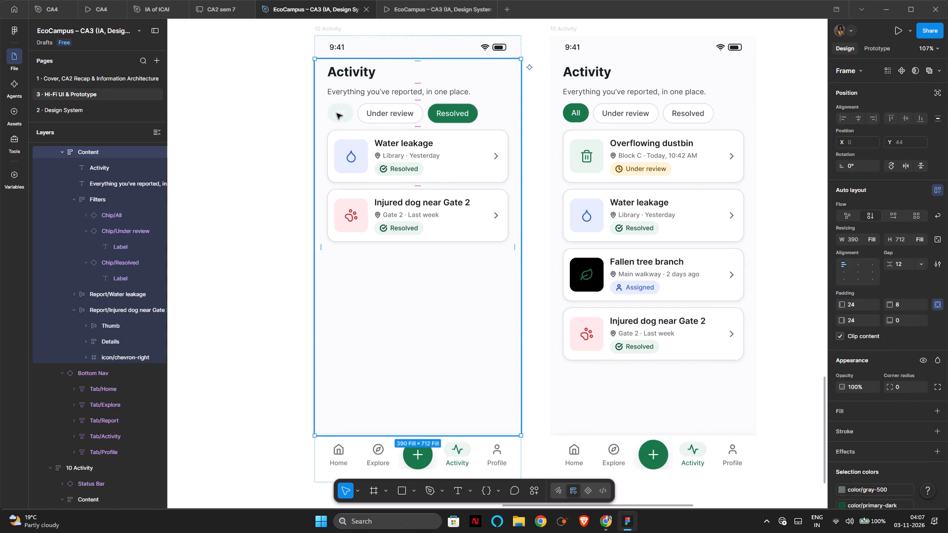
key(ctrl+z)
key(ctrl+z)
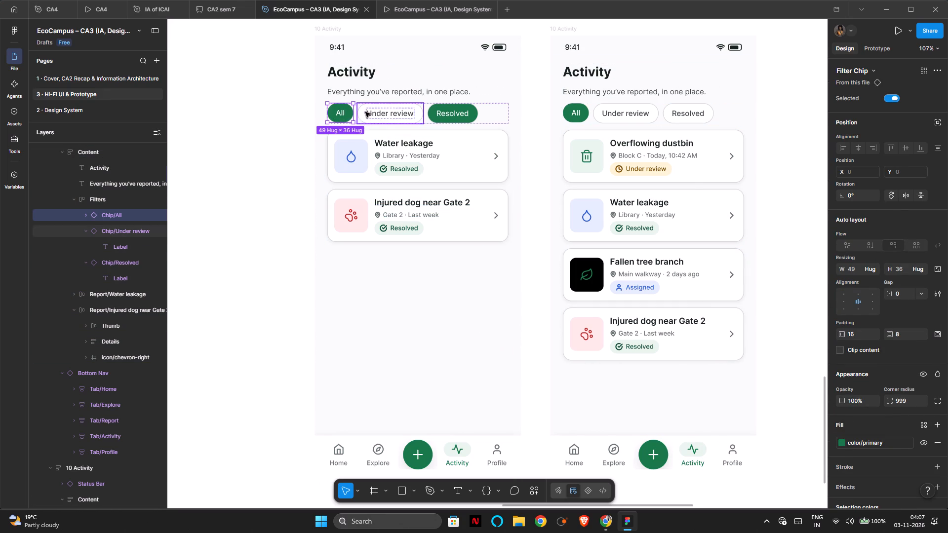
Change the All chip's green fill on the duplicated Activity screen to the custom near-white F3F8F5.
double_click(344, 113)
double_click(344, 113)
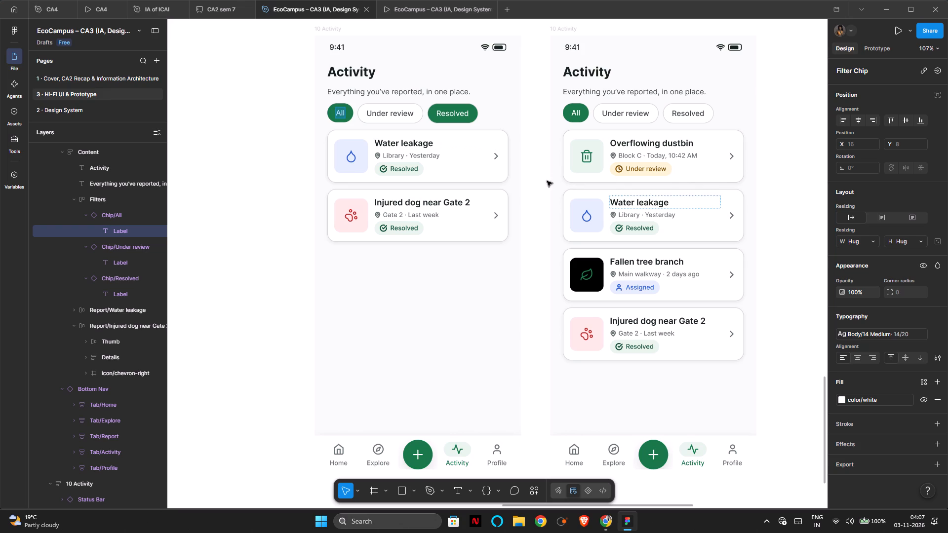
click(349, 117)
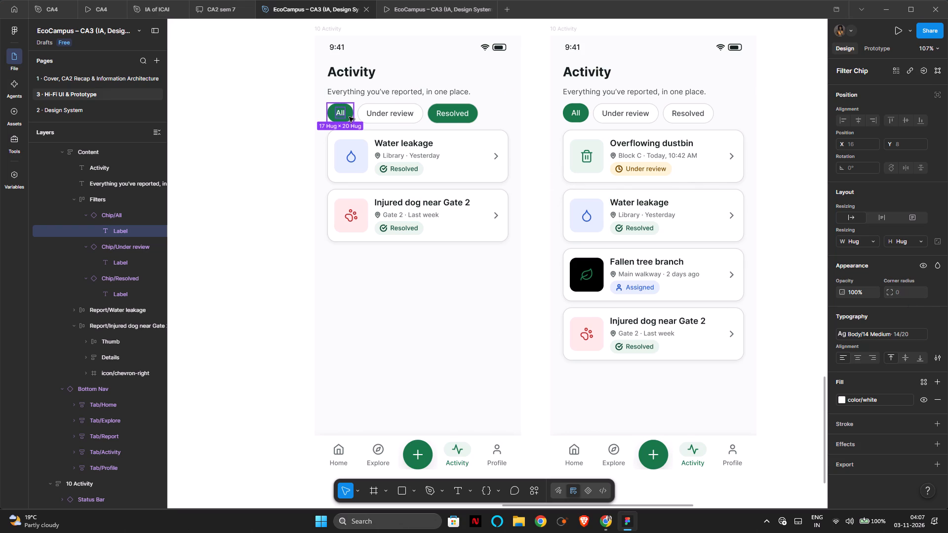
double_click(349, 117)
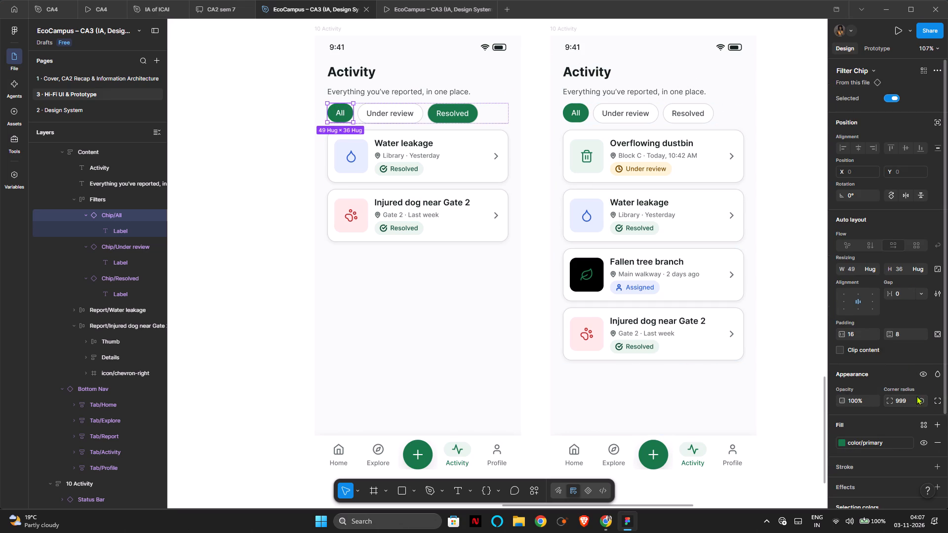
double_click(350, 115)
double_click(338, 118)
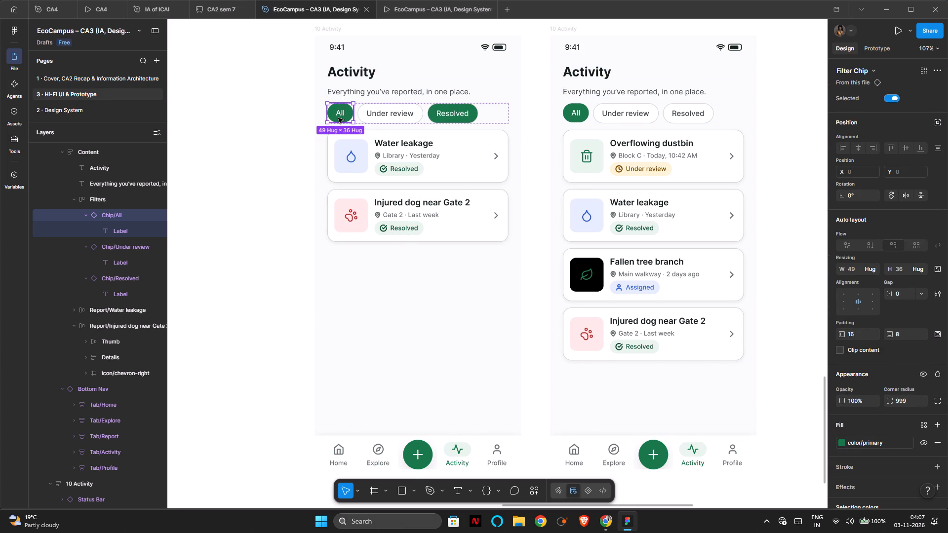
double_click(338, 121)
click(338, 121)
scroll(388, 220, up, 4)
click(205, 209)
click(122, 219)
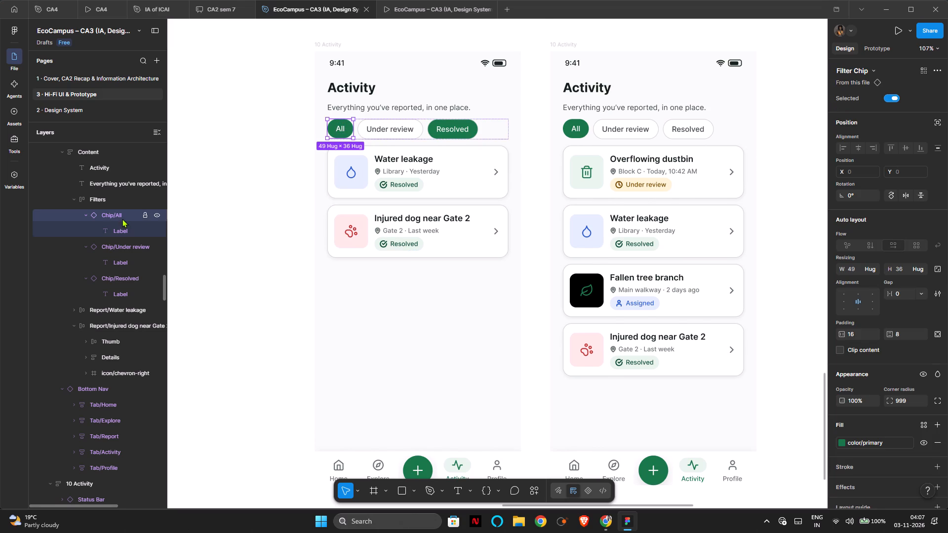
scroll(883, 418, down, 4)
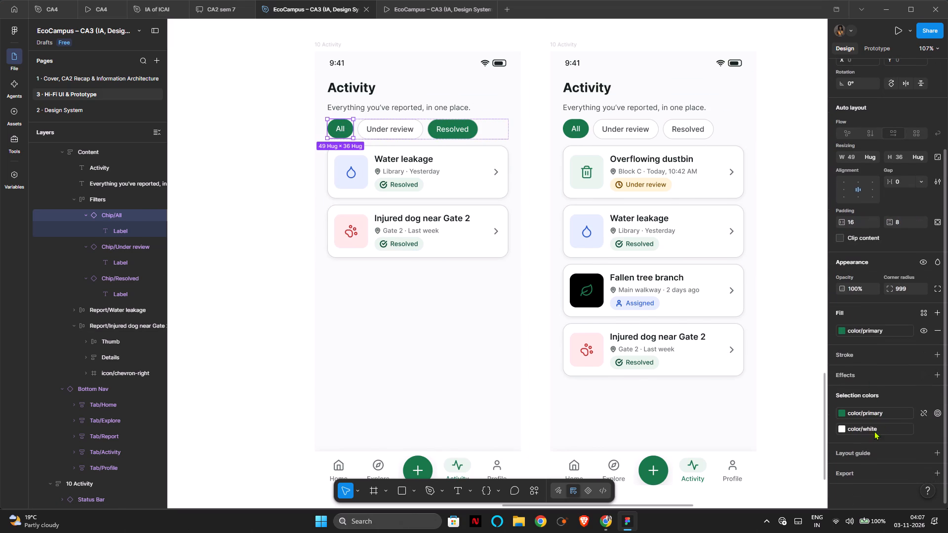
click(879, 414)
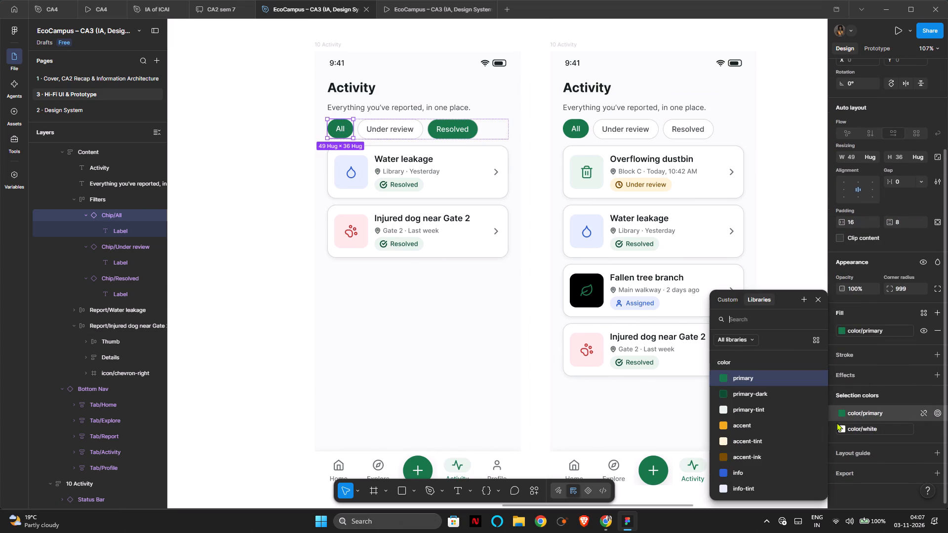
click(724, 297)
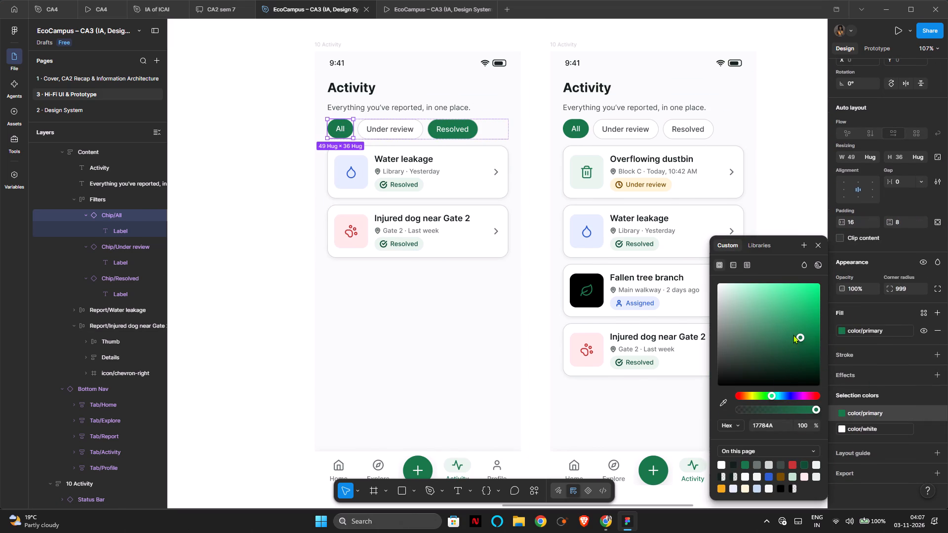
drag(798, 335, 660, 260)
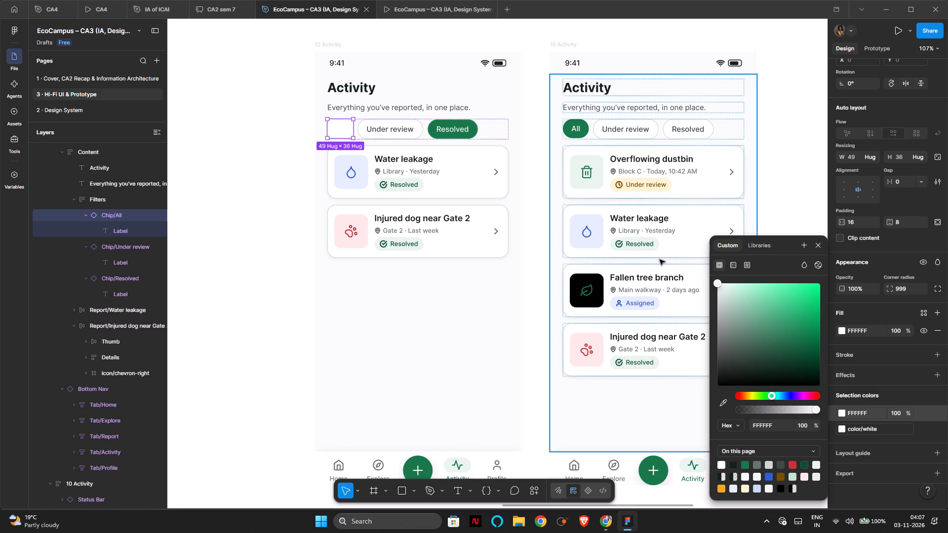
drag(719, 282, 719, 286)
Recolour the All chip's white label text on the duplicated Activity screen with the gray-700 library colour.
click(860, 429)
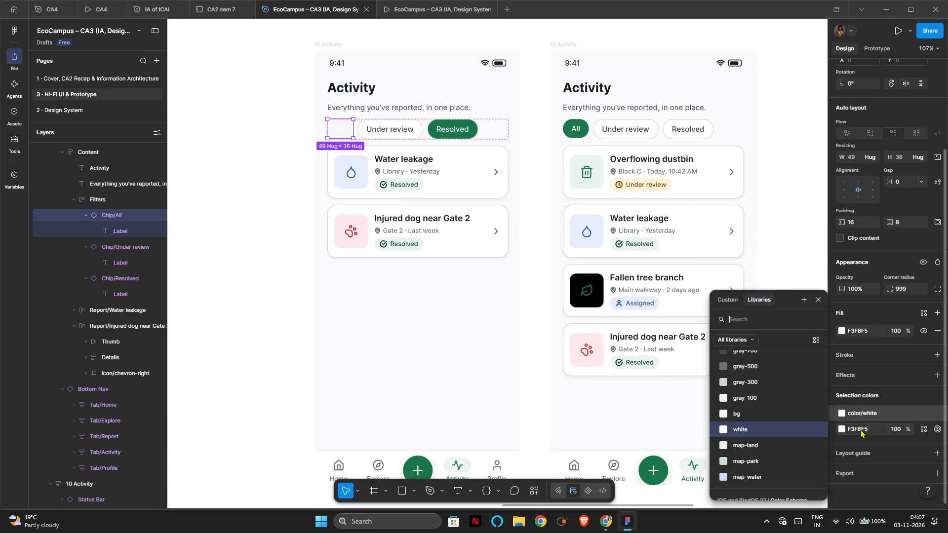
click(734, 354)
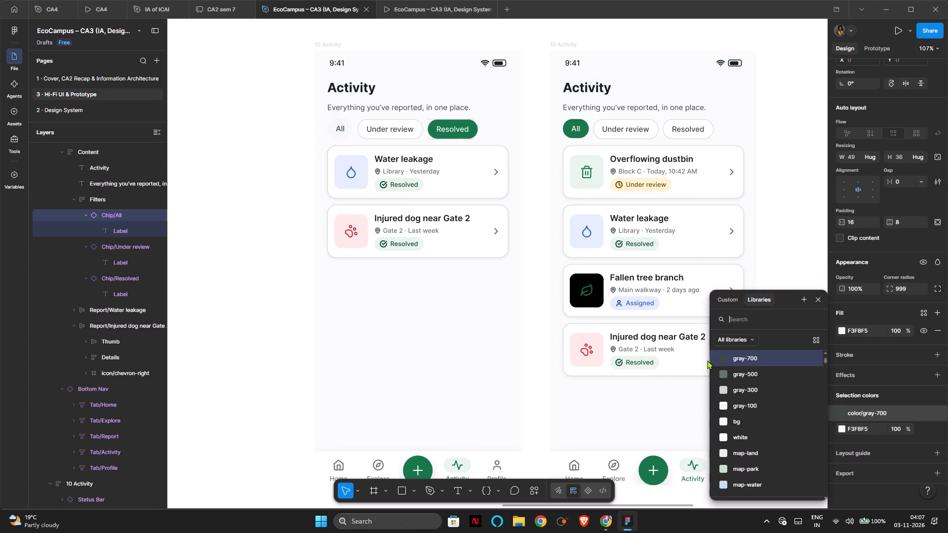
click(460, 318)
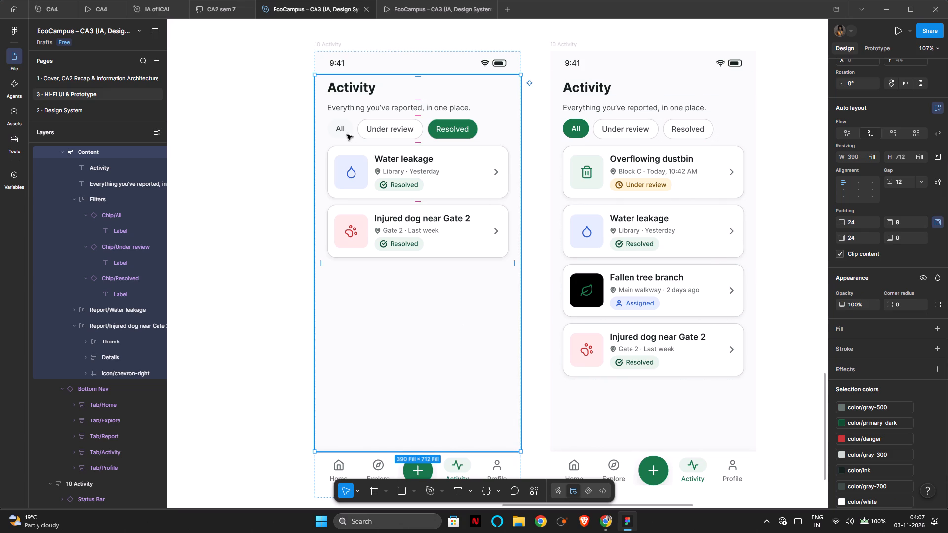
Inspect the fill colour of the Under review chip on the duplicated Activity screen for comparison with the All chip.
double_click(343, 134)
double_click(343, 134)
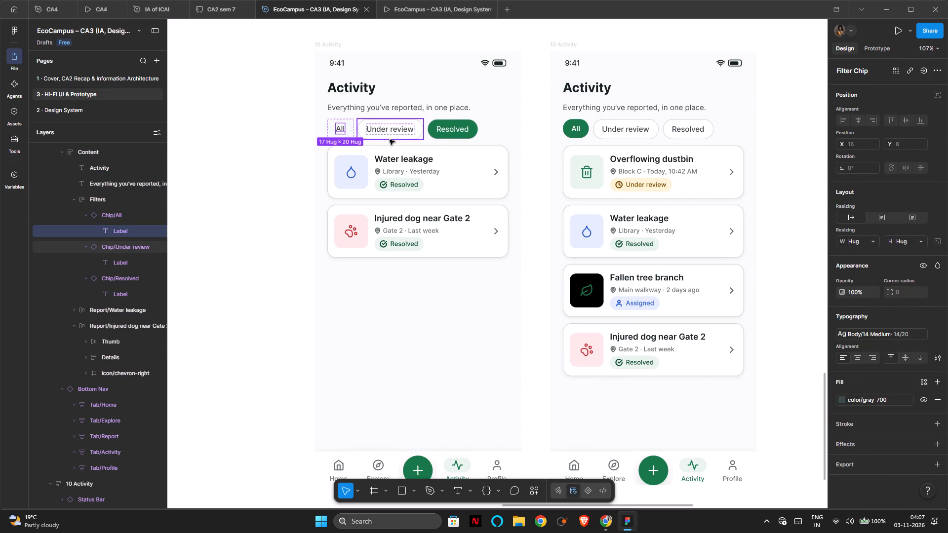
click(390, 140)
scroll(864, 422, down, 3)
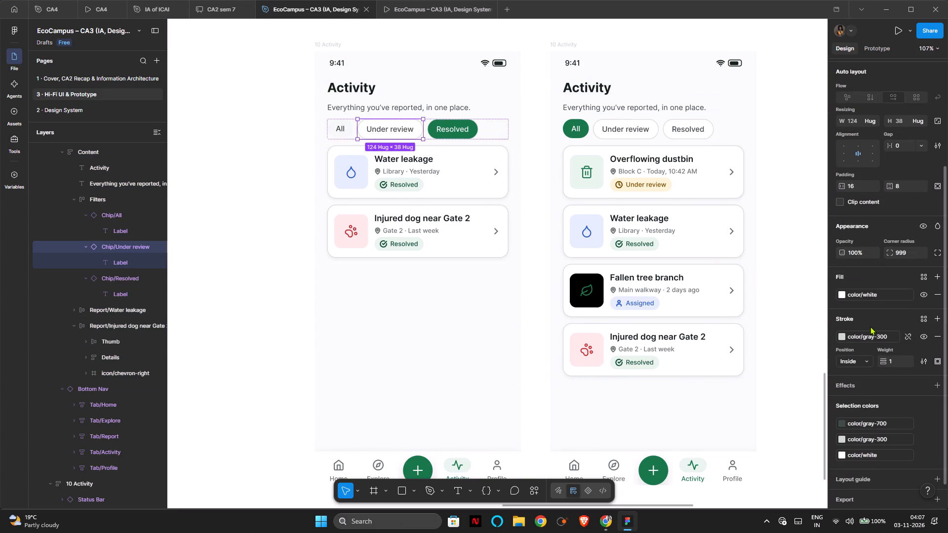
click(869, 300)
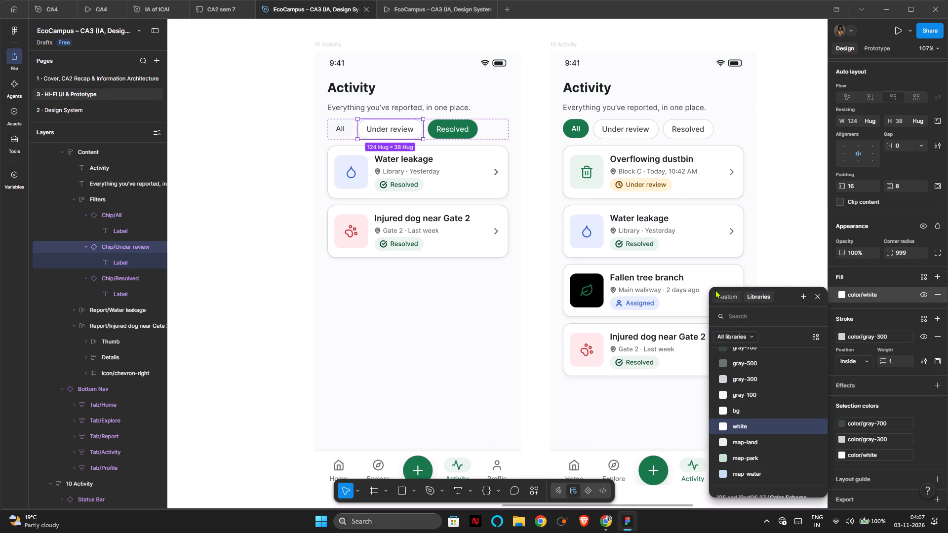
click(715, 290)
click(717, 291)
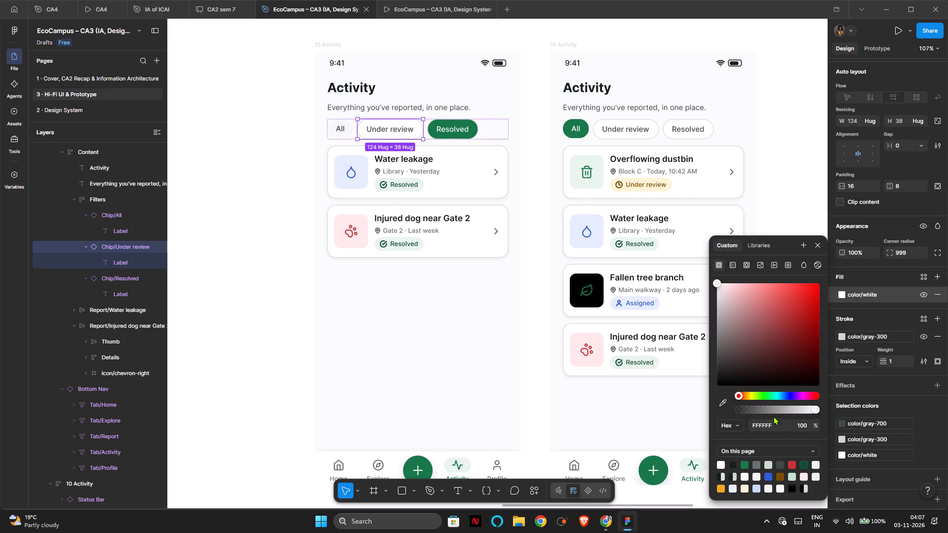
click(450, 341)
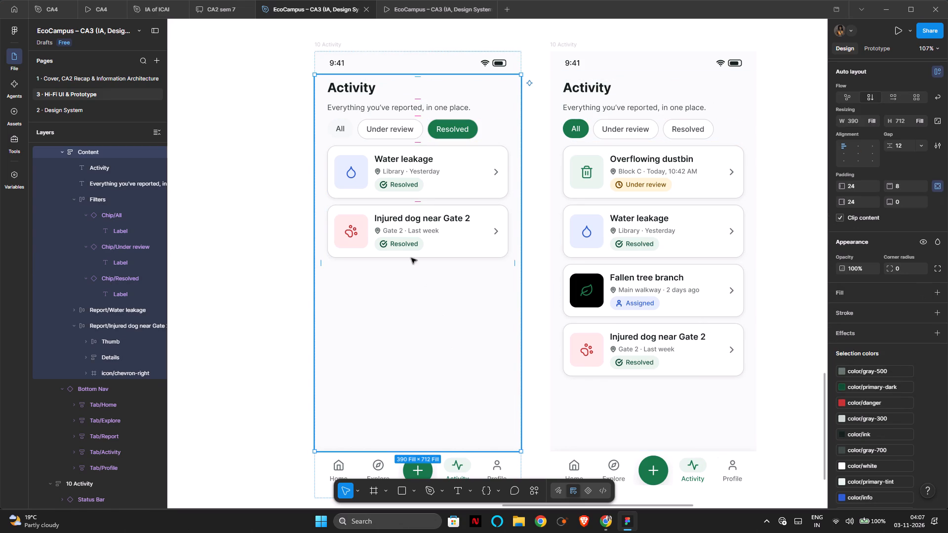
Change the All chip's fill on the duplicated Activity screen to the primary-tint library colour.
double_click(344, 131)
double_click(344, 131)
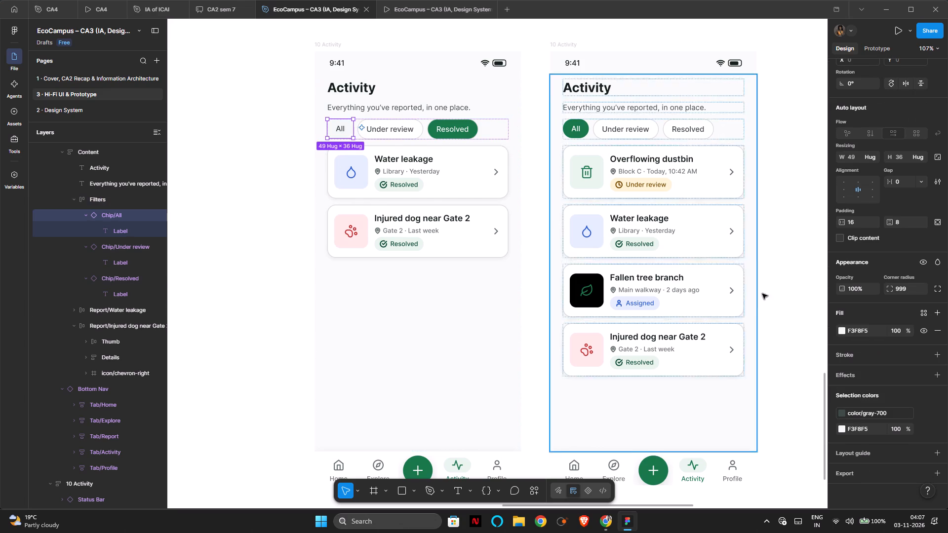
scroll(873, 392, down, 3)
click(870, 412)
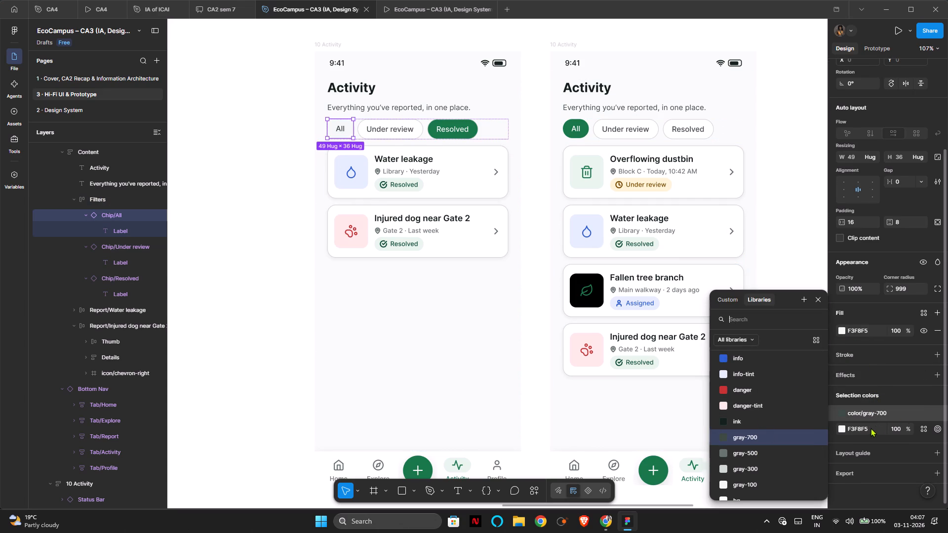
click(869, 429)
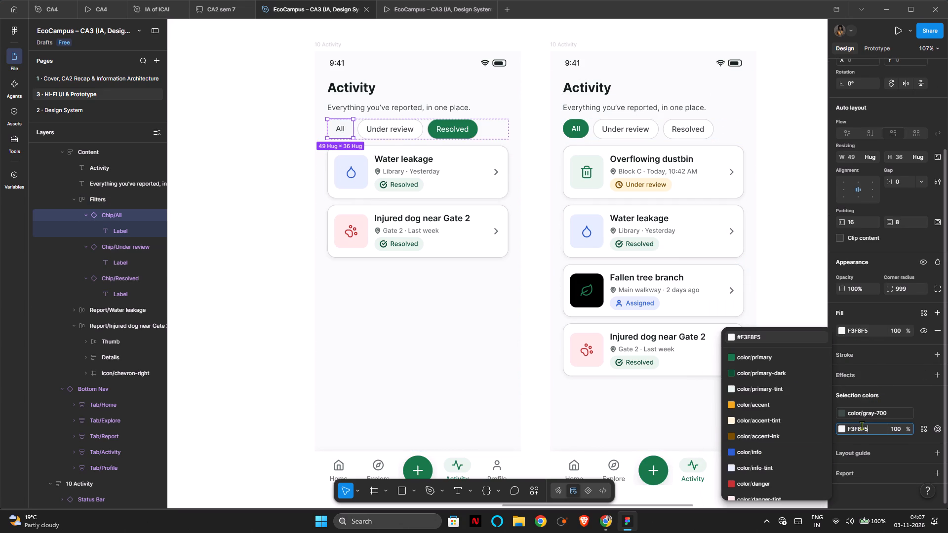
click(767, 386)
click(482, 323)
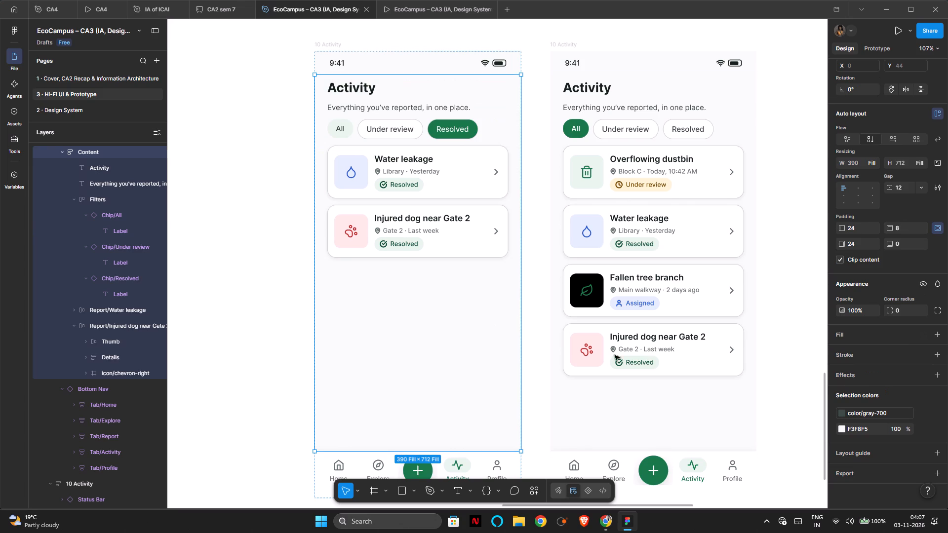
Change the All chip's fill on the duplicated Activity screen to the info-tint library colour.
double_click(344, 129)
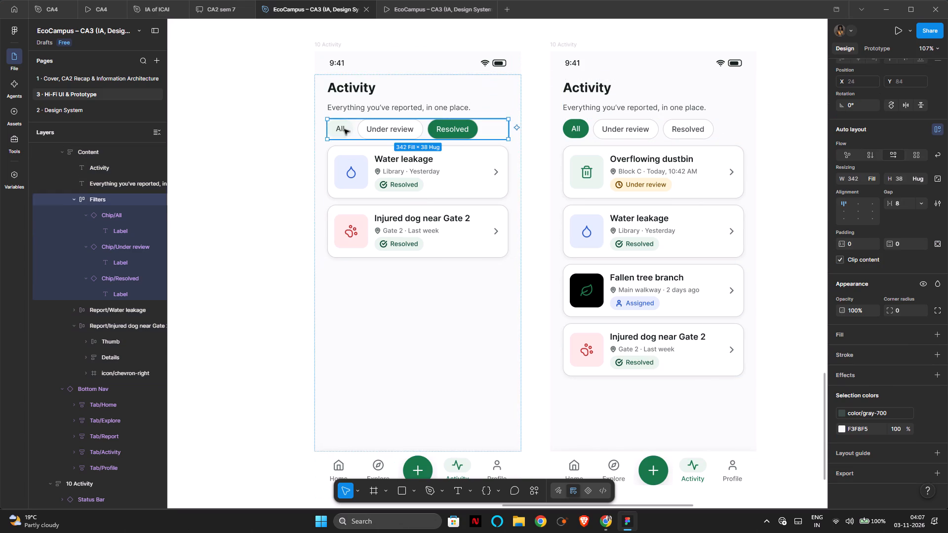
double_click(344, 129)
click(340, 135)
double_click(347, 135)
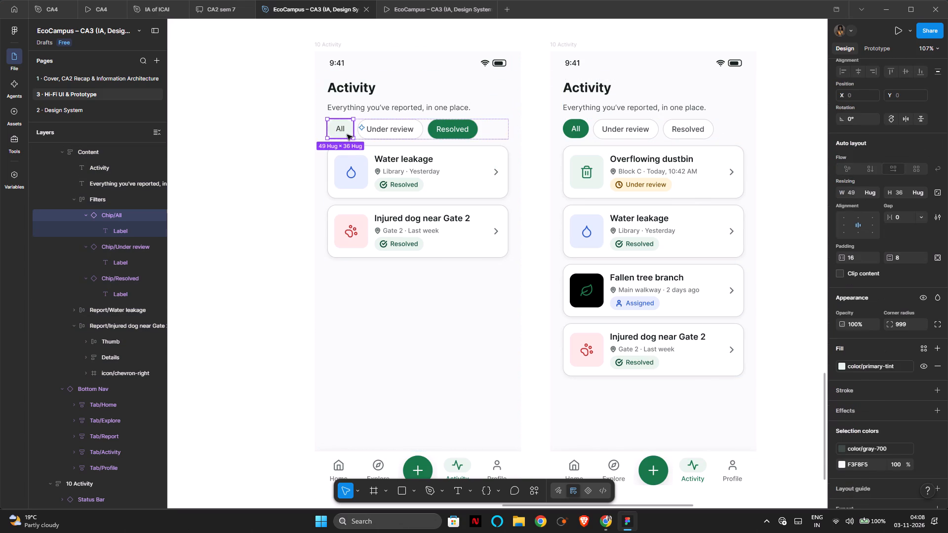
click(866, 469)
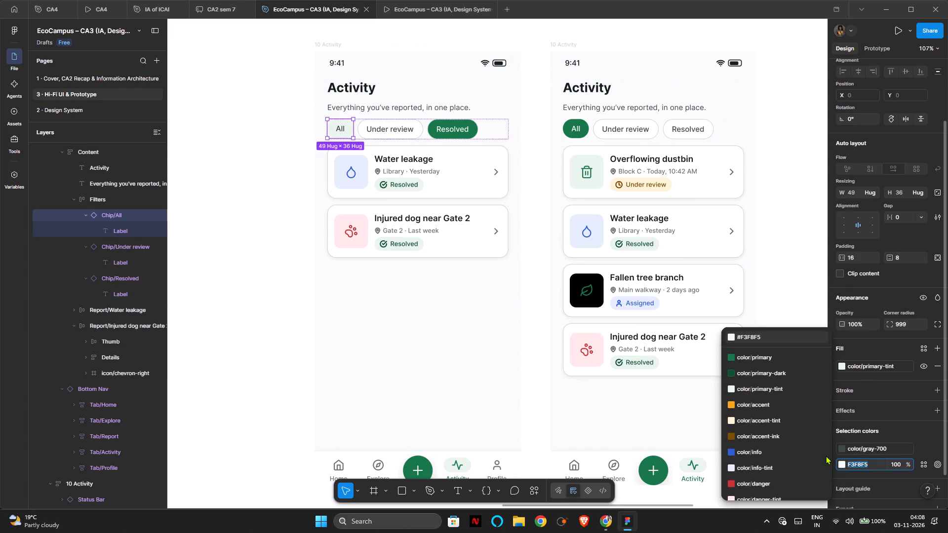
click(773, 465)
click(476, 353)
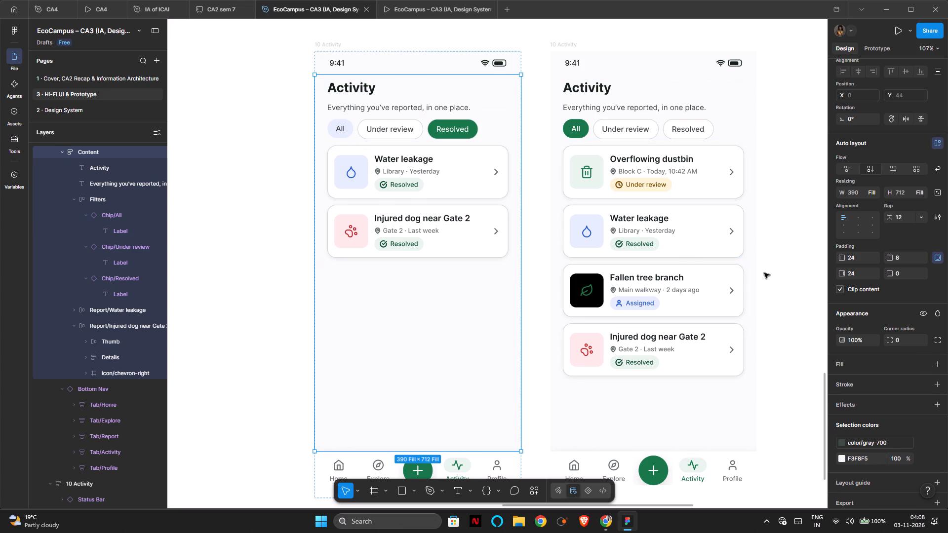
Add a light grey CDD6D1 stroke to the All chip on the duplicated Activity screen.
double_click(345, 131)
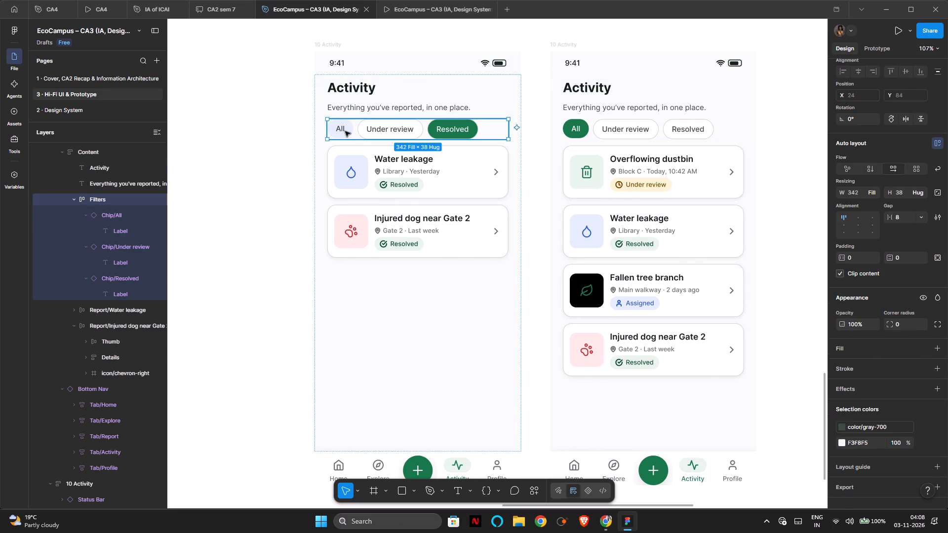
double_click(345, 131)
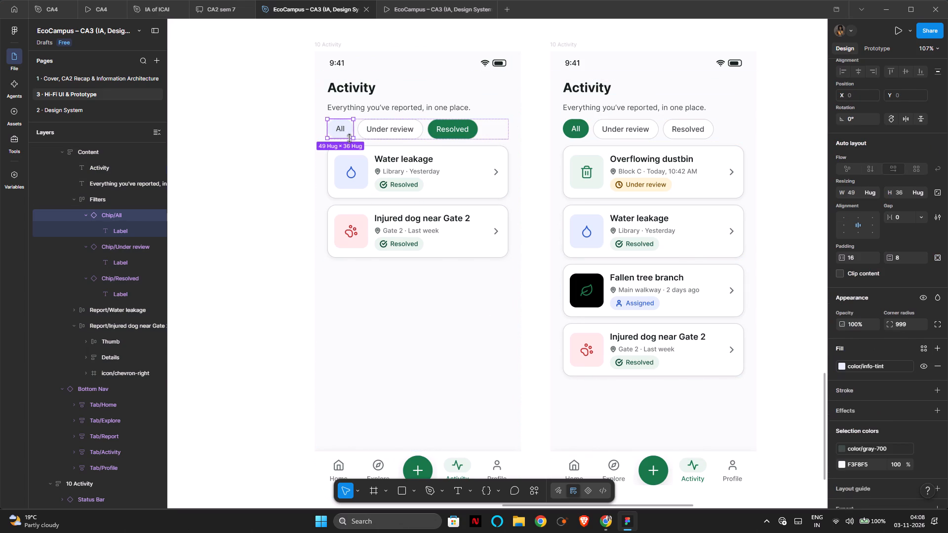
double_click(341, 134)
click(351, 133)
double_click(345, 135)
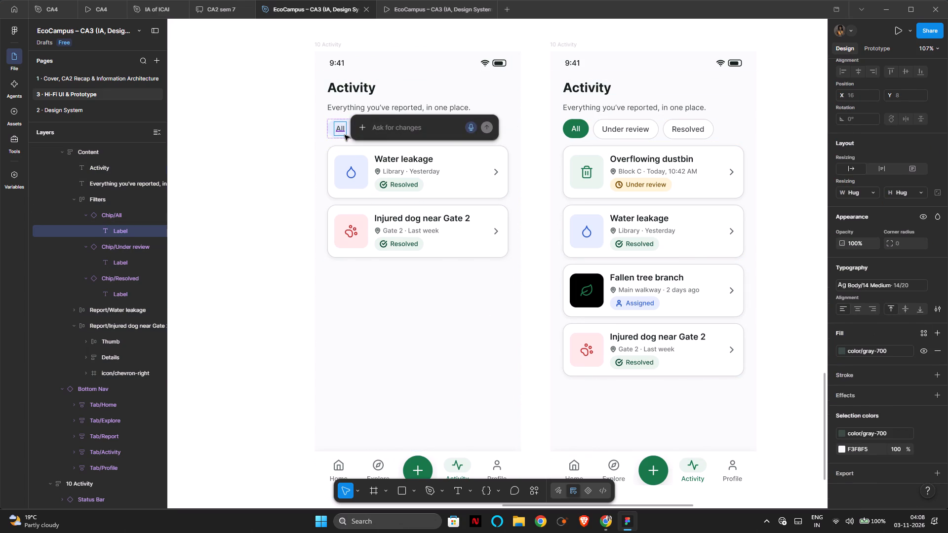
click(303, 144)
double_click(348, 135)
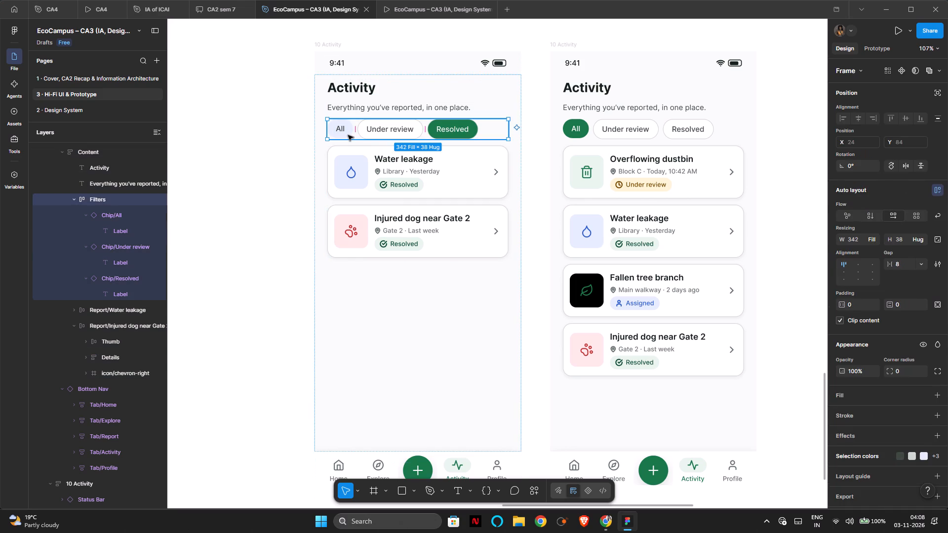
double_click(348, 135)
scroll(901, 455, down, 3)
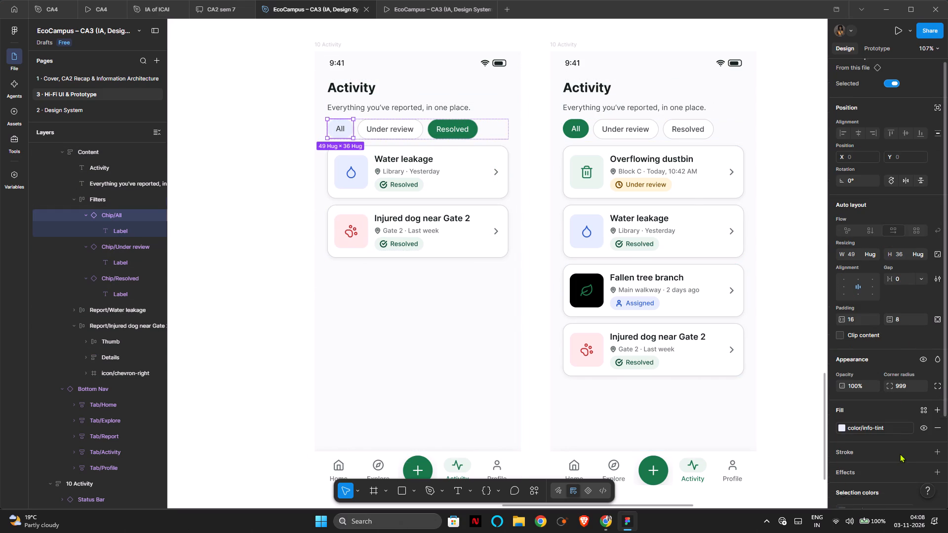
scroll(900, 454, down, 2)
click(858, 349)
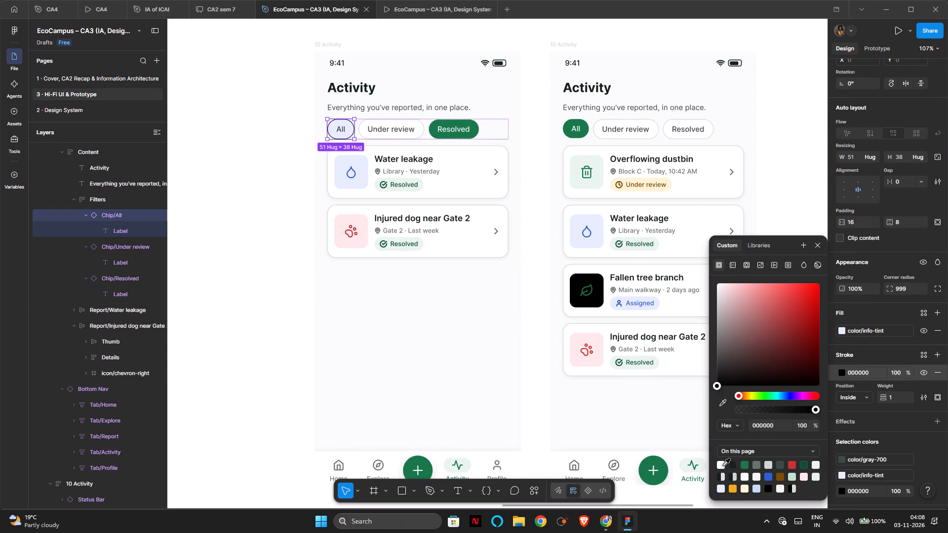
click(770, 464)
click(426, 344)
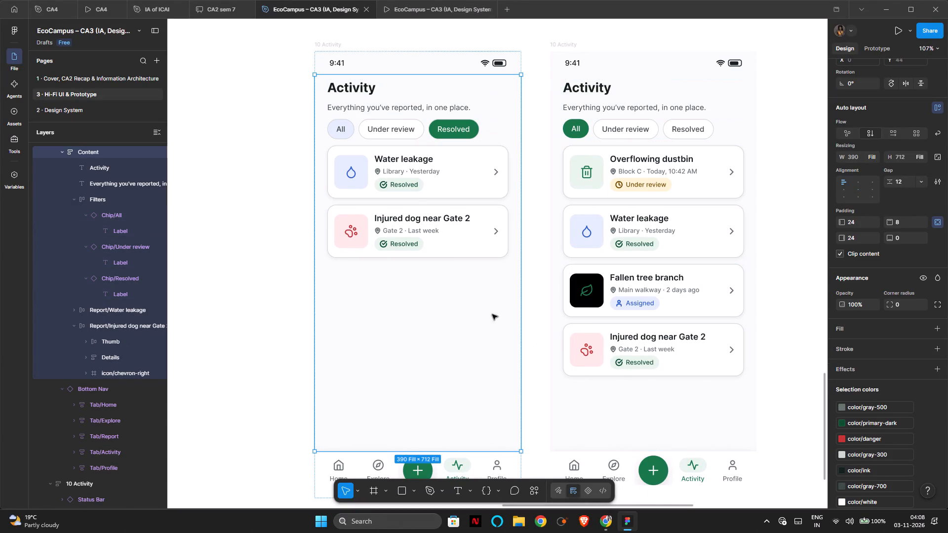
Change the All chip's info-tint fill on the duplicated Activity screen to a custom white.
triple_click(347, 131)
double_click(347, 131)
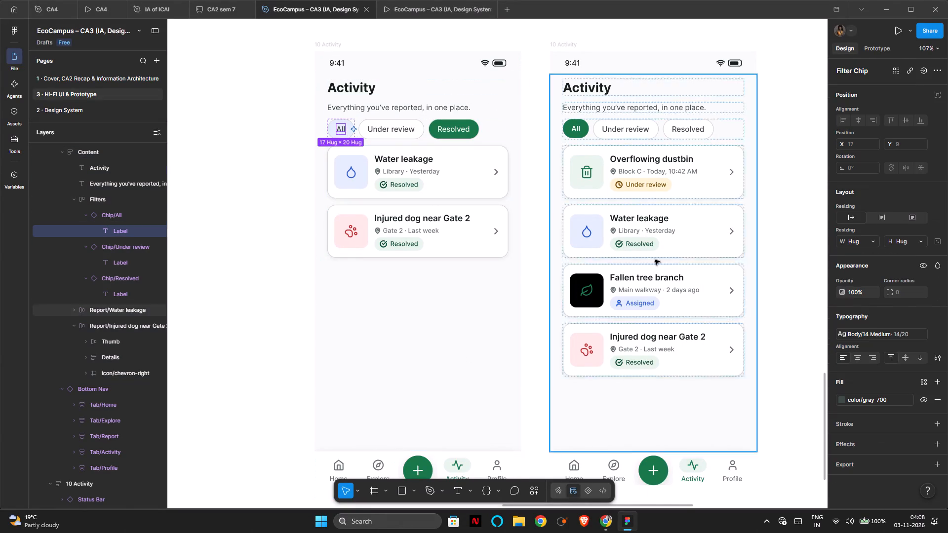
click(352, 130)
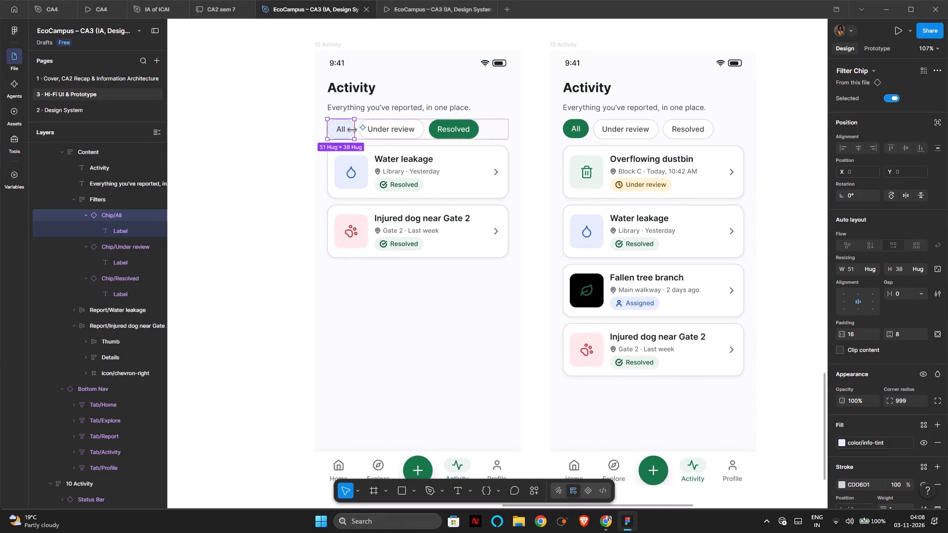
click(352, 130)
click(346, 132)
scroll(851, 382, down, 6)
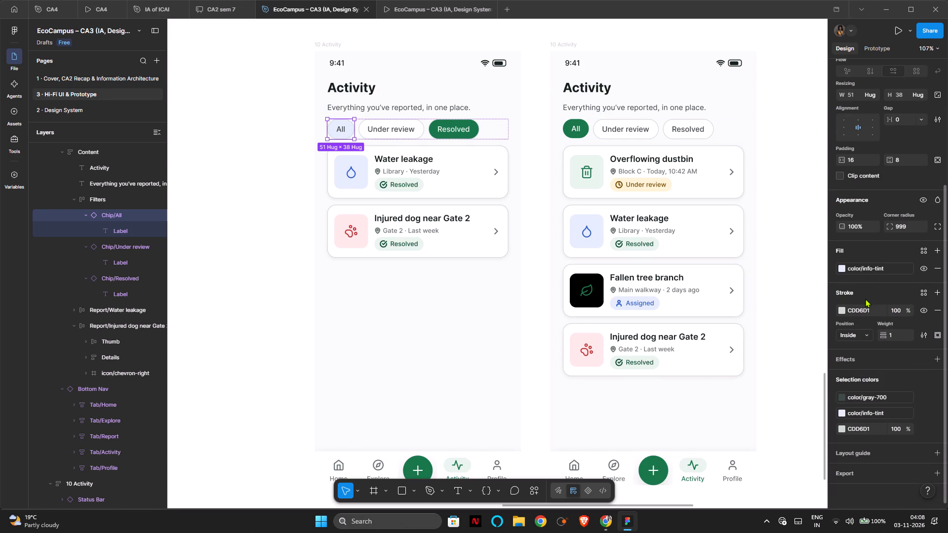
click(865, 299)
click(860, 312)
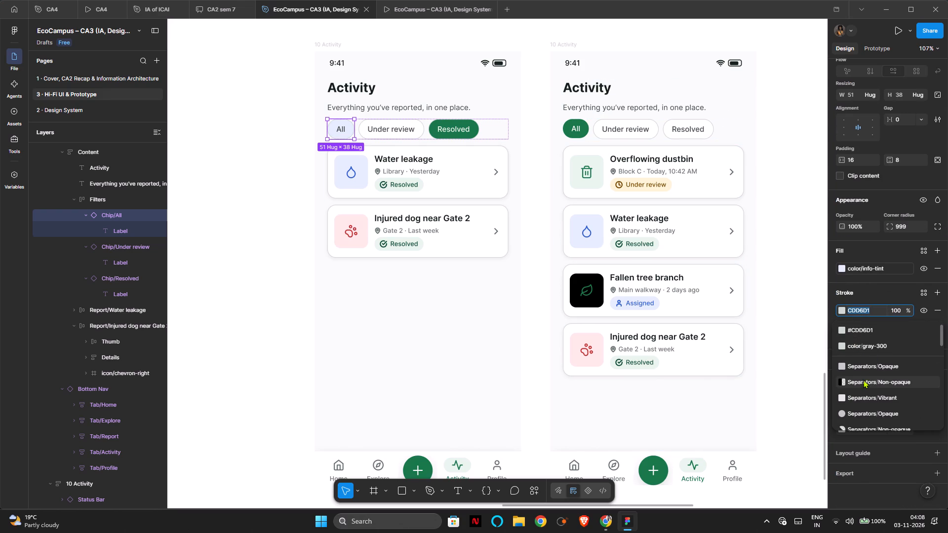
click(863, 267)
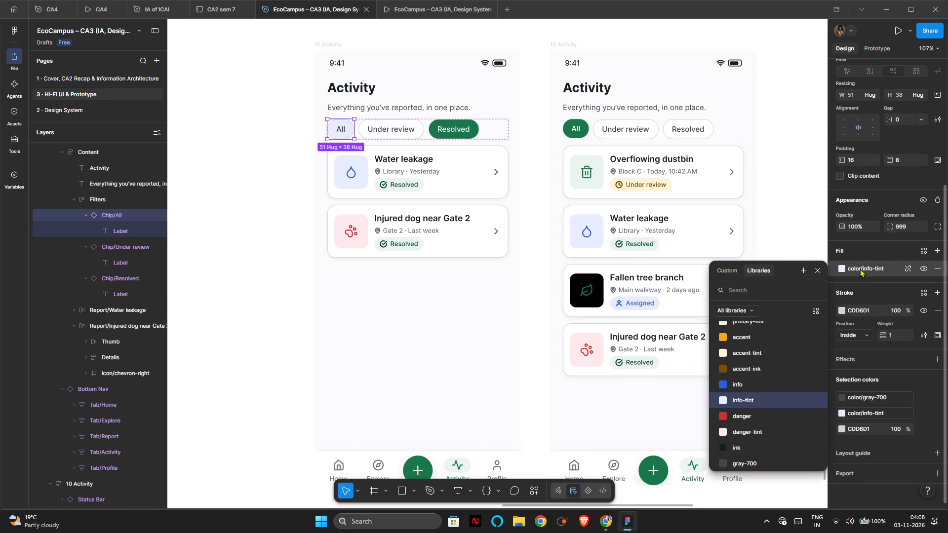
click(744, 270)
click(736, 272)
drag(728, 281, 669, 274)
click(522, 289)
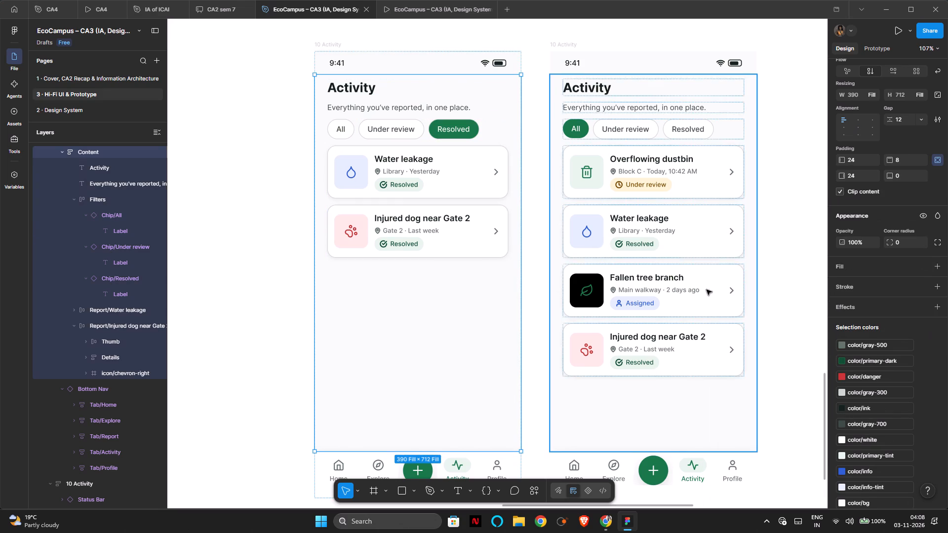
Inspect the prototype connections of the Resolved and Under review chips on the original Activity screen.
click(799, 179)
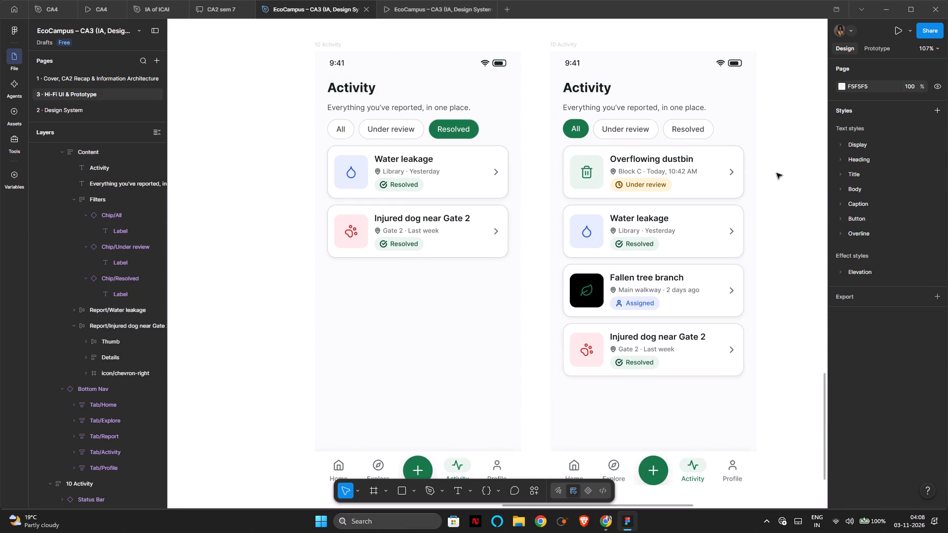
click(682, 63)
click(568, 45)
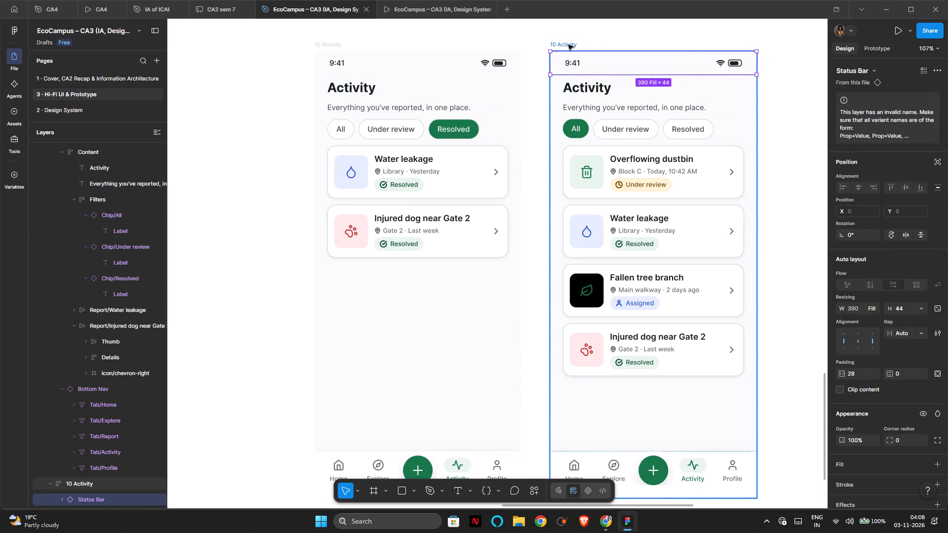
click(474, 144)
click(685, 166)
double_click(689, 134)
double_click(689, 134)
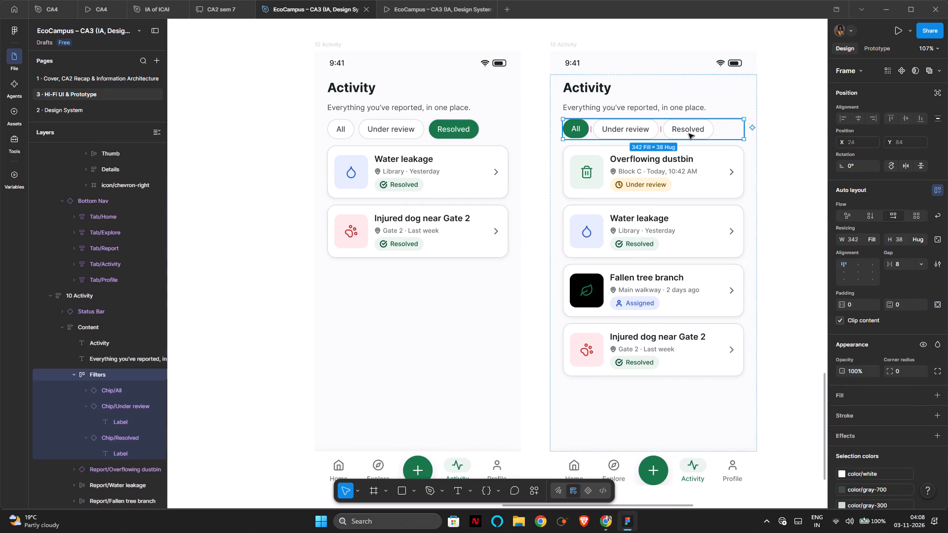
click(873, 48)
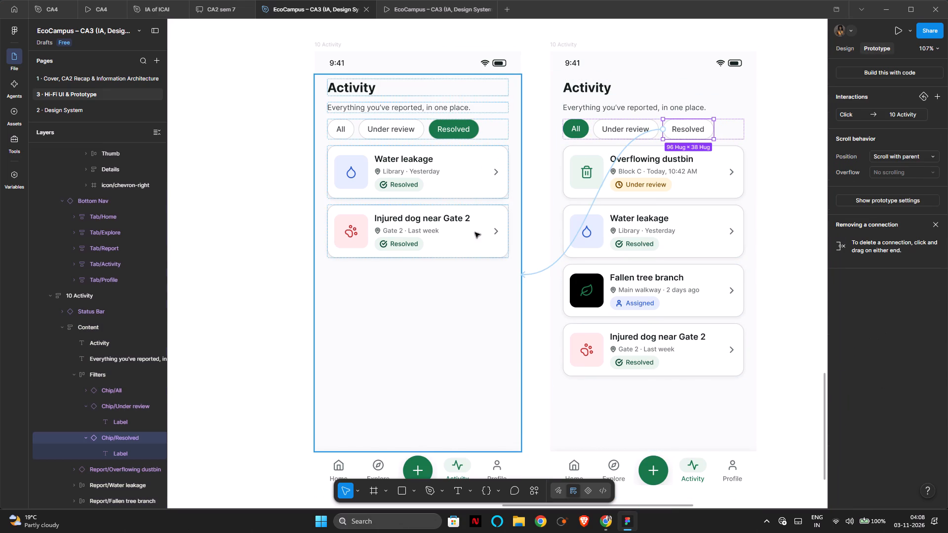
click(783, 204)
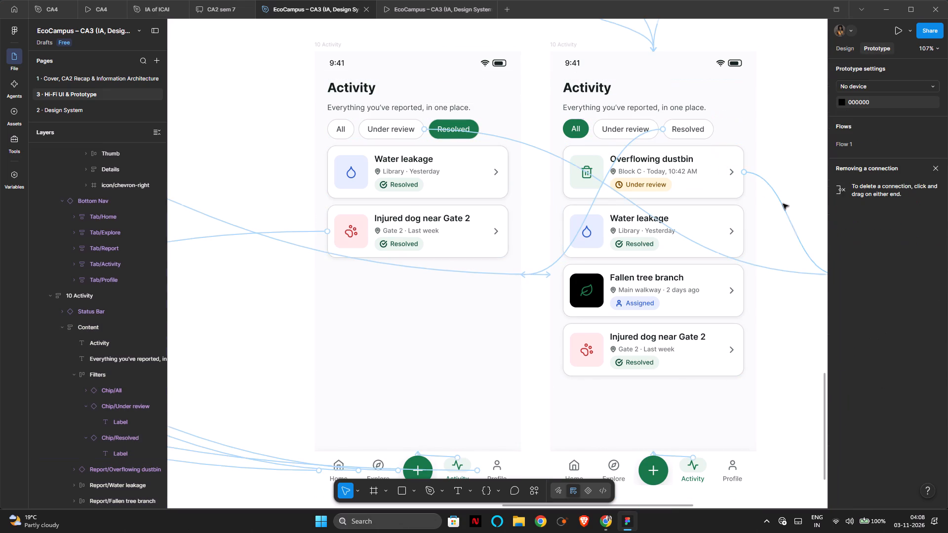
scroll(781, 205, left, 5)
double_click(415, 127)
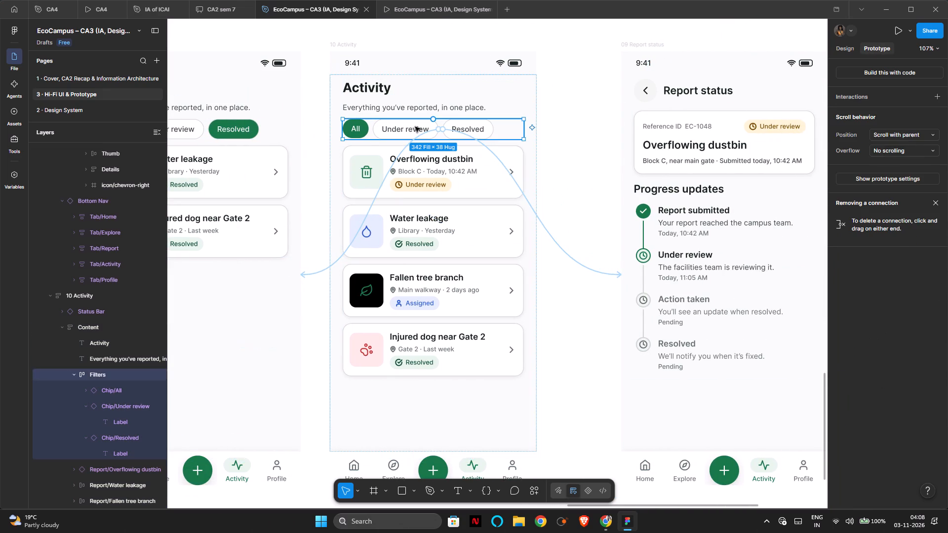
double_click(416, 128)
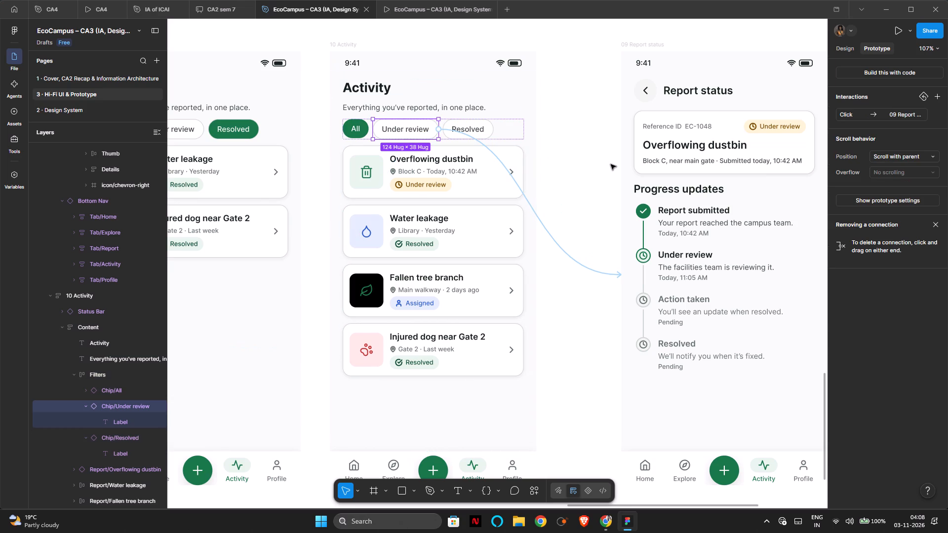
Look over the Activity, Report status, Profile, Explore and Urgent screens for elements still needing prototype connections.
scroll(577, 169, right, 1)
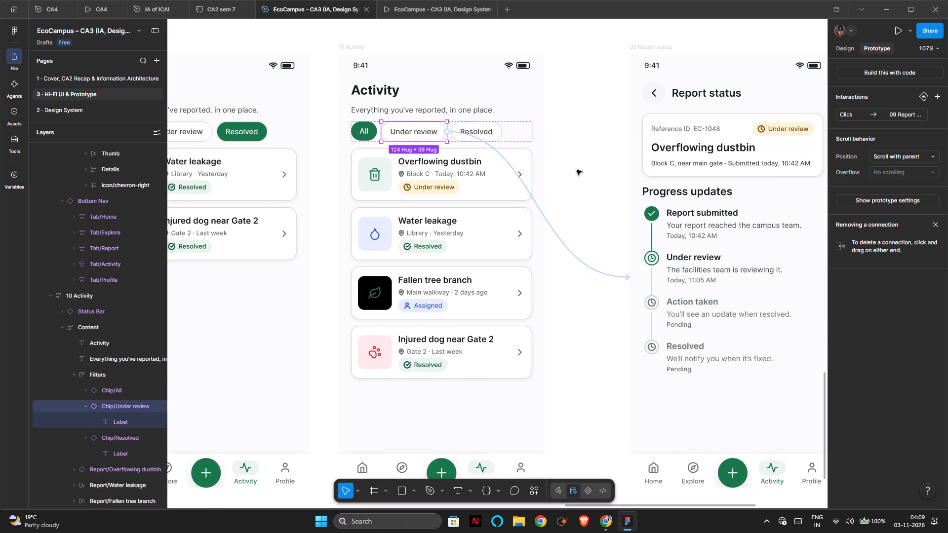
scroll(577, 170, up, 1)
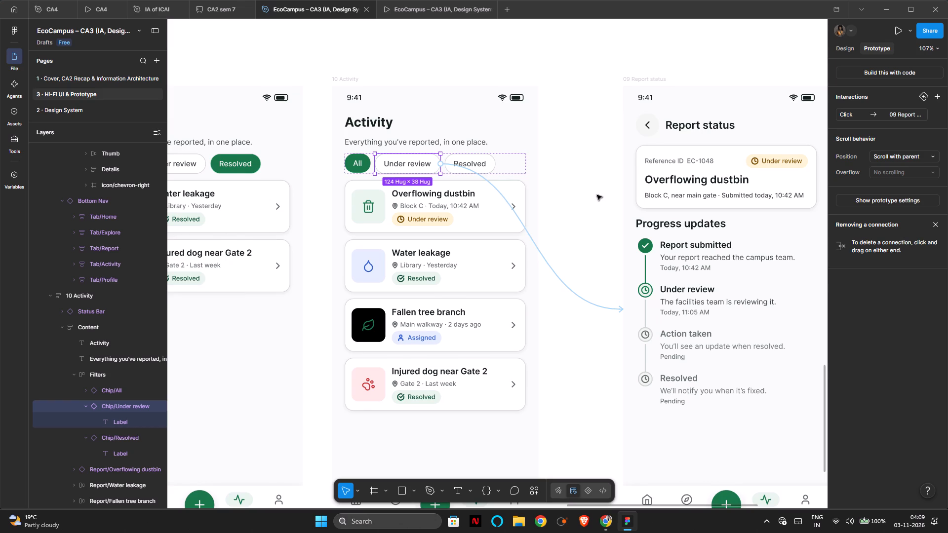
scroll(597, 188, down, 2)
scroll(595, 191, right, 3)
scroll(595, 192, up, 2)
scroll(595, 192, left, 1)
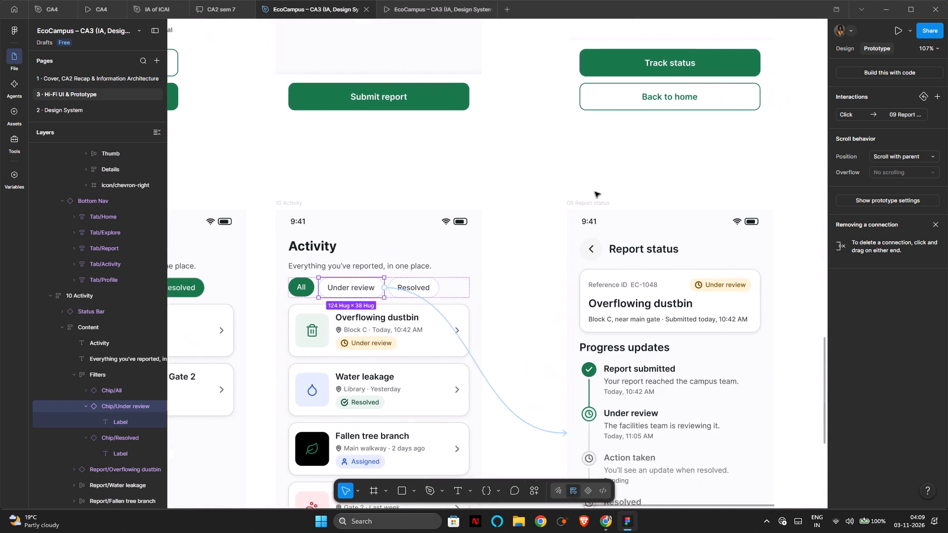
scroll(595, 192, down, 7)
scroll(595, 192, up, 2)
scroll(595, 192, right, 3)
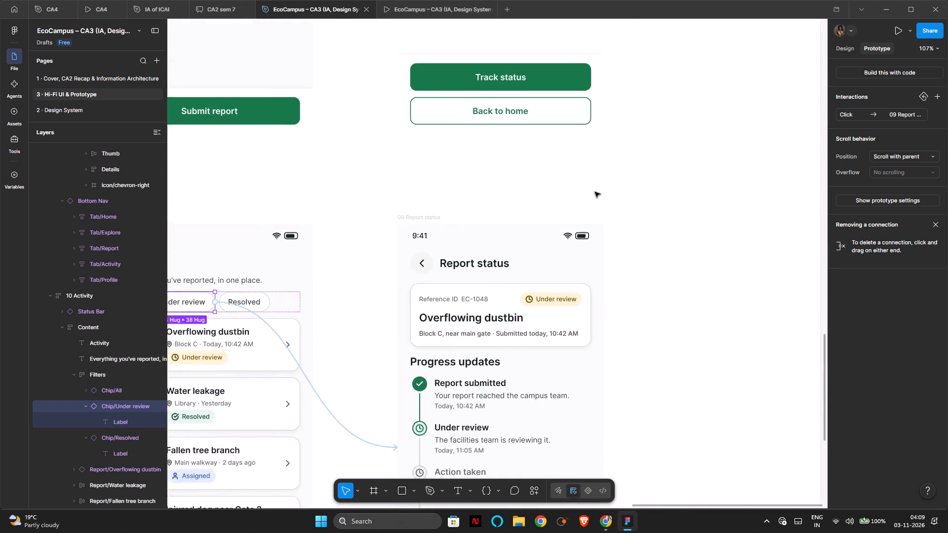
scroll(594, 193, right, 2)
scroll(594, 193, down, 13)
scroll(594, 193, right, 4)
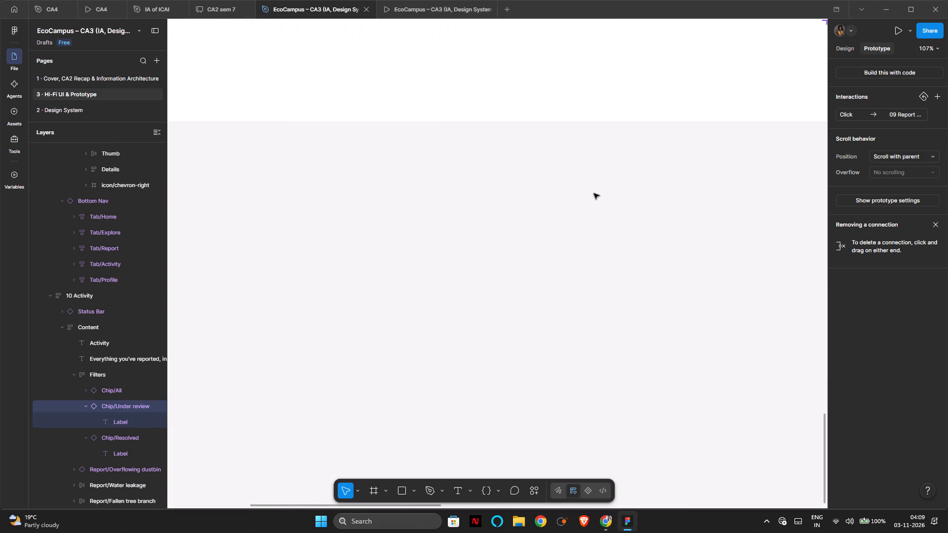
scroll(594, 193, up, 10)
scroll(594, 193, right, 1)
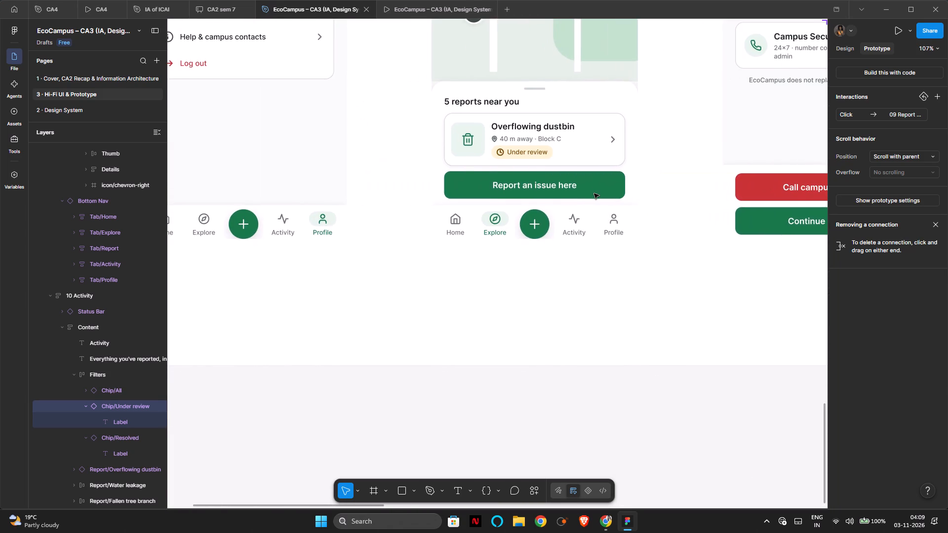
scroll(594, 193, up, 7)
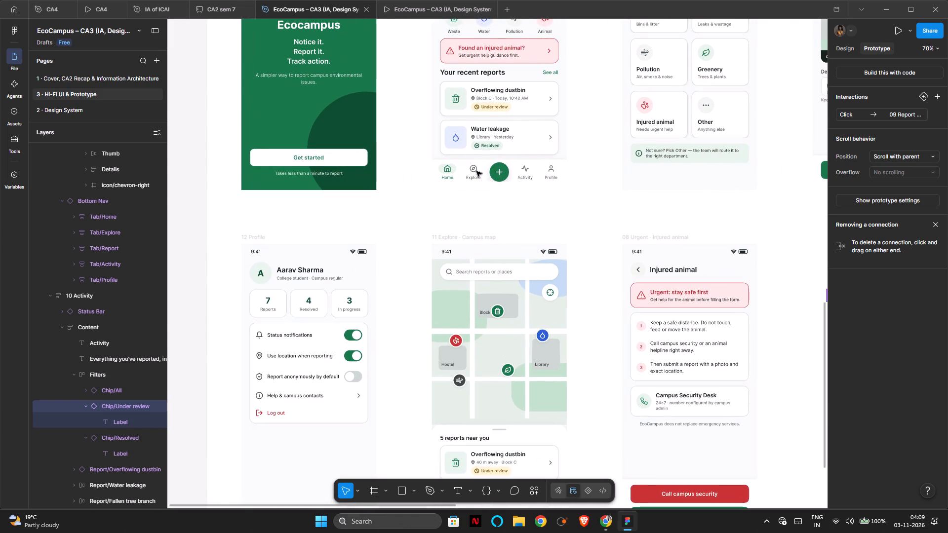
scroll(476, 171, down, 2)
scroll(476, 171, up, 1)
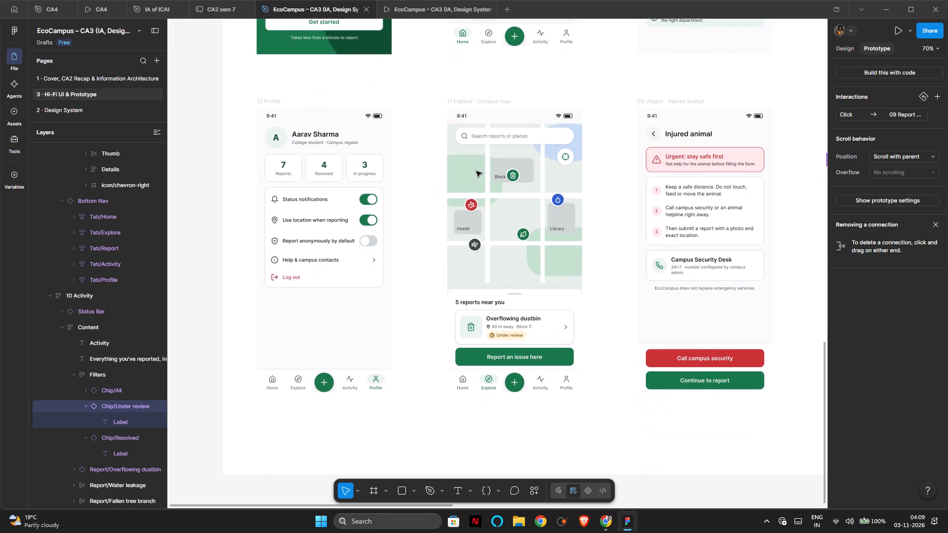
scroll(476, 171, down, 1)
scroll(511, 275, down, 1)
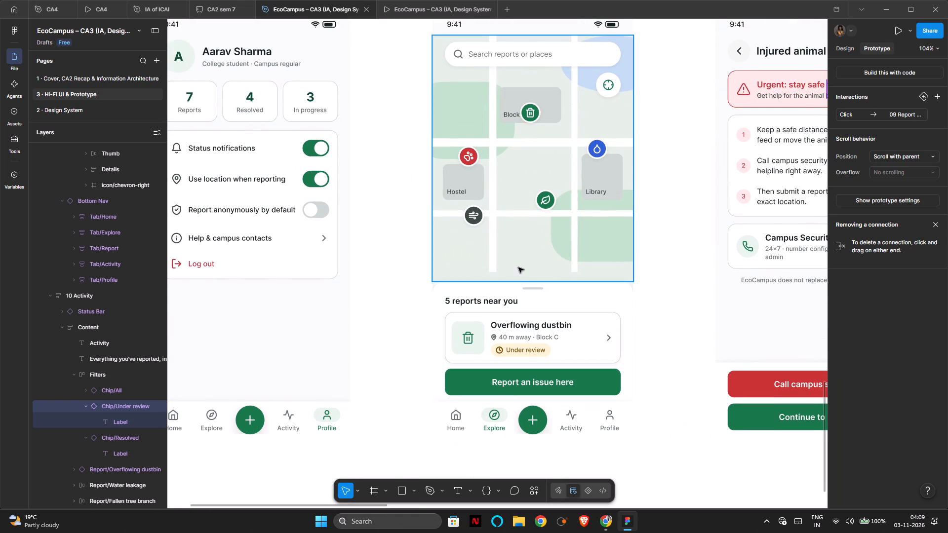
scroll(516, 257, down, 2)
scroll(505, 109, up, 1)
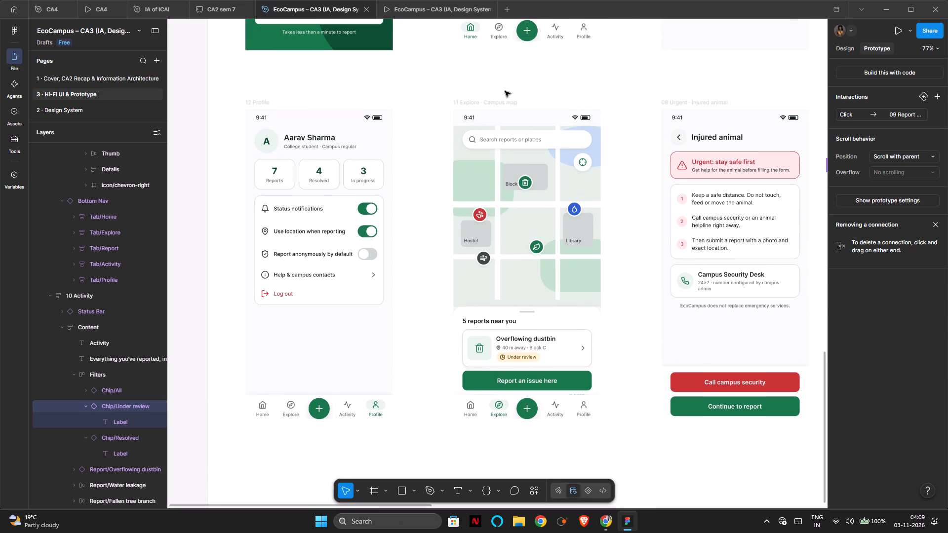
Inspect the prototype interaction of the Profile tab in the Home screen's bottom navigation.
scroll(505, 91, up, 1)
click(492, 38)
scroll(499, 48, up, 1)
double_click(501, 70)
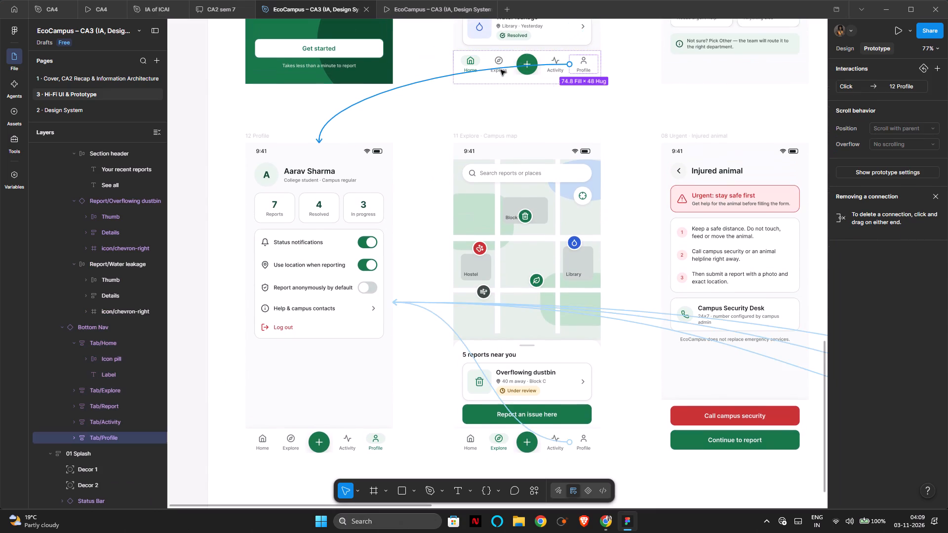
click(501, 70)
click(501, 70)
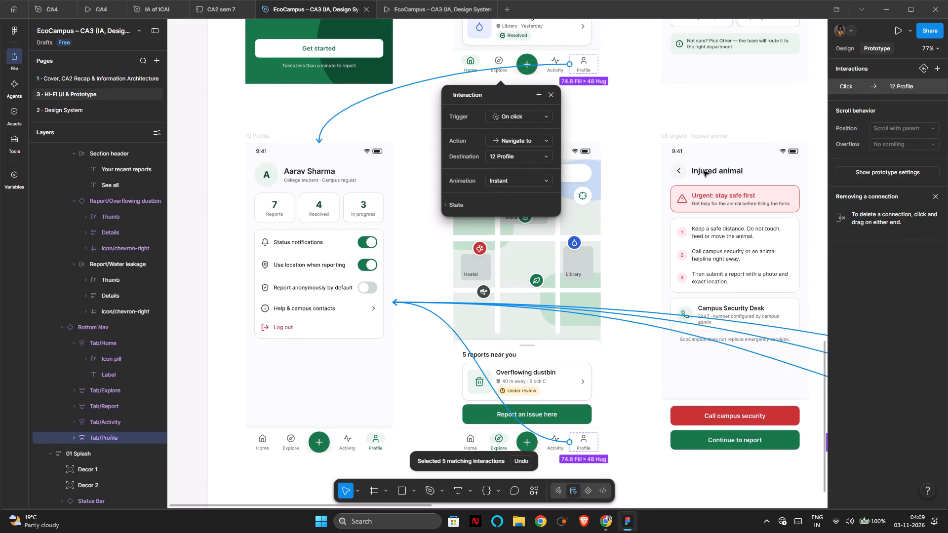
scroll(704, 171, up, 1)
click(615, 106)
Connect the Explore tab in the Home screen's bottom navigation to the 11 Explore · Campus map screen.
scroll(596, 103, up, 3)
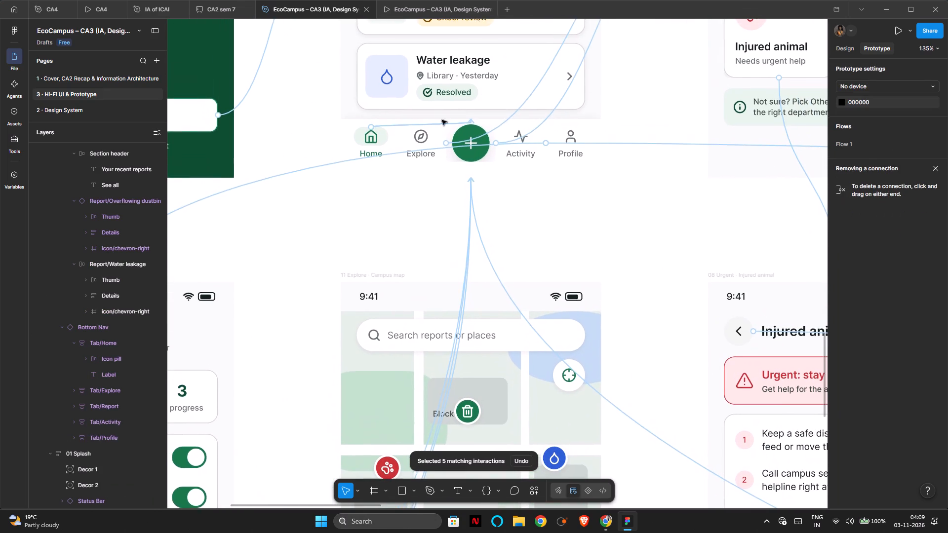
click(415, 152)
double_click(422, 157)
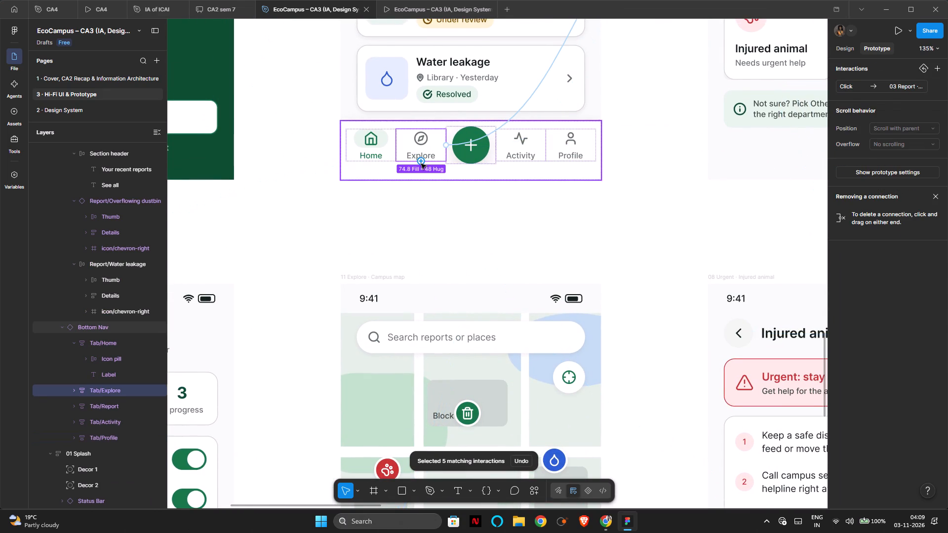
drag(421, 162, 431, 284)
scroll(535, 212, up, 3)
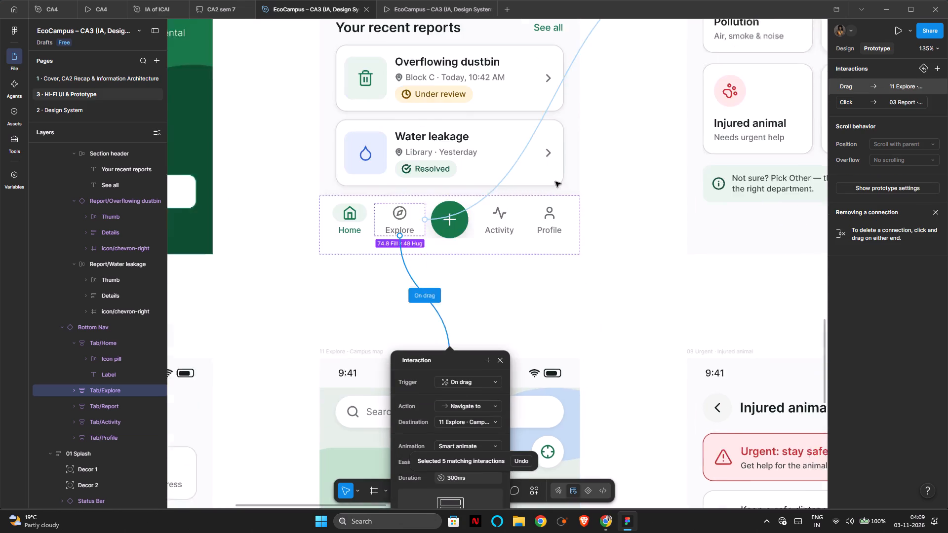
Select the Home screen Explore tab's existing connection to the 03 Report · Category screen.
scroll(560, 154, up, 5)
scroll(560, 152, down, 1)
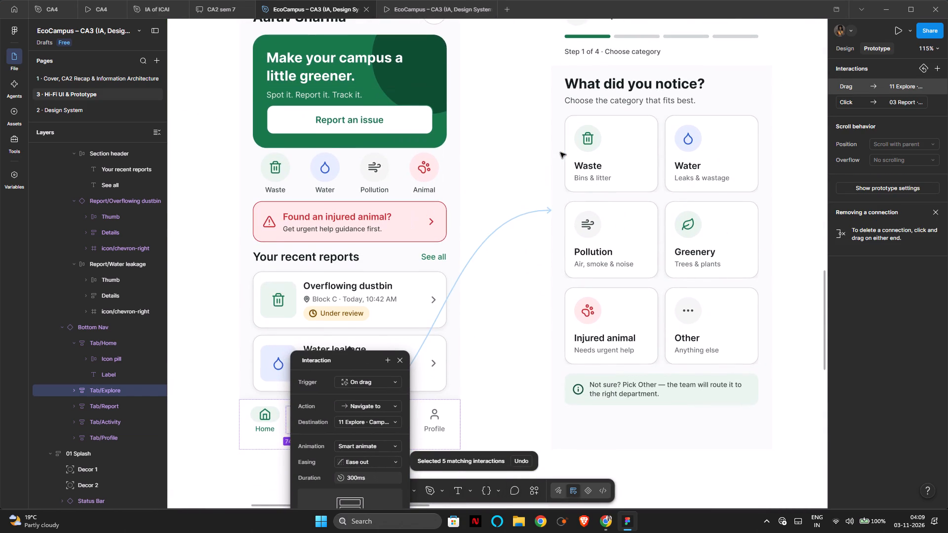
click(530, 213)
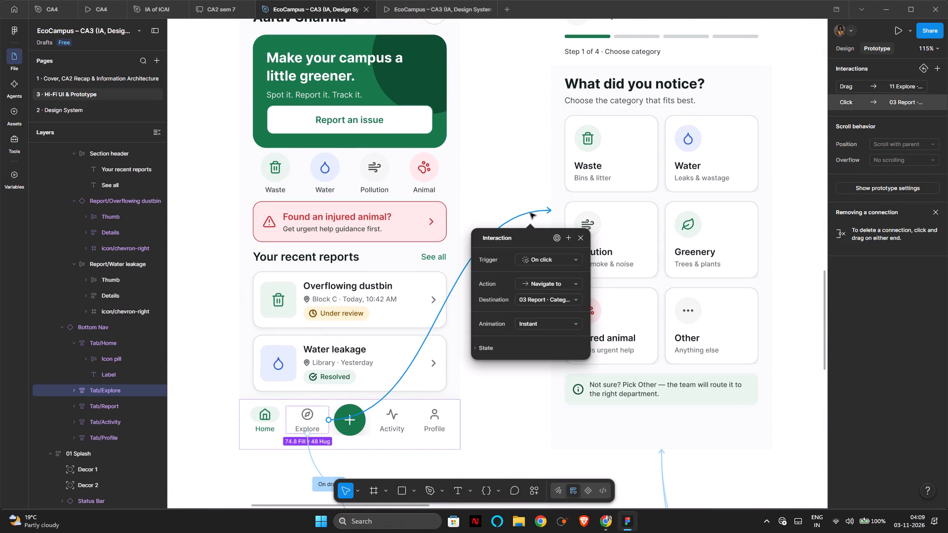
Delete the Home screen Explore tab's connection to the 03 Report · Category screen.
key(Delete)
Connect the red paw-print hotspot on the 11 Explore · Campus map screen to the 08 Urgent · Injured animal screen.
scroll(532, 206, down, 7)
scroll(531, 211, left, 1)
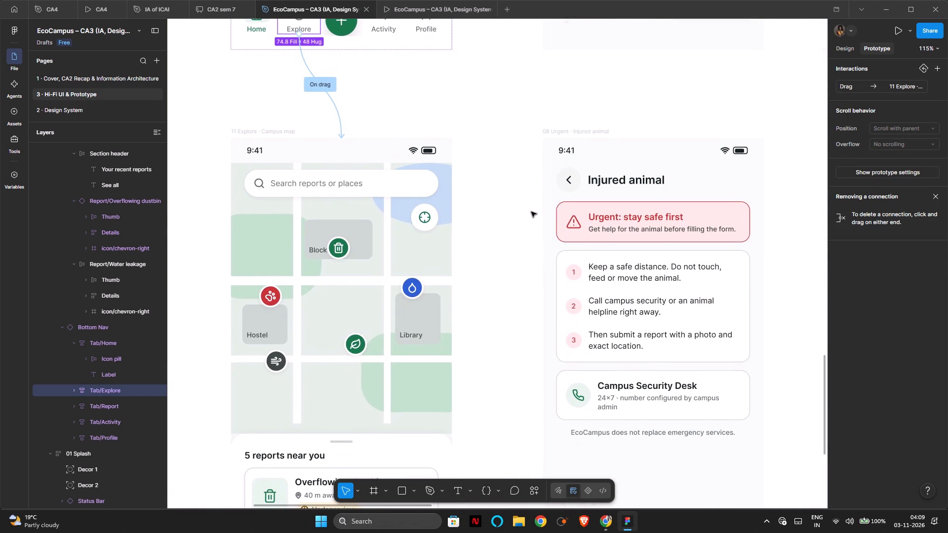
scroll(531, 212, left, 1)
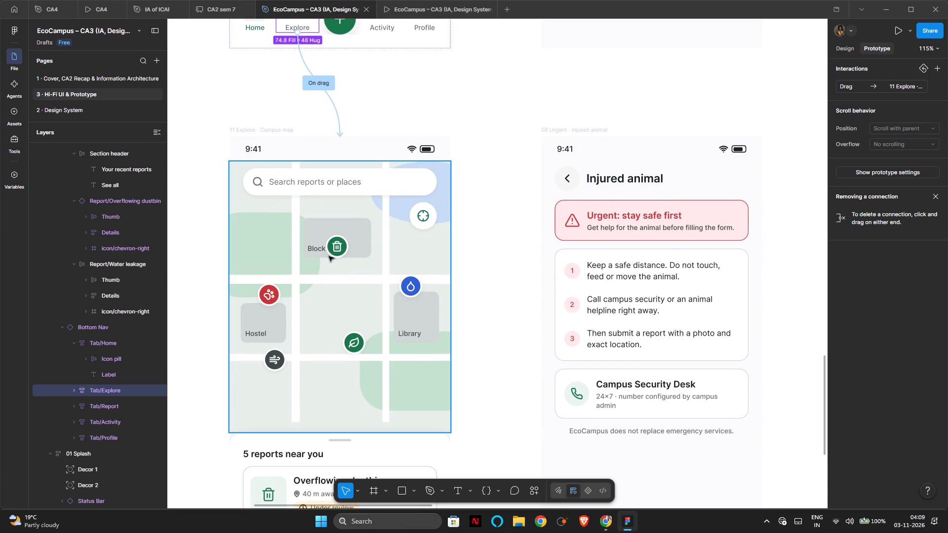
triple_click(268, 291)
scroll(271, 293, right, 1)
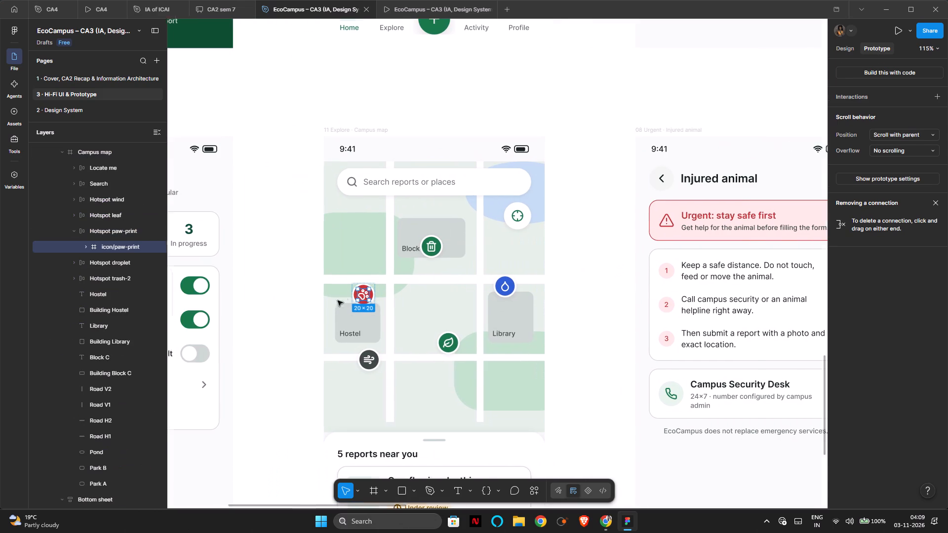
scroll(338, 301, right, 1)
right_drag(347, 265, 314, 256)
click(313, 255)
scroll(399, 303, right, 1)
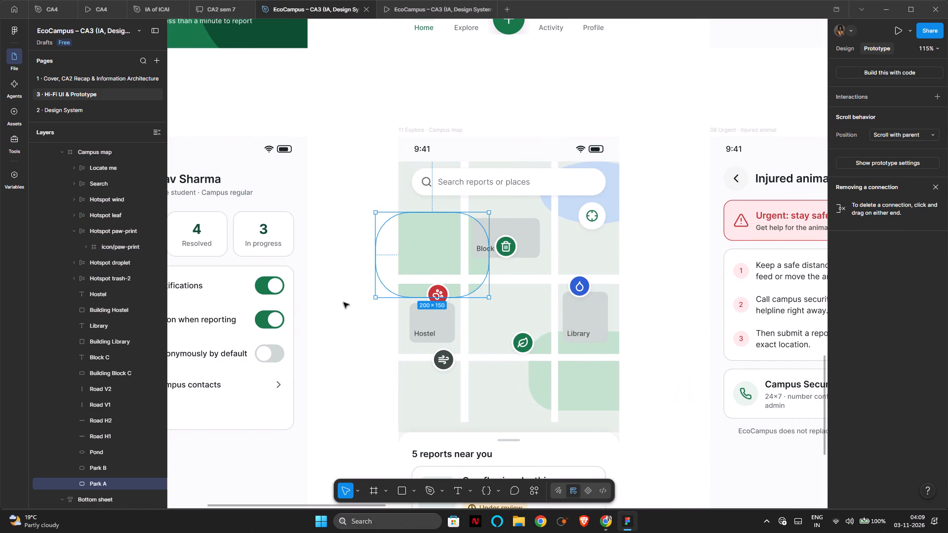
click(347, 302)
double_click(438, 303)
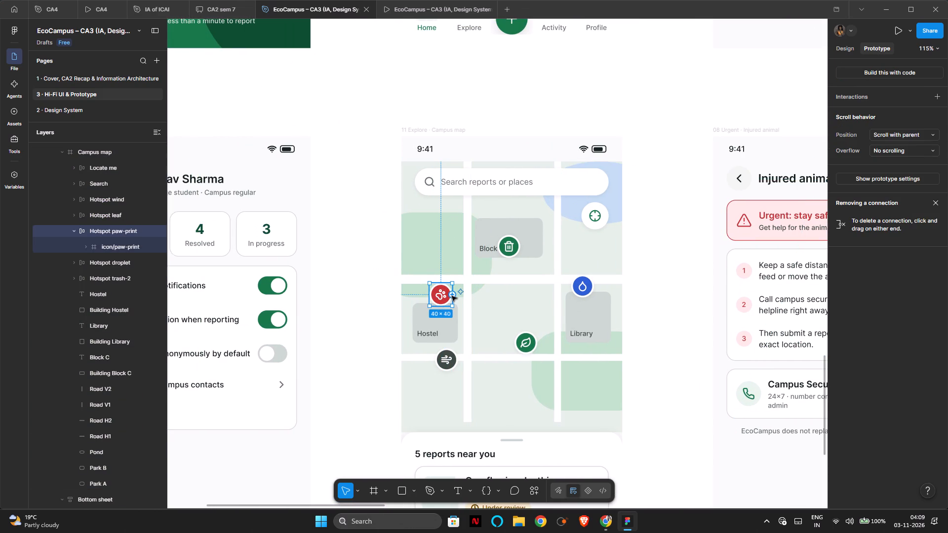
drag(452, 296, 724, 248)
scroll(724, 248, left, 1)
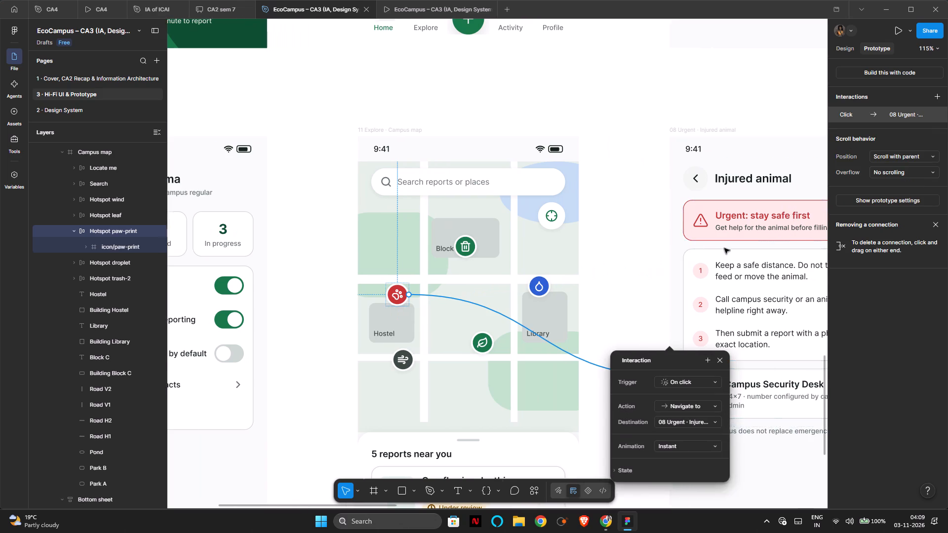
scroll(724, 248, left, 1)
scroll(723, 251, down, 3)
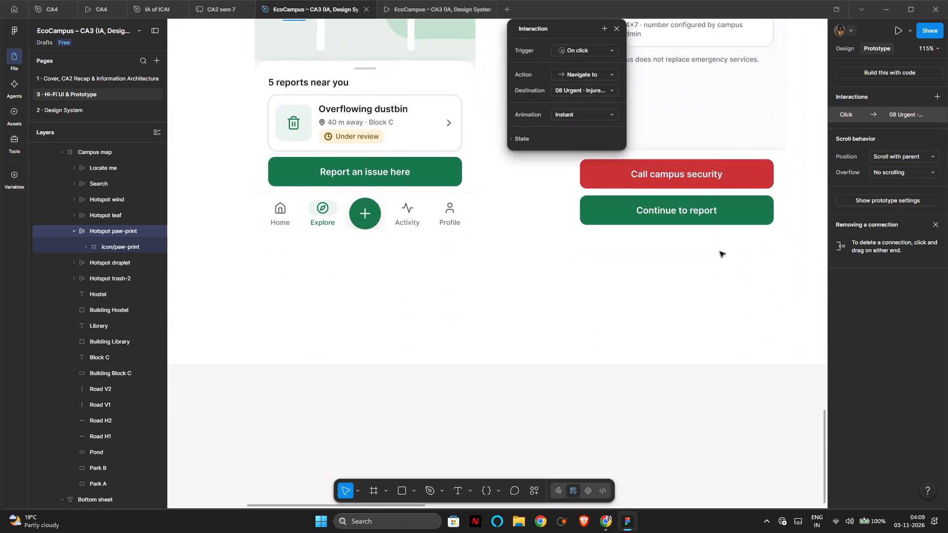
scroll(720, 252, up, 1)
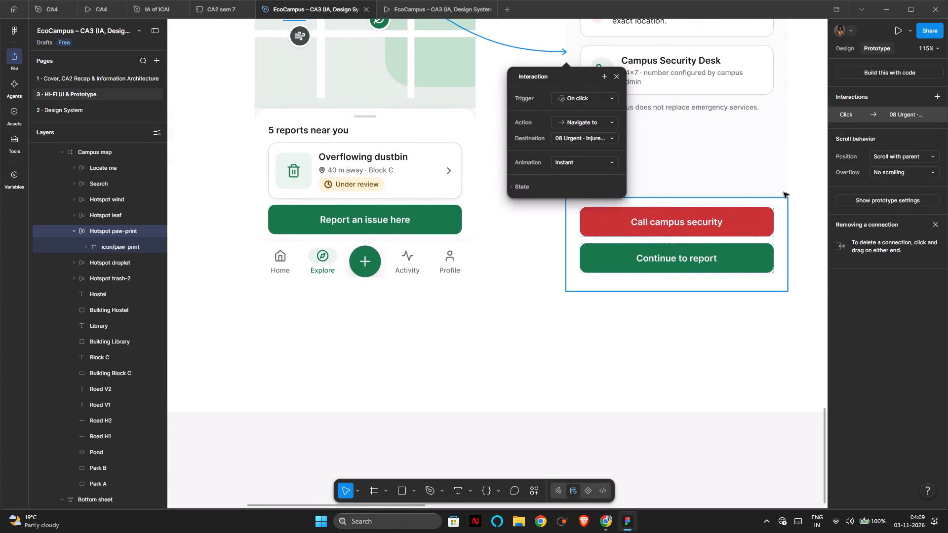
click(793, 180)
Connect the trash hotspot at Block C on the campus map to the 04 Report · Evidence screen.
scroll(751, 204, up, 4)
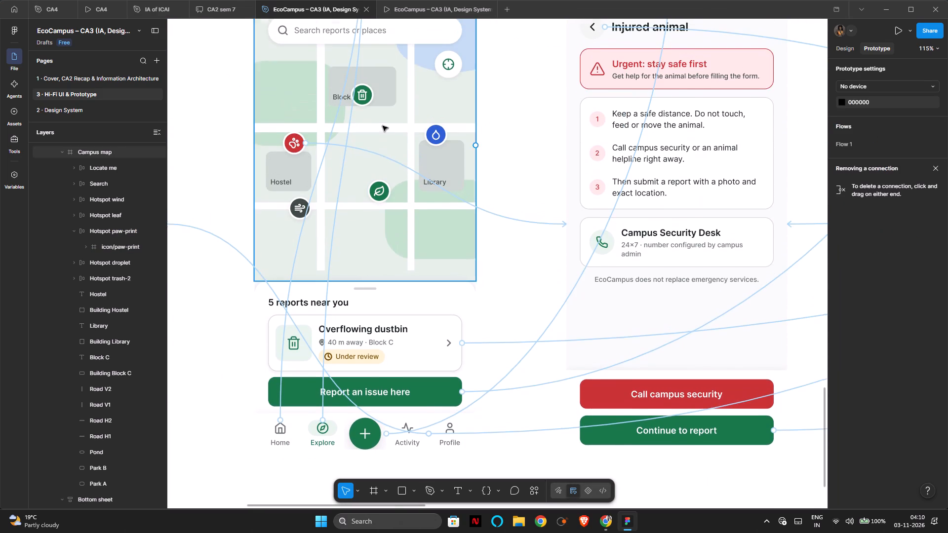
scroll(383, 126, up, 2)
double_click(366, 215)
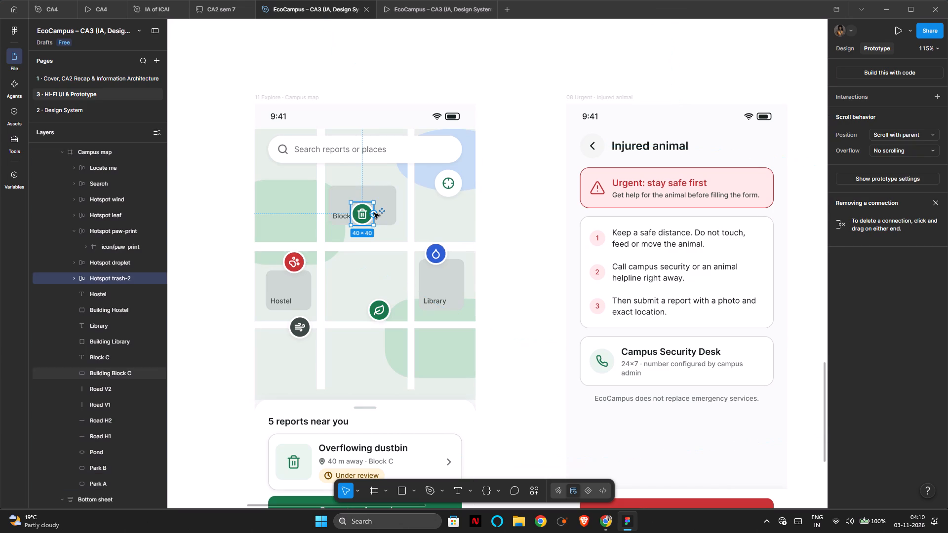
drag(374, 213, 720, 0)
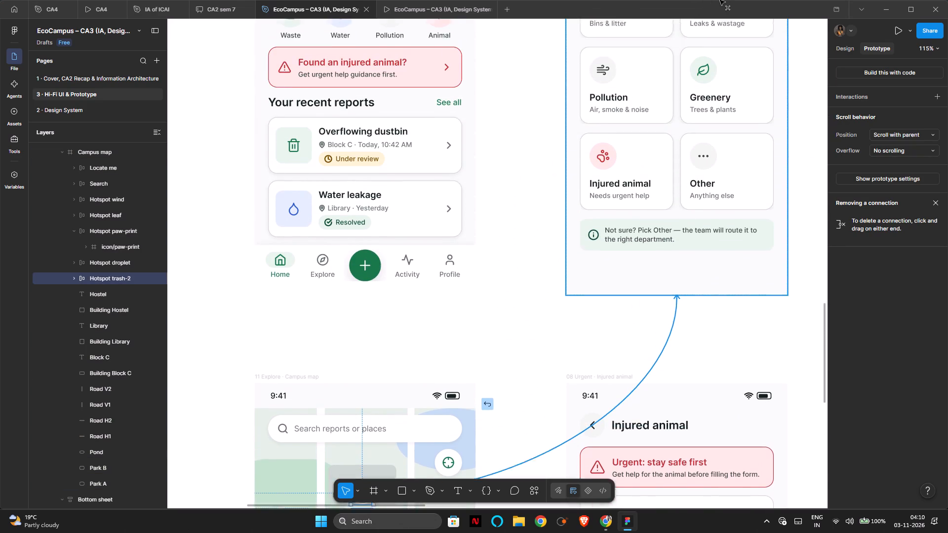
drag(720, 0, 947, 117)
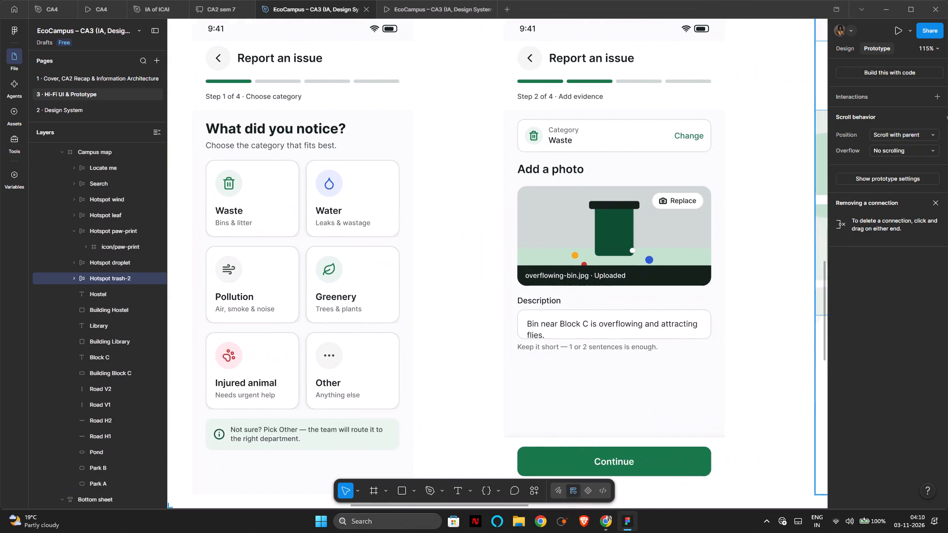
drag(947, 117, 469, 213)
Move the wind hotspot on the campus map slightly down, just below the road under the Hostel building.
scroll(463, 215, down, 3)
scroll(463, 215, right, 4)
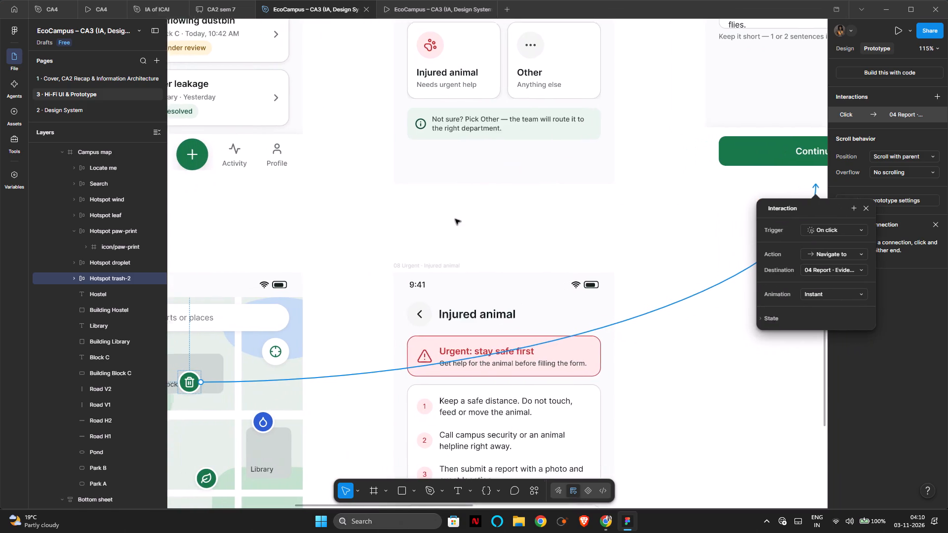
scroll(455, 219, right, 2)
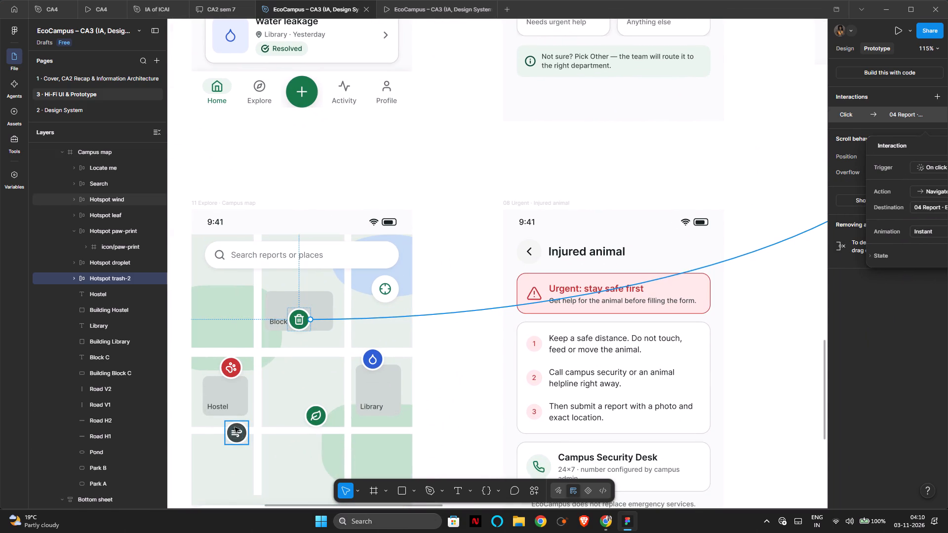
drag(237, 432, 243, 449)
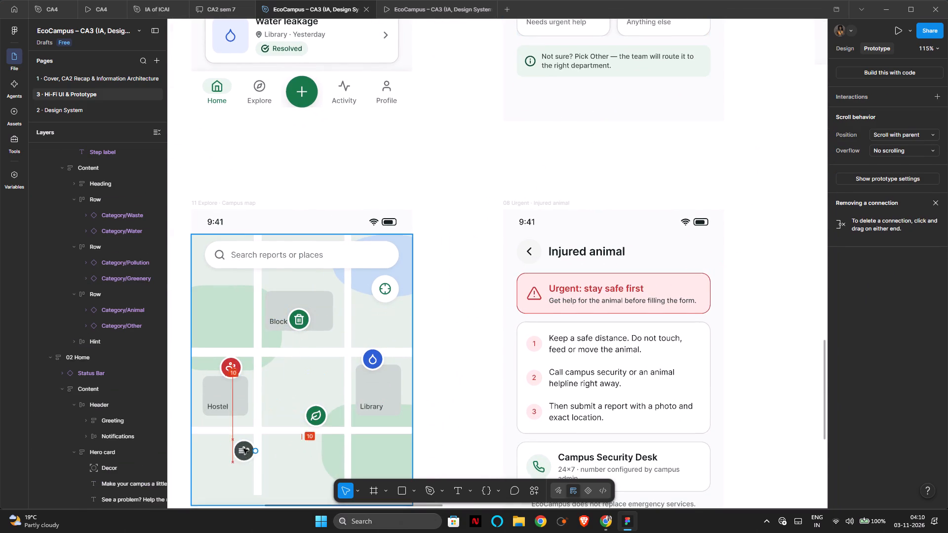
drag(243, 449, 237, 446)
Connect the wind hotspot on the campus map to the 04(c) Report · Evidence screen for the Pollution category.
drag(244, 446, 748, 0)
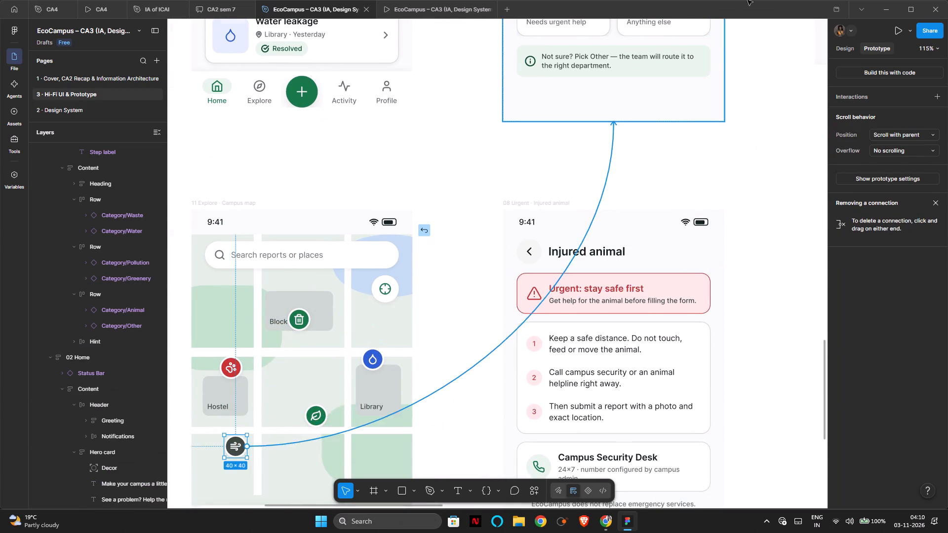
drag(748, 0, 854, 0)
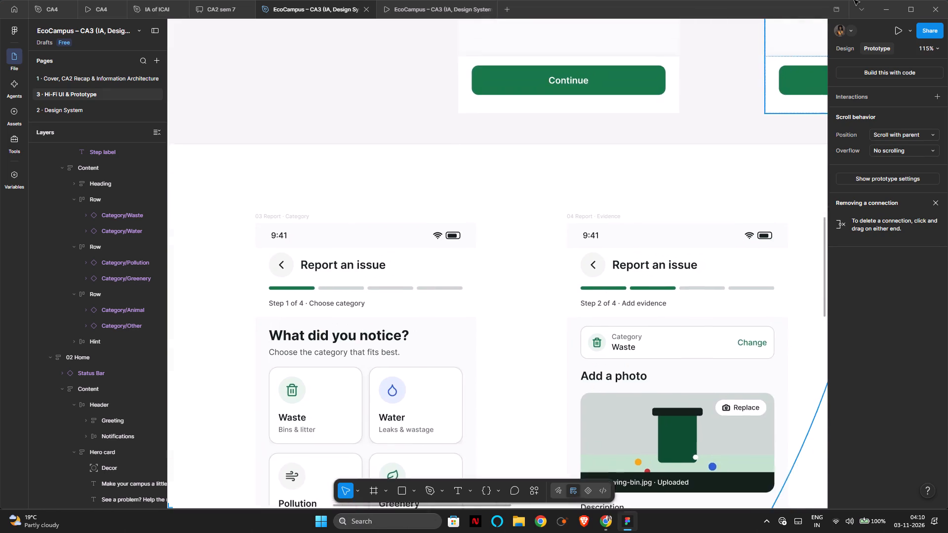
drag(854, 0, 617, 205)
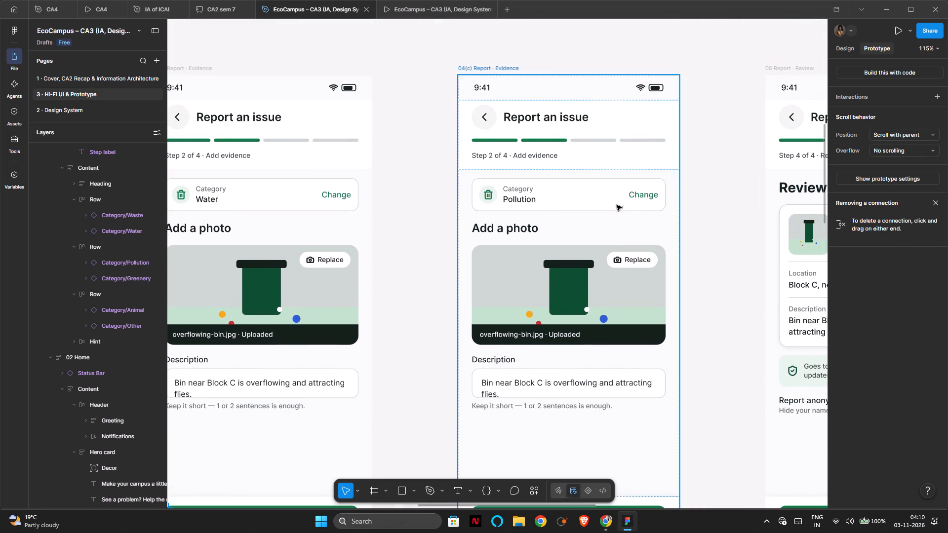
drag(617, 205, 592, 268)
scroll(553, 265, down, 13)
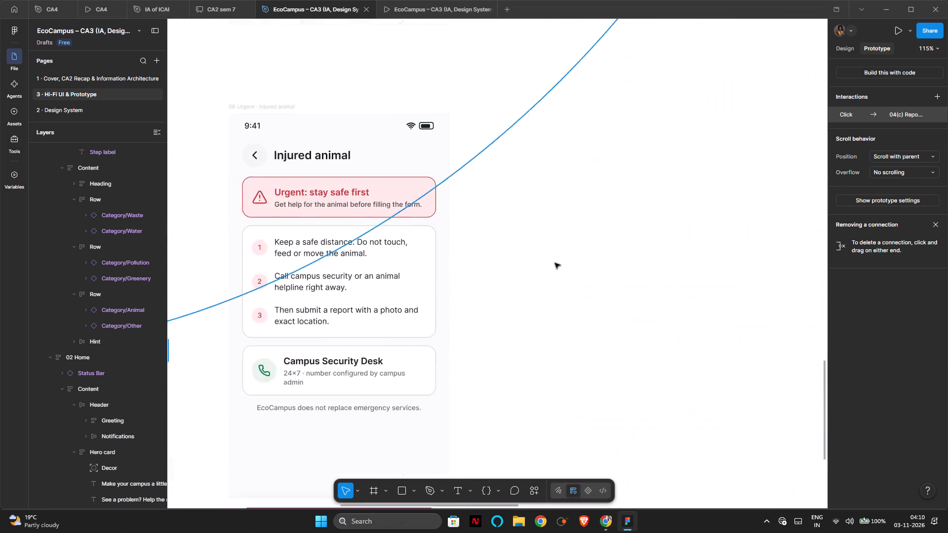
Connect the water droplet hotspot on the Explore campus map to the 04 (b) Report · Evidence screen, navigating instantly on click.
scroll(551, 265, right, 1)
scroll(551, 265, up, 2)
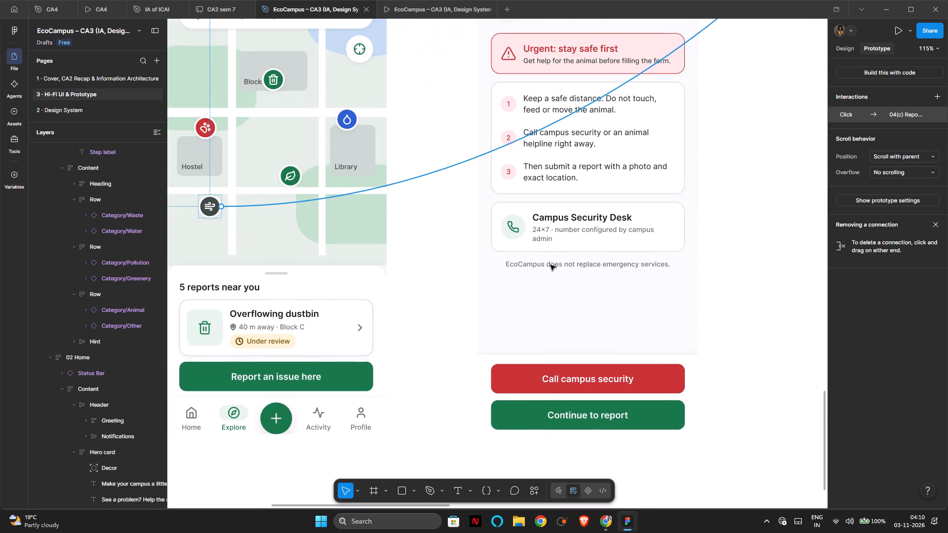
scroll(551, 265, up, 1)
click(297, 190)
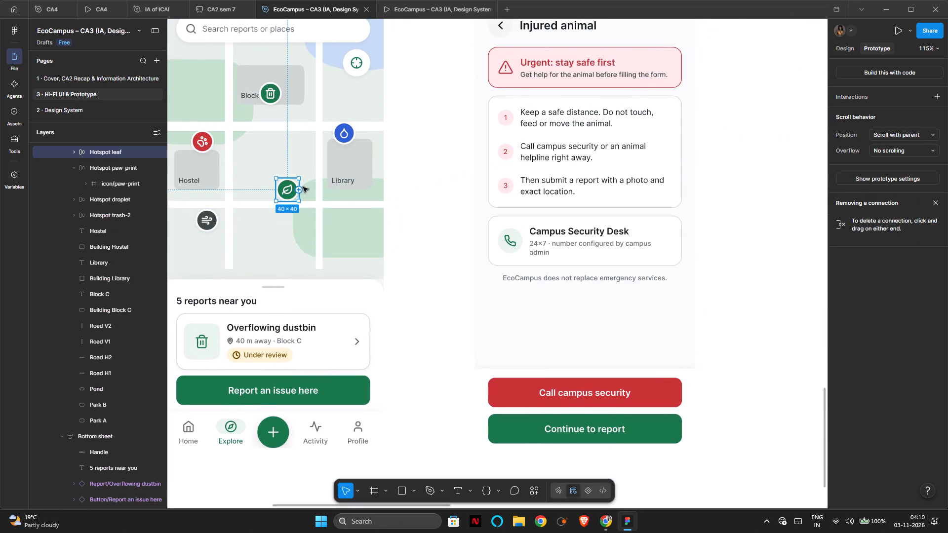
click(344, 134)
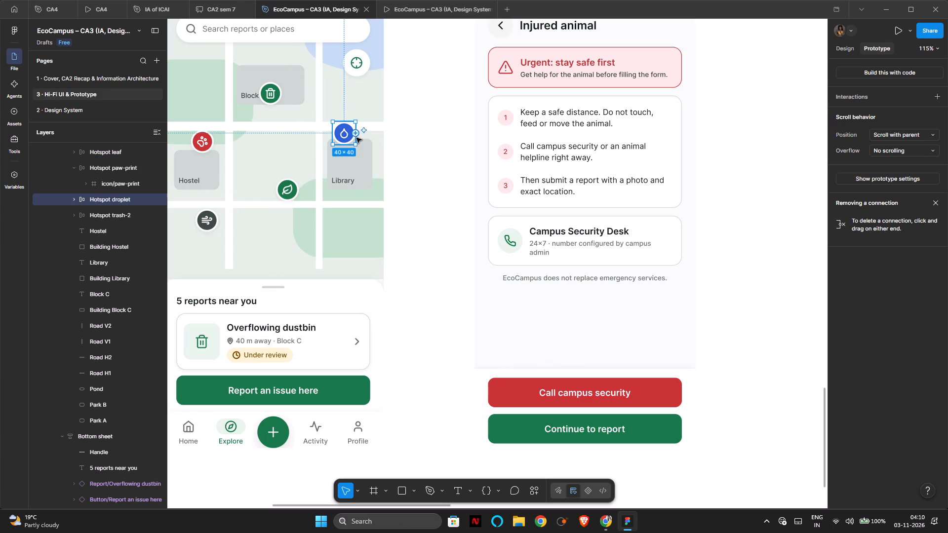
drag(357, 133, 476, 0)
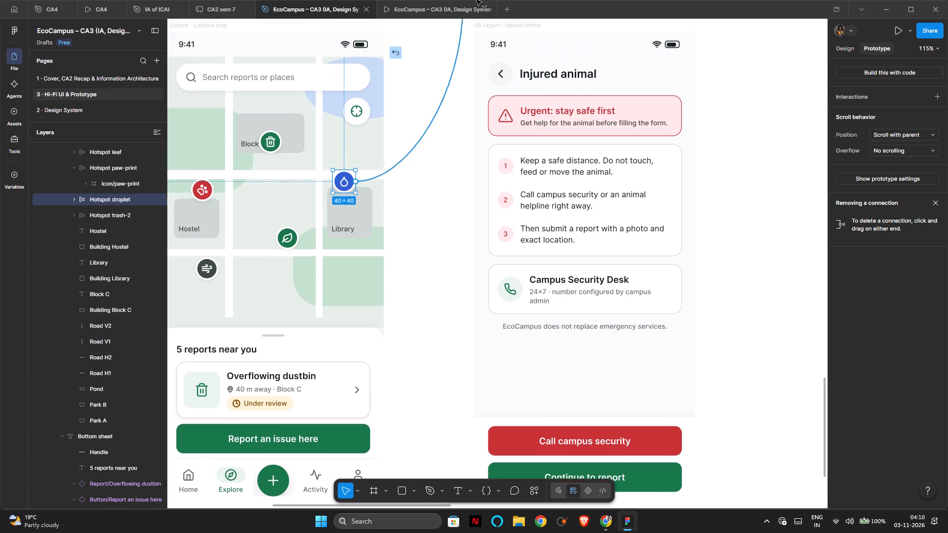
drag(476, 0, 489, 0)
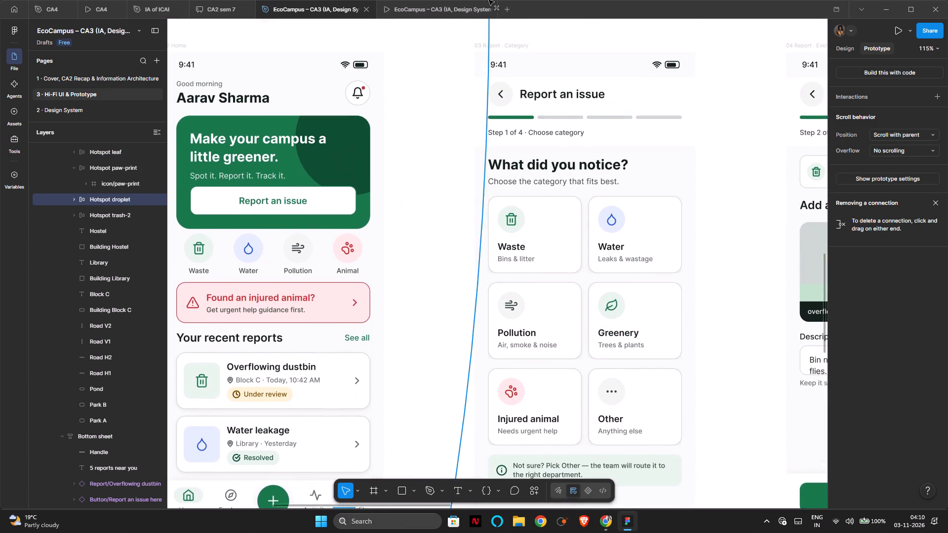
drag(489, 0, 794, 45)
scroll(794, 45, up, 4)
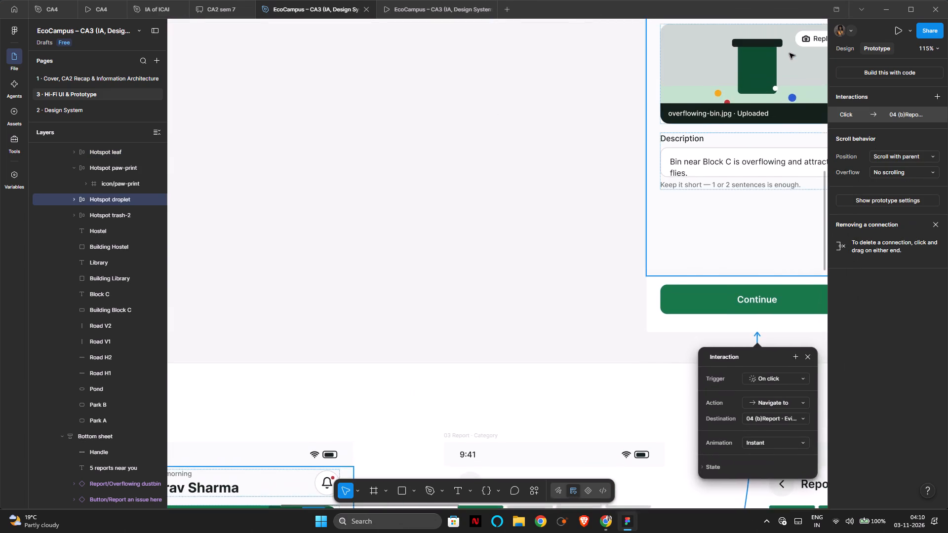
Inspect the prototype connection of the Overflowing dustbin card on the Explore · Campus map screen.
scroll(789, 56, up, 2)
scroll(785, 61, down, 9)
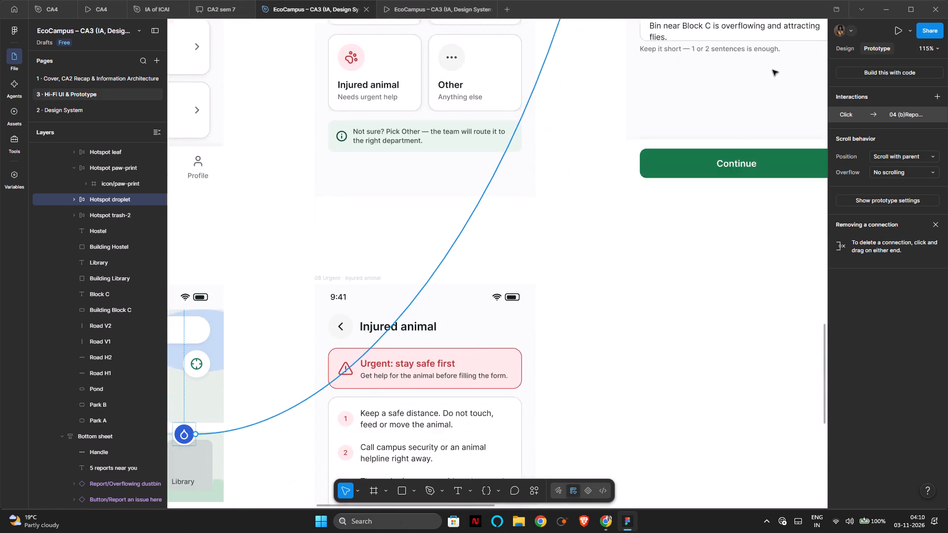
scroll(766, 74, right, 3)
scroll(664, 138, right, 2)
scroll(651, 153, down, 1)
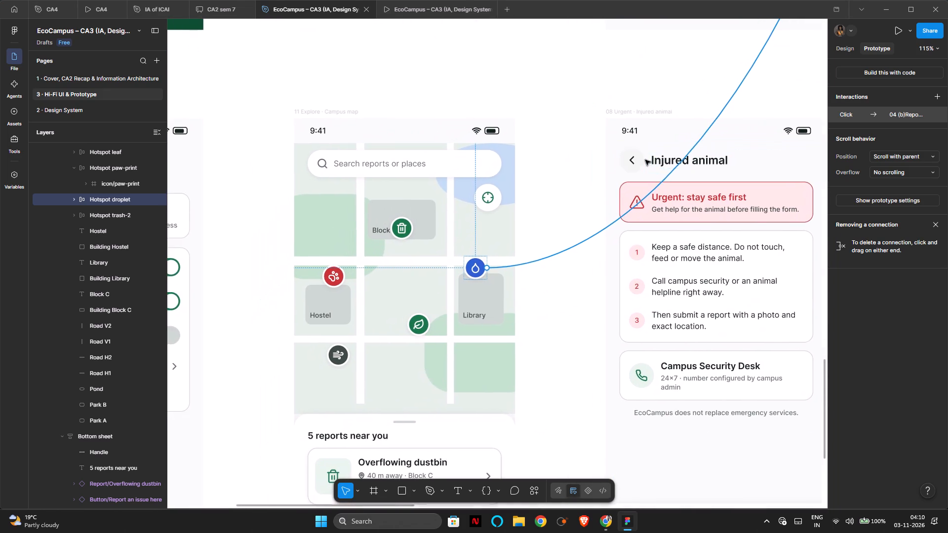
scroll(645, 160, down, 1)
scroll(451, 191, down, 2)
scroll(454, 192, up, 3)
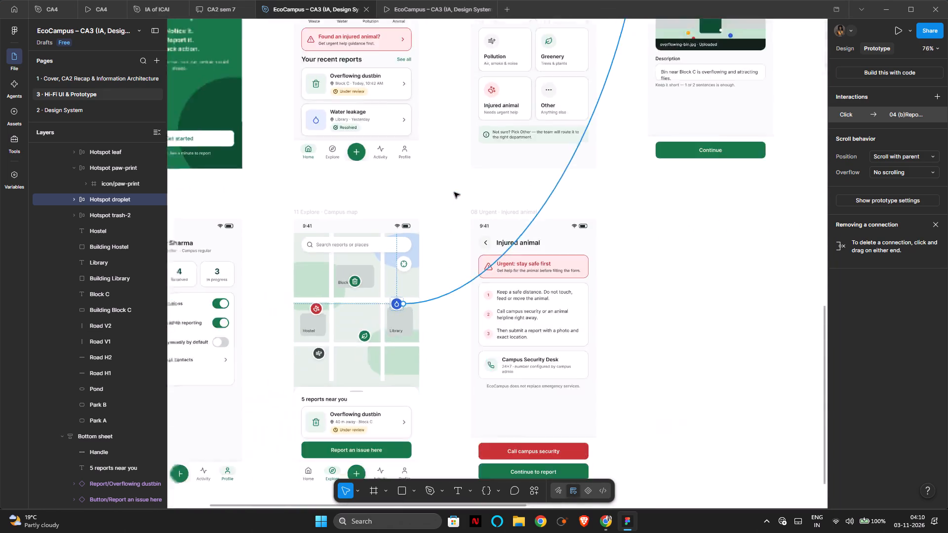
double_click(402, 337)
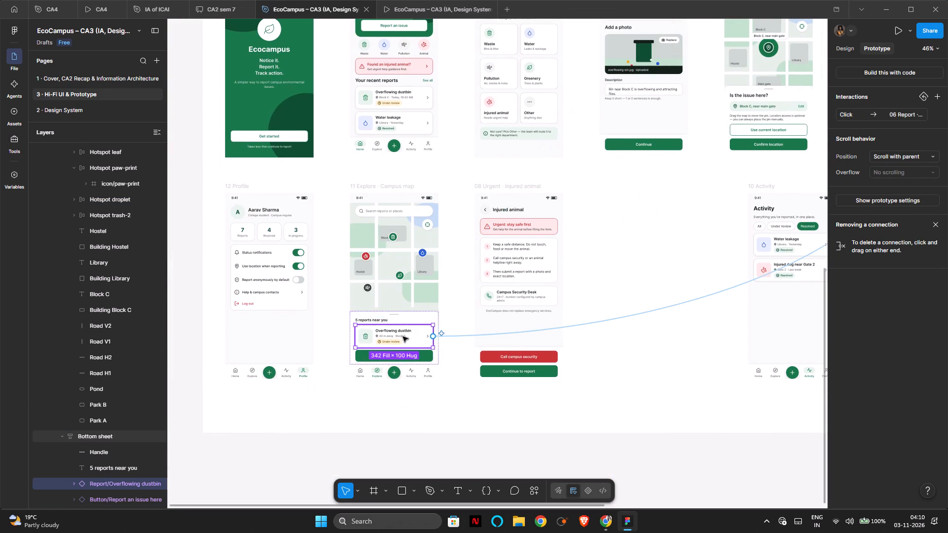
scroll(438, 329, left, 2)
scroll(438, 326, up, 1)
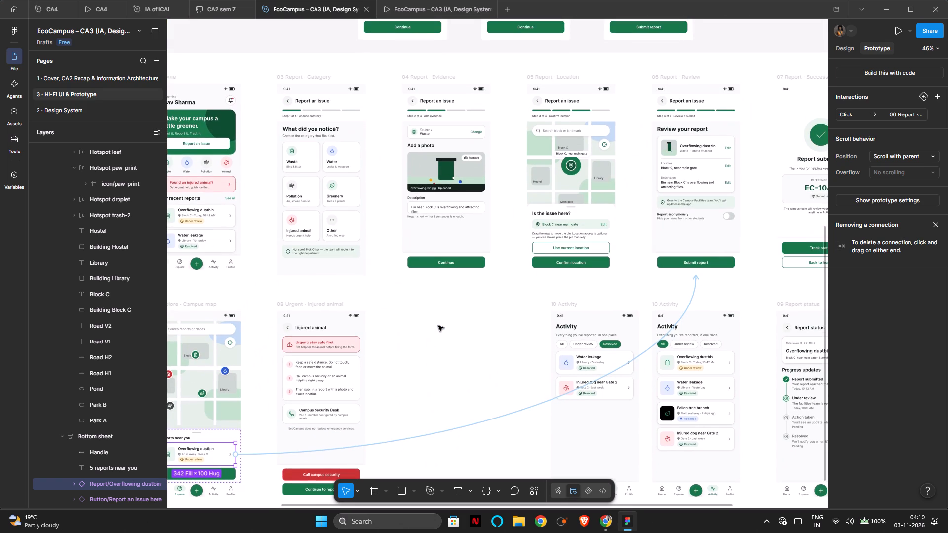
scroll(438, 326, up, 2)
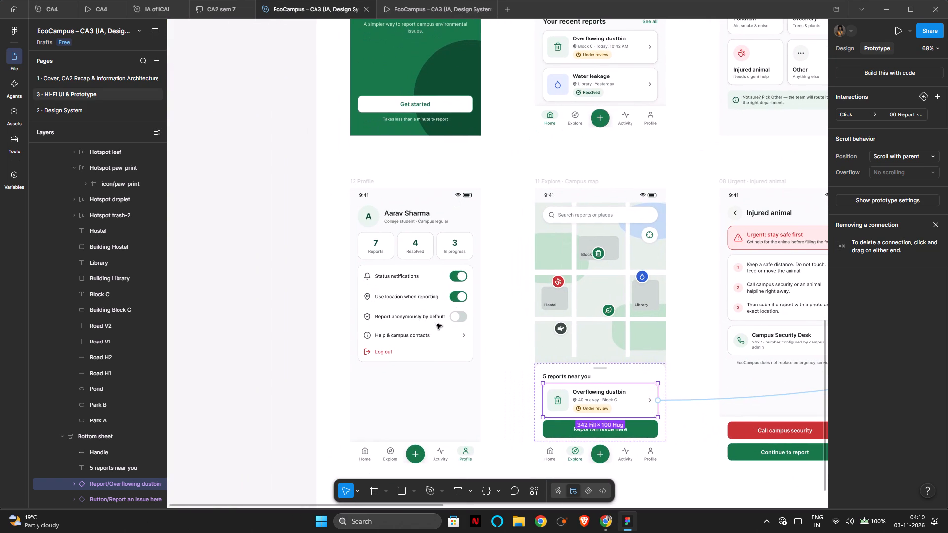
Compare the Profile screen's Reports, Resolved and In progress stats with the report cards listed on the two Activity screens.
double_click(407, 237)
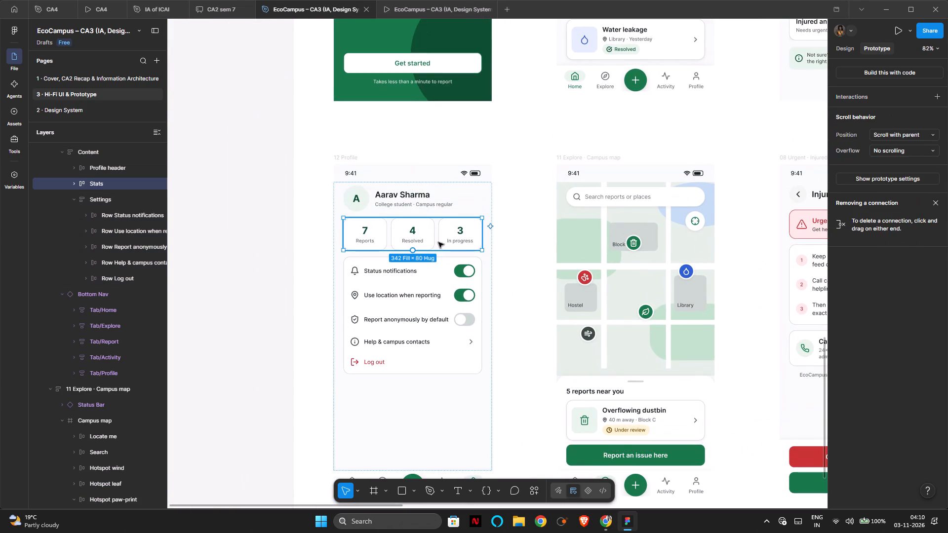
double_click(458, 238)
scroll(459, 238, left, 1)
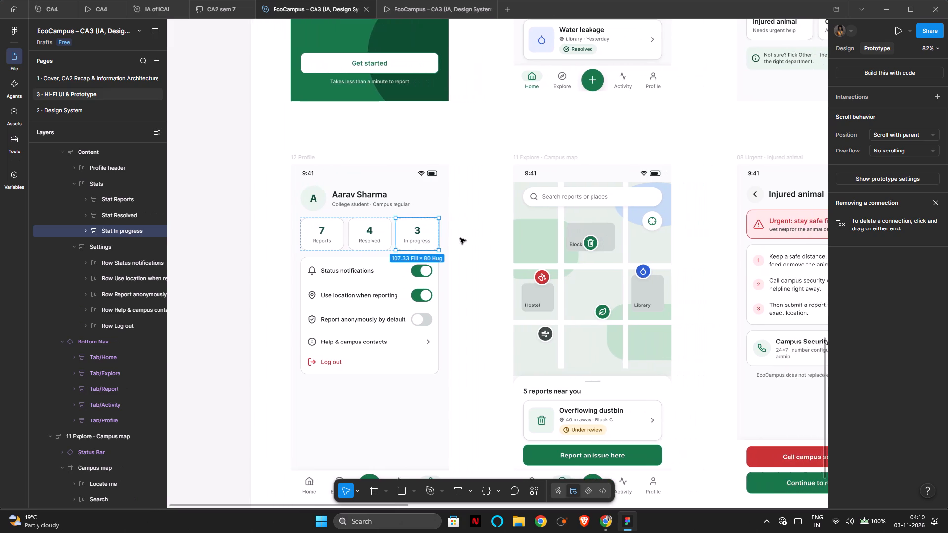
scroll(460, 238, left, 12)
scroll(458, 238, right, 5)
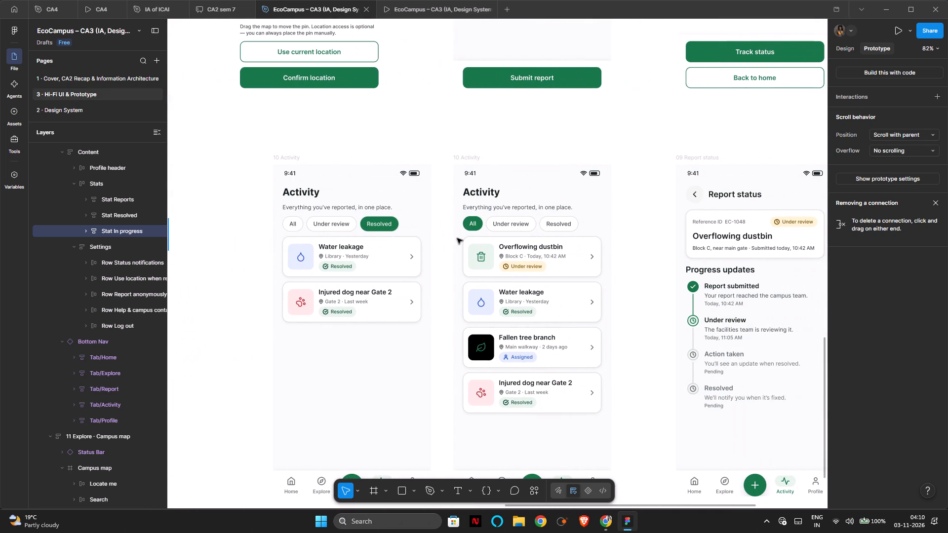
scroll(457, 238, right, 4)
scroll(543, 260, left, 3)
scroll(588, 269, left, 1)
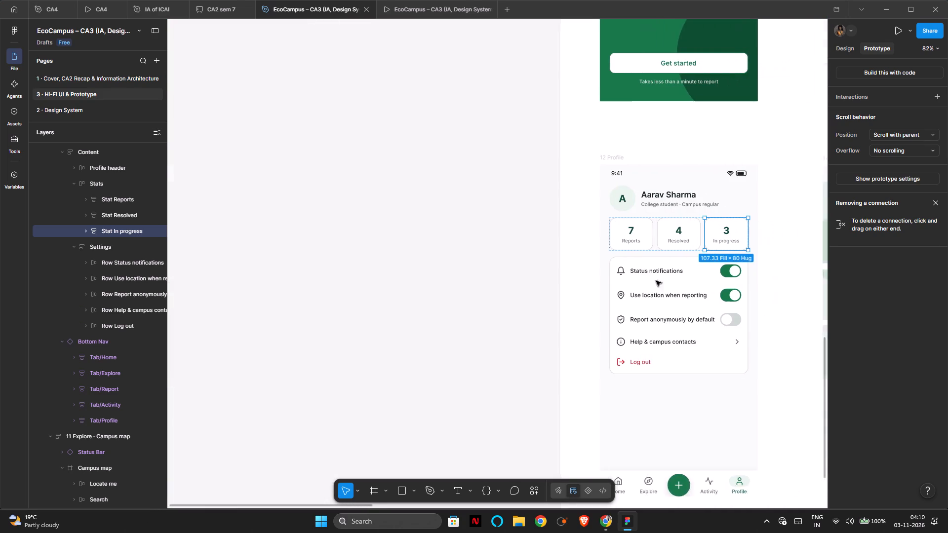
scroll(656, 281, left, 1)
scroll(613, 239, left, 11)
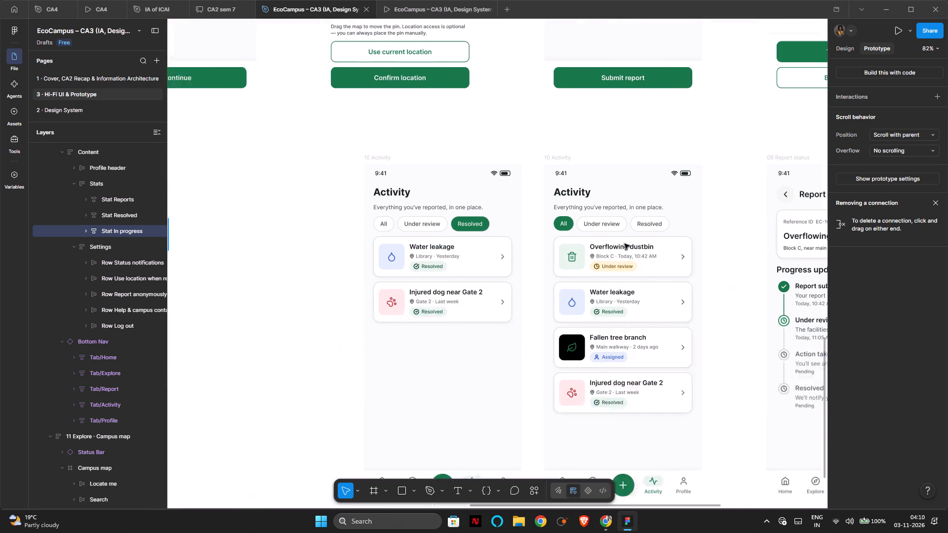
scroll(624, 244, right, 10)
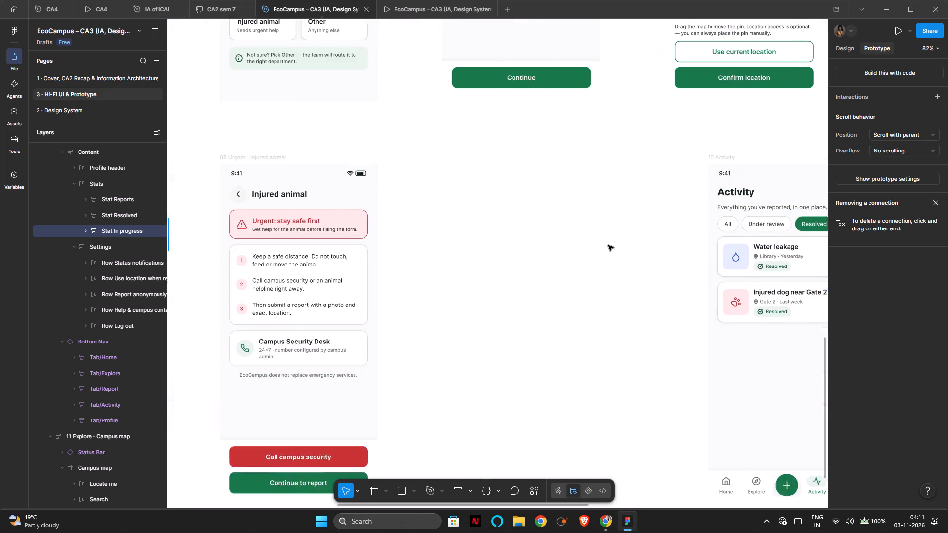
scroll(460, 247, right, 6)
Change the number on the Profile screen's Reports stat card to 4.
double_click(434, 234)
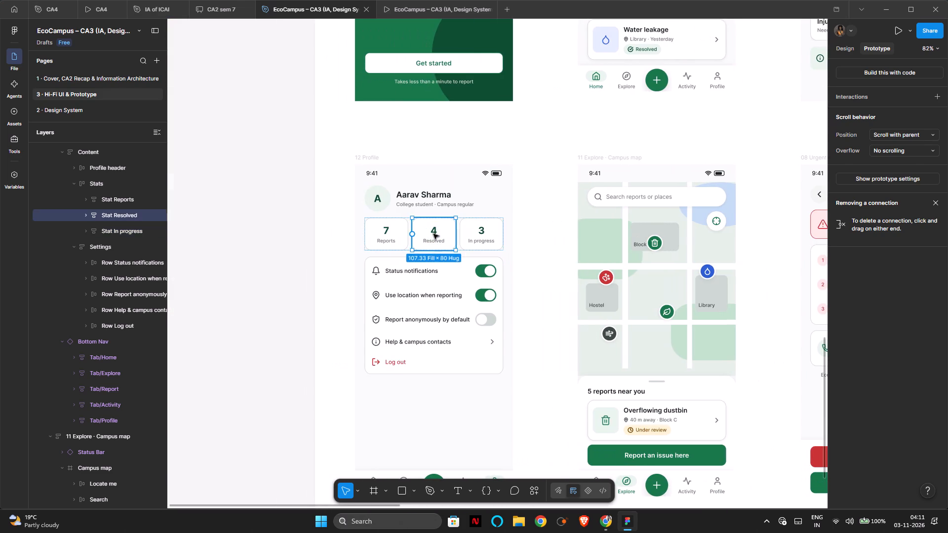
double_click(434, 232)
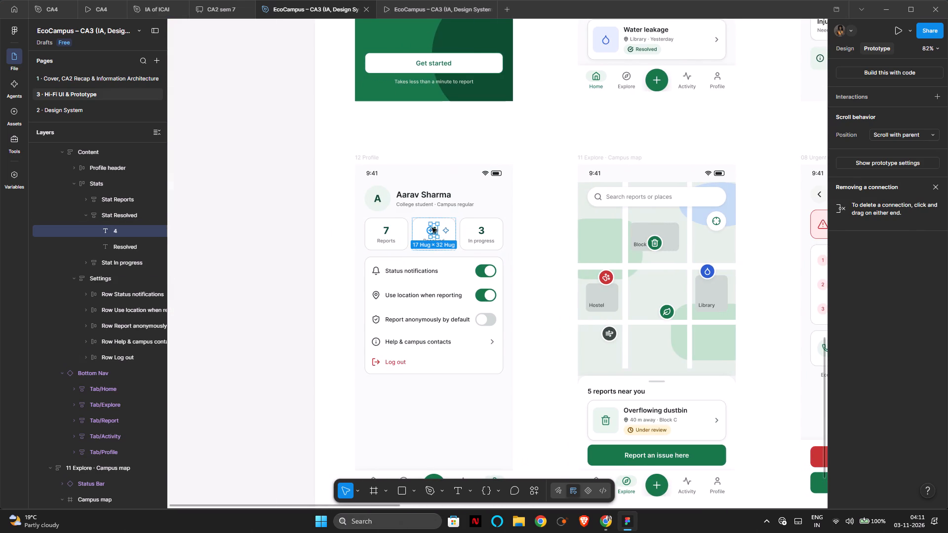
triple_click(385, 231)
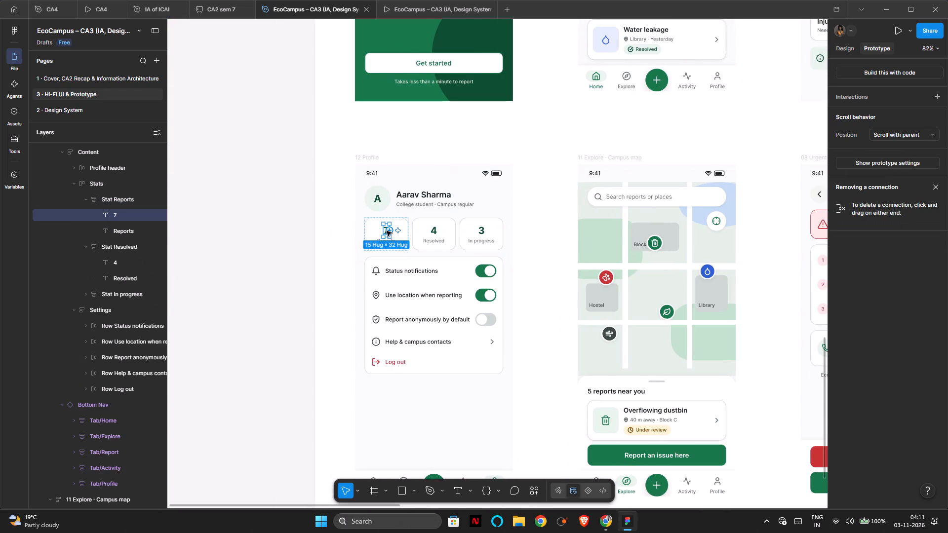
double_click(387, 231)
scroll(385, 232, up, 2)
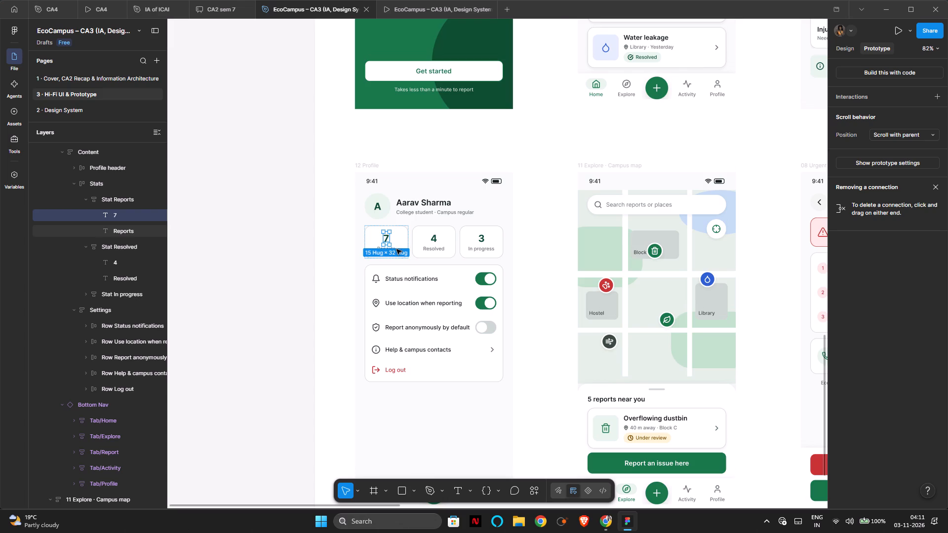
ctrl+scroll(380, 243, up, 10)
double_click(403, 222)
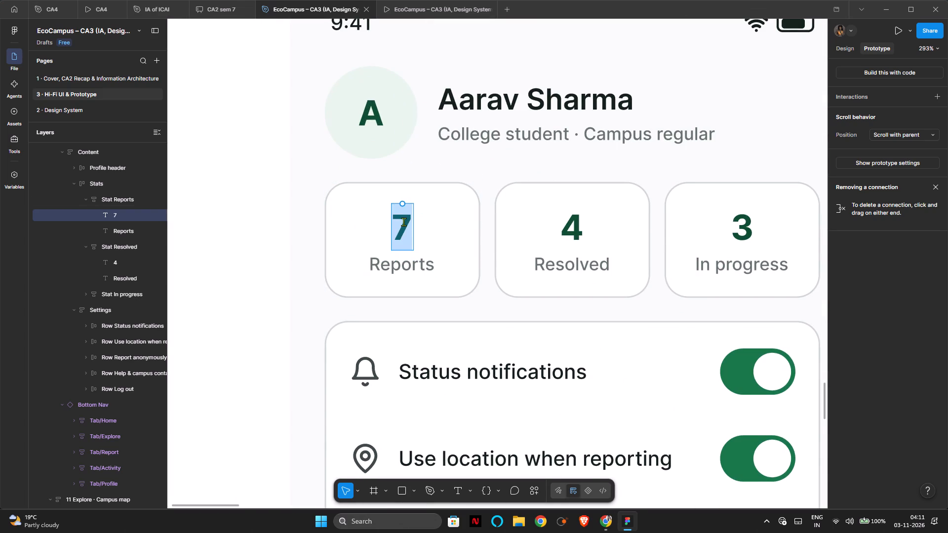
click(403, 222)
key(BackSpace)
key(4)
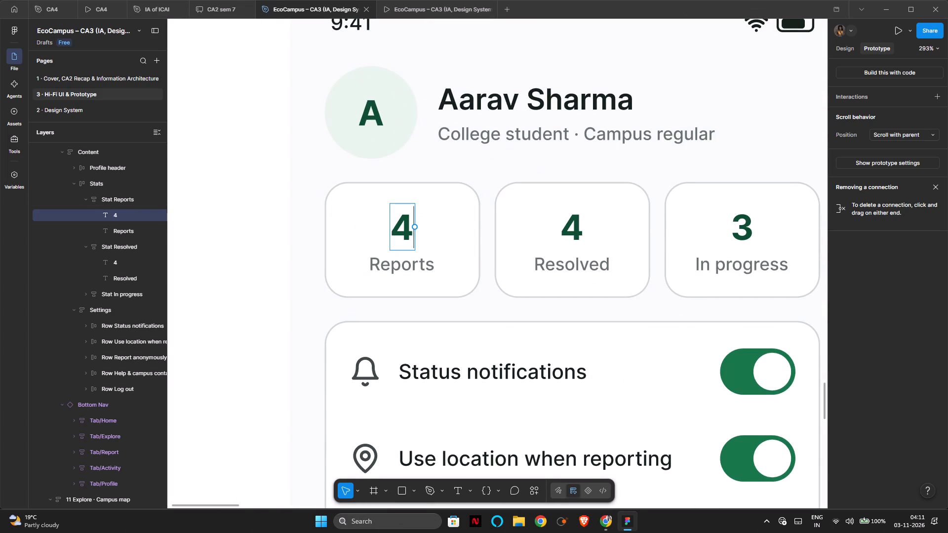
Change the number on the Profile screen's Resolved stat card to 2.
double_click(569, 229)
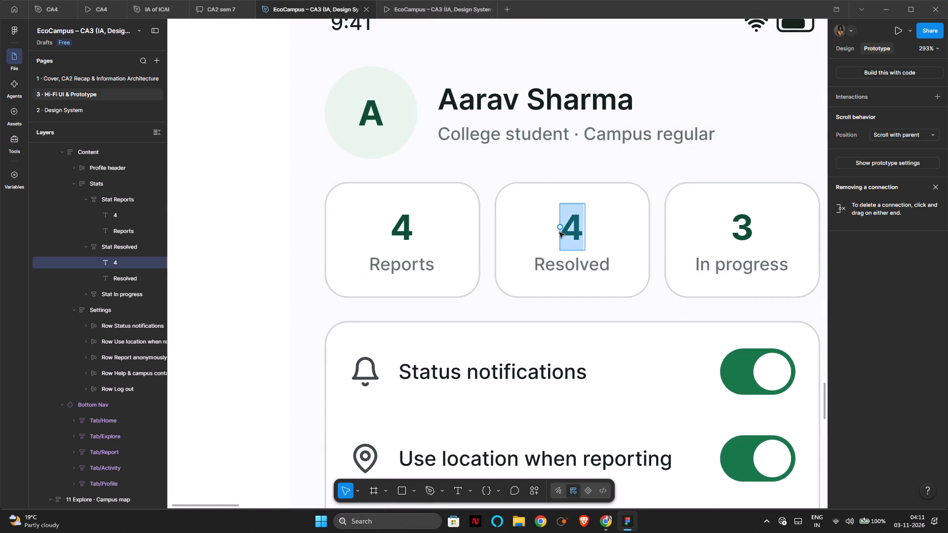
key(BackSpace)
key(2)
click(672, 133)
Examine the status badges of the report cards on the Activity screens against the Profile screen's In progress stat.
scroll(719, 122, left, 1)
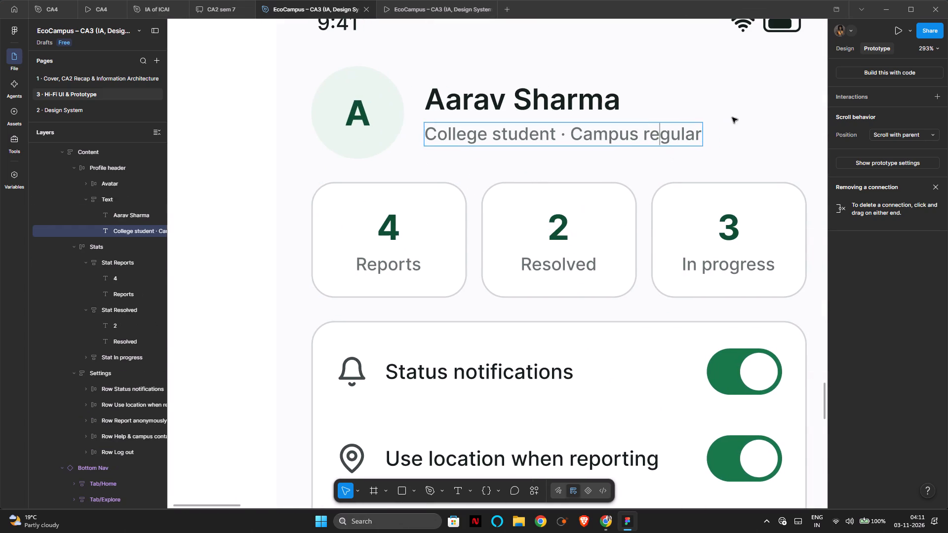
scroll(732, 117, left, 12)
scroll(692, 133, left, 5)
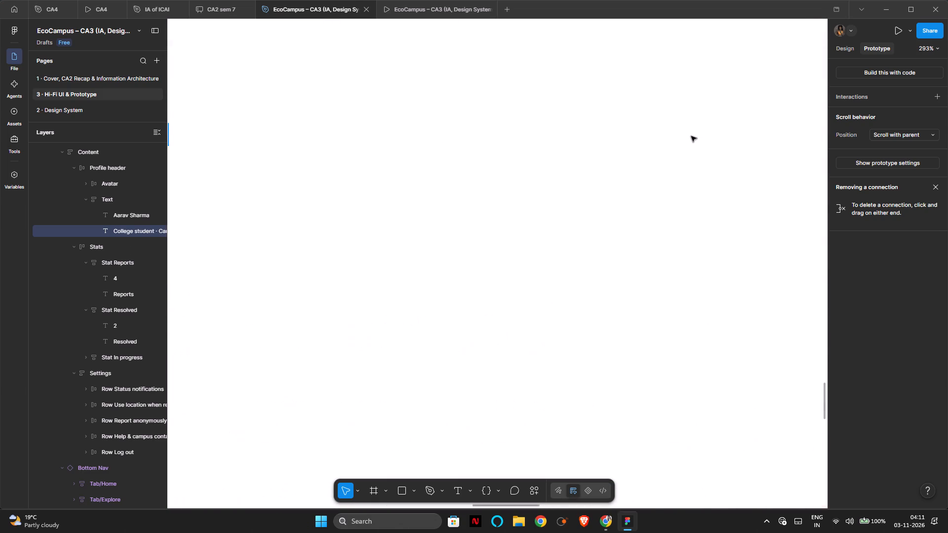
scroll(691, 136, right, 1)
scroll(688, 141, left, 5)
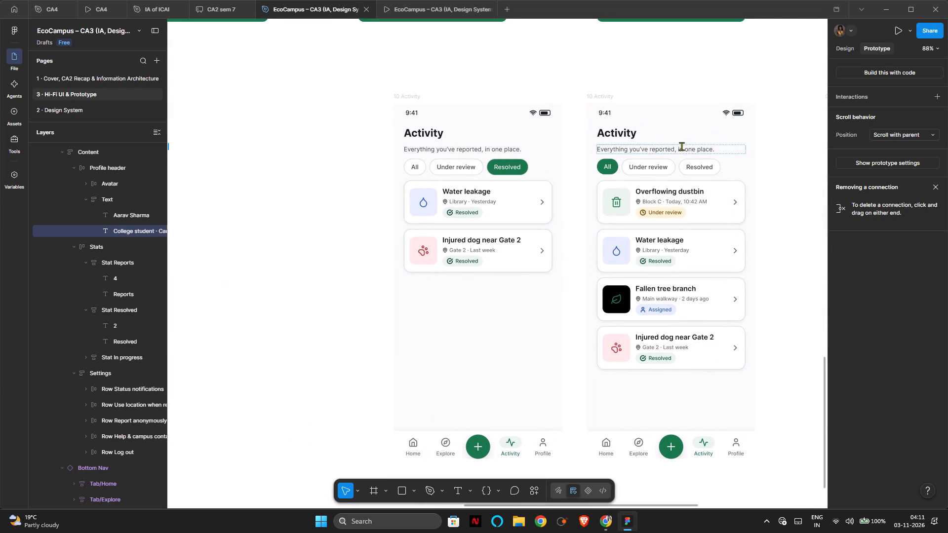
scroll(677, 148, left, 2)
scroll(674, 152, right, 1)
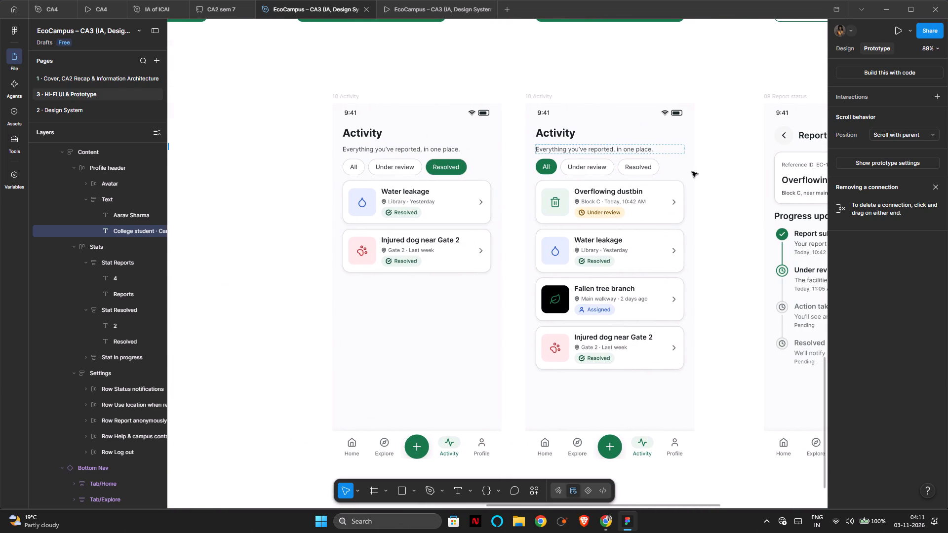
scroll(692, 172, right, 6)
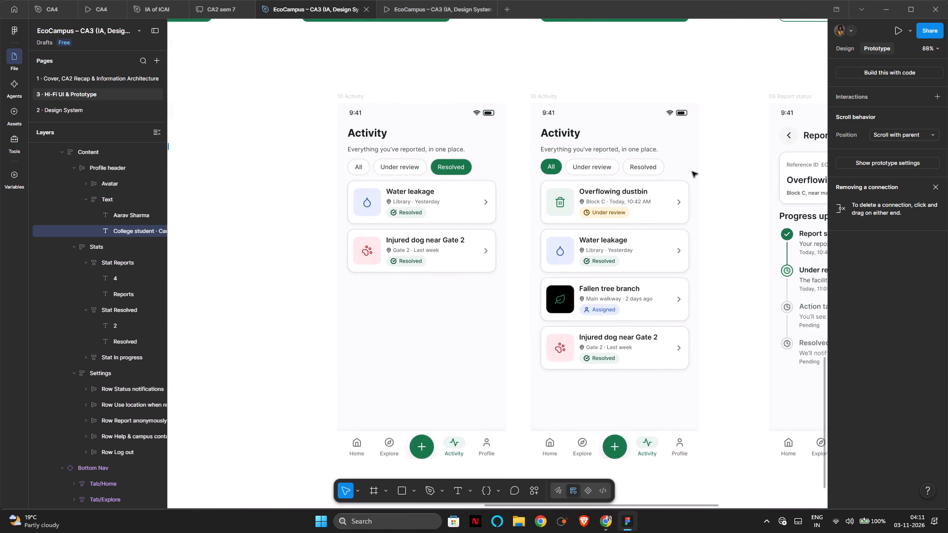
scroll(692, 172, right, 4)
scroll(694, 172, left, 2)
scroll(767, 191, left, 1)
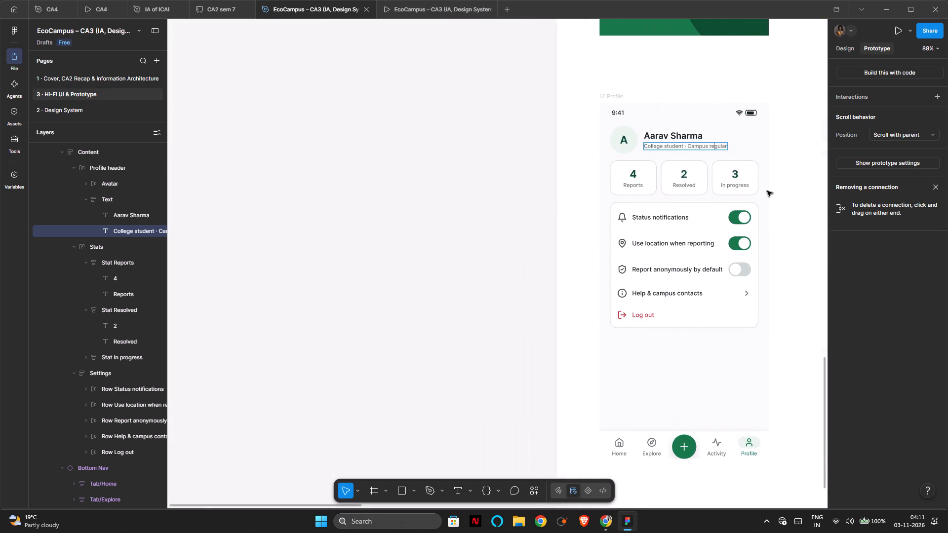
Change the number on the Profile screen's In progress stat card to 2.
scroll(767, 191, left, 1)
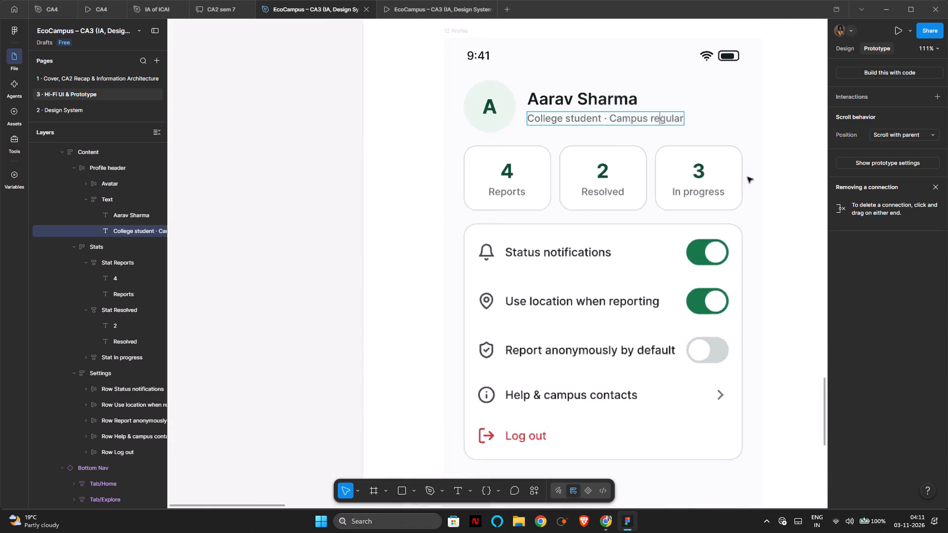
double_click(692, 171)
double_click(689, 171)
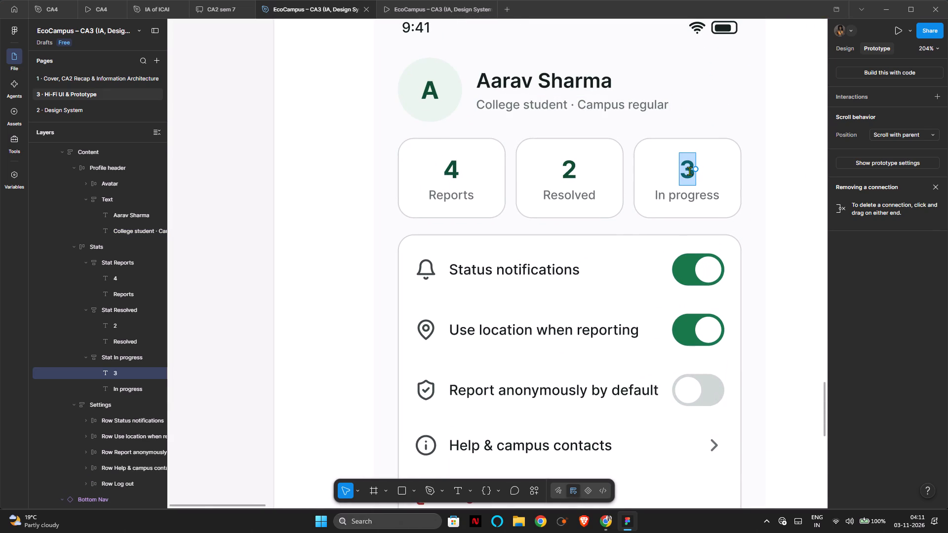
key(BackSpace)
key(2)
click(764, 118)
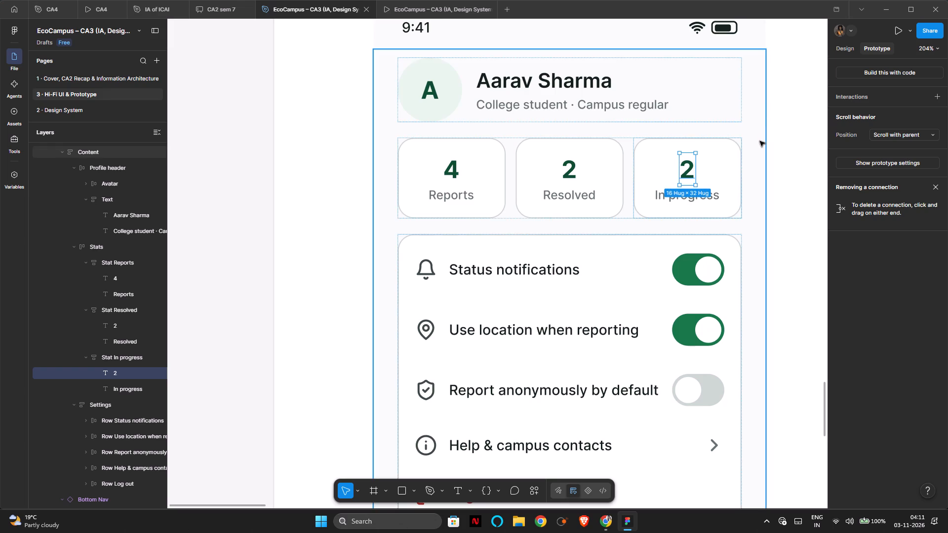
scroll(760, 143, left, 2)
click(710, 165)
Inspect the prototype connection of the Log out row on the Profile screen.
scroll(670, 217, up, 1)
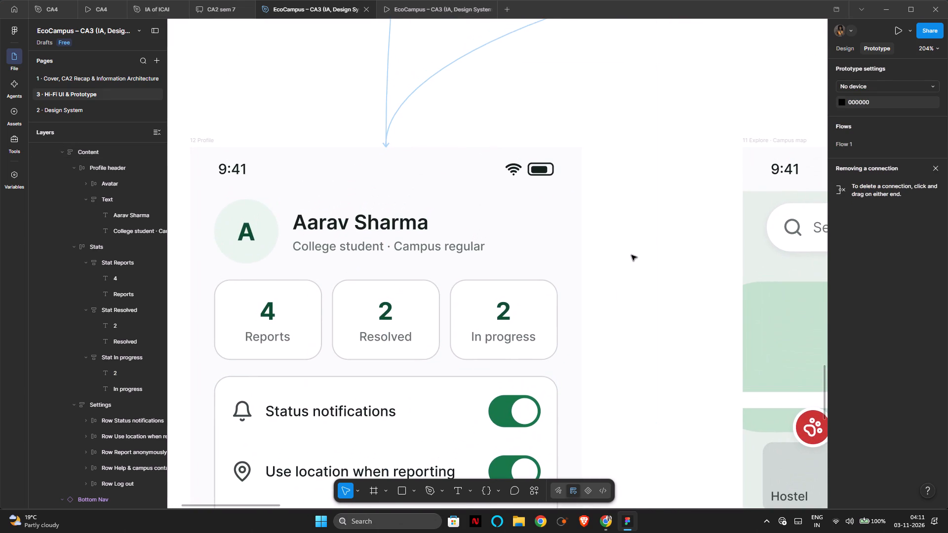
scroll(631, 255, down, 2)
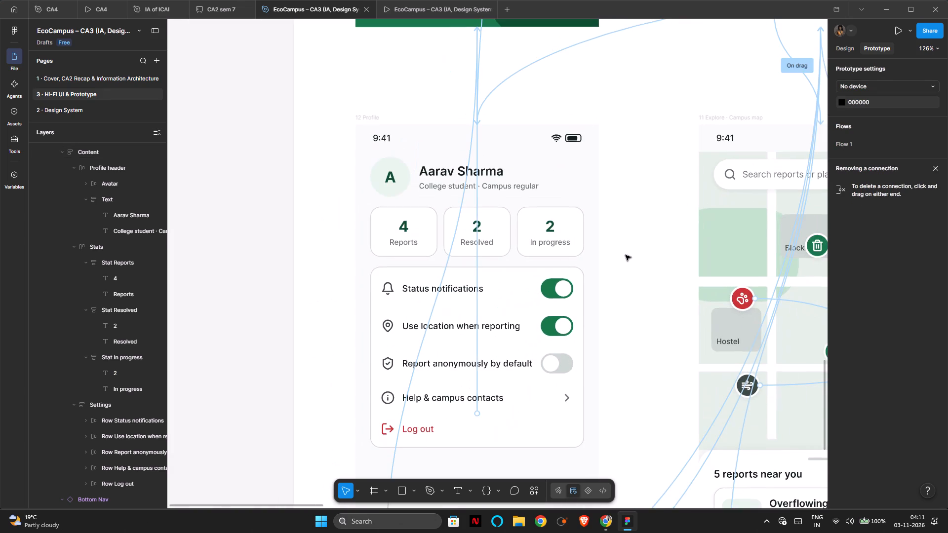
scroll(626, 255, left, 1)
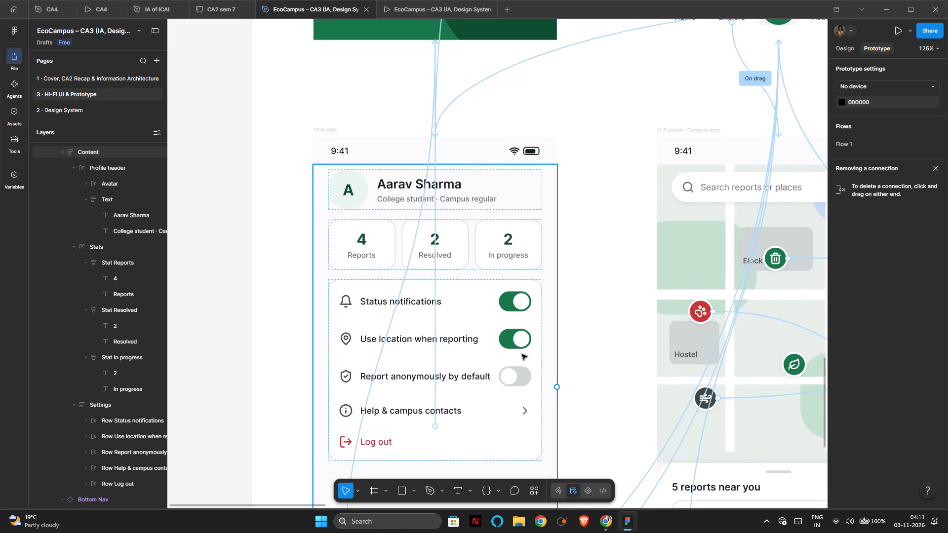
scroll(512, 359, up, 3)
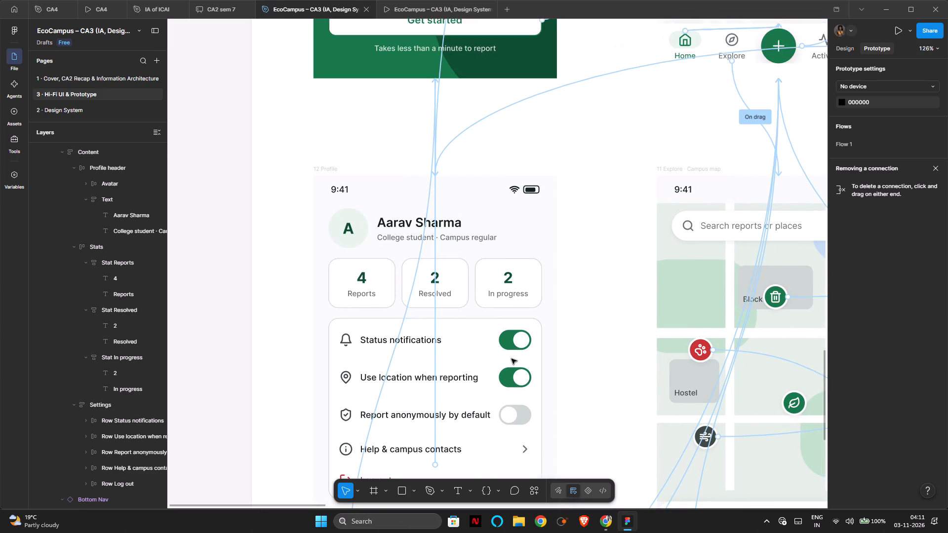
scroll(512, 359, down, 3)
triple_click(386, 445)
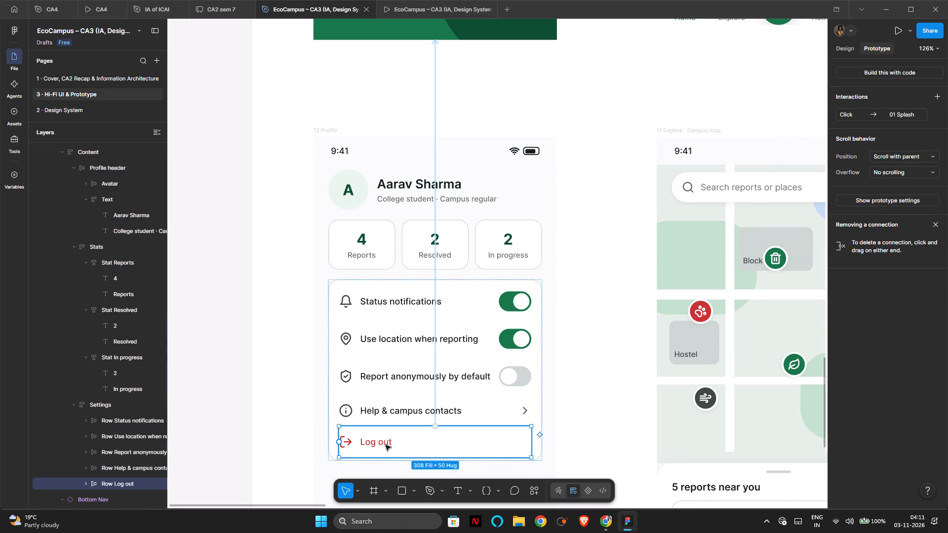
Inspect the prototype connections of the Home screen's content and its bottom-navigation tabs, including Activity, Profile and the central Report tab.
scroll(538, 212, left, 2)
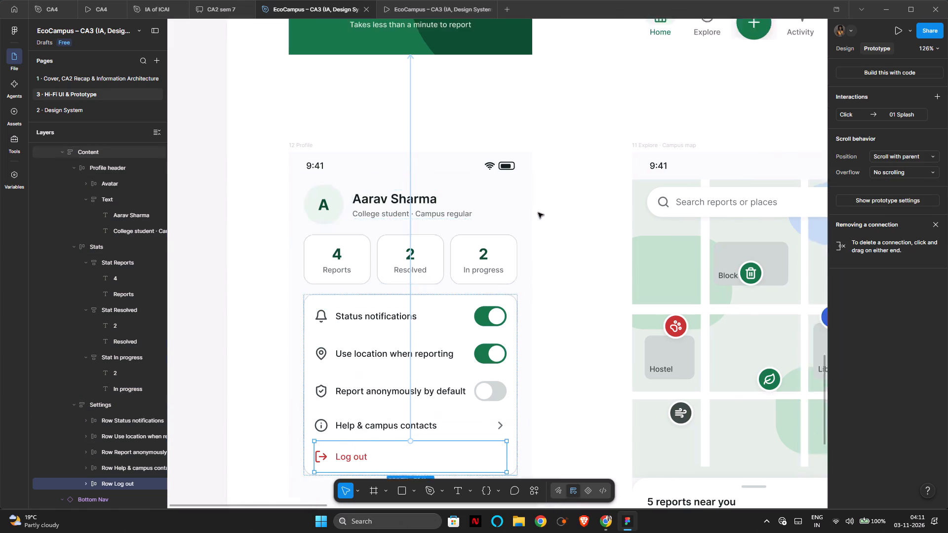
scroll(538, 213, left, 3)
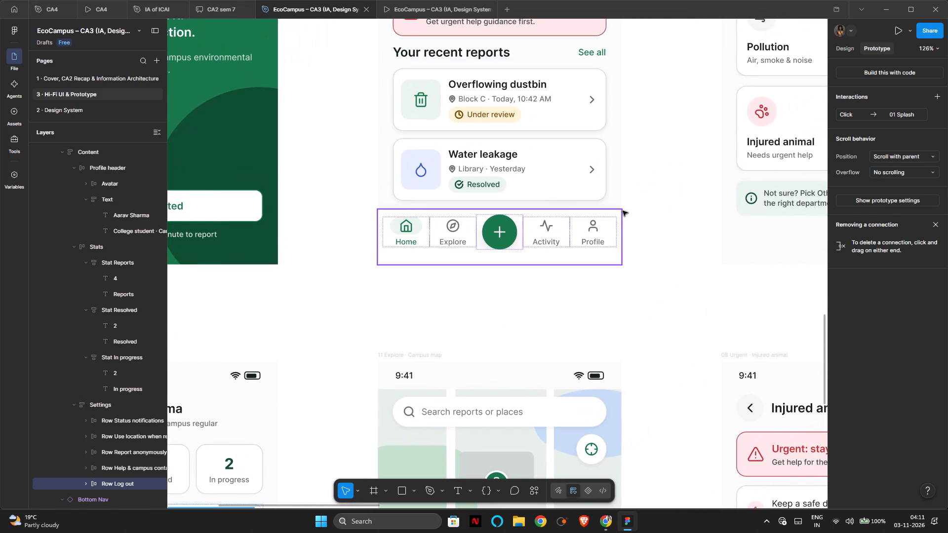
click(622, 211)
scroll(640, 214, up, 2)
click(504, 175)
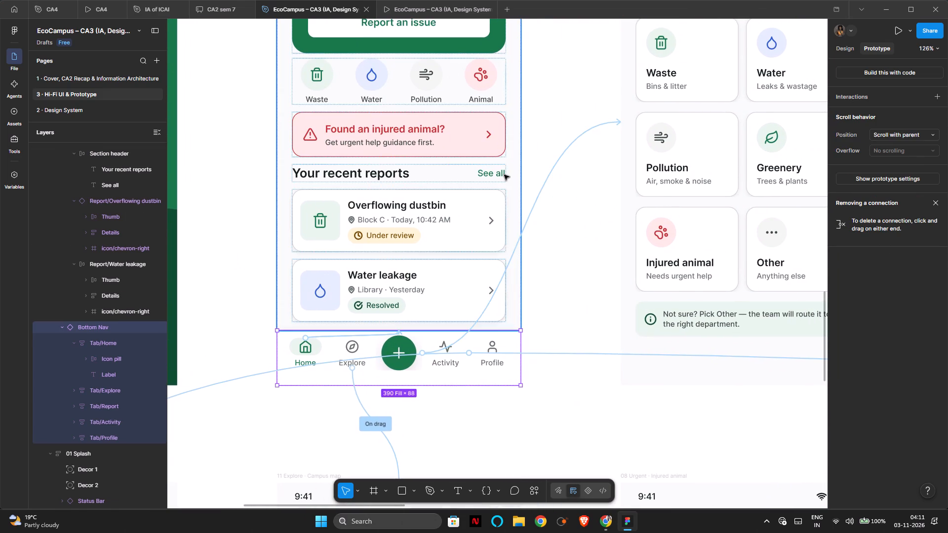
scroll(517, 189, left, 1)
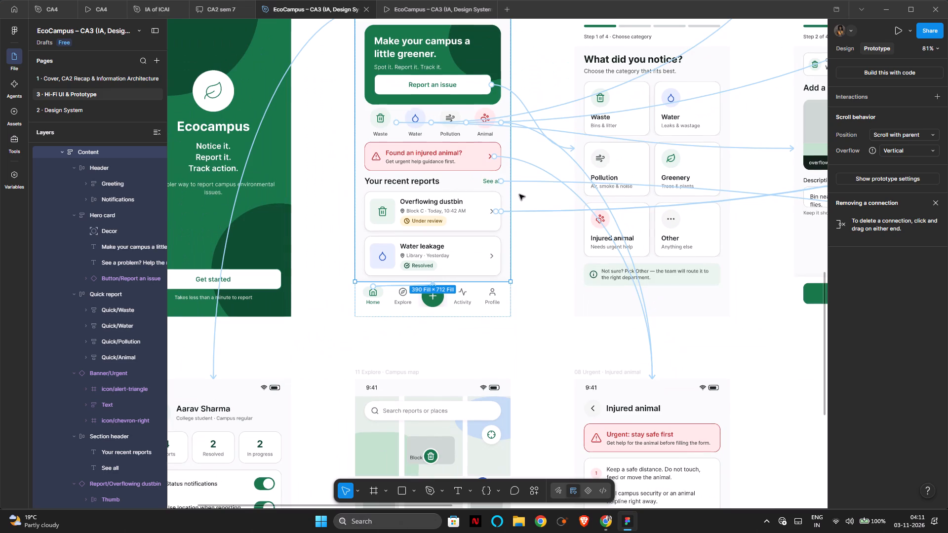
scroll(519, 194, left, 1)
click(477, 294)
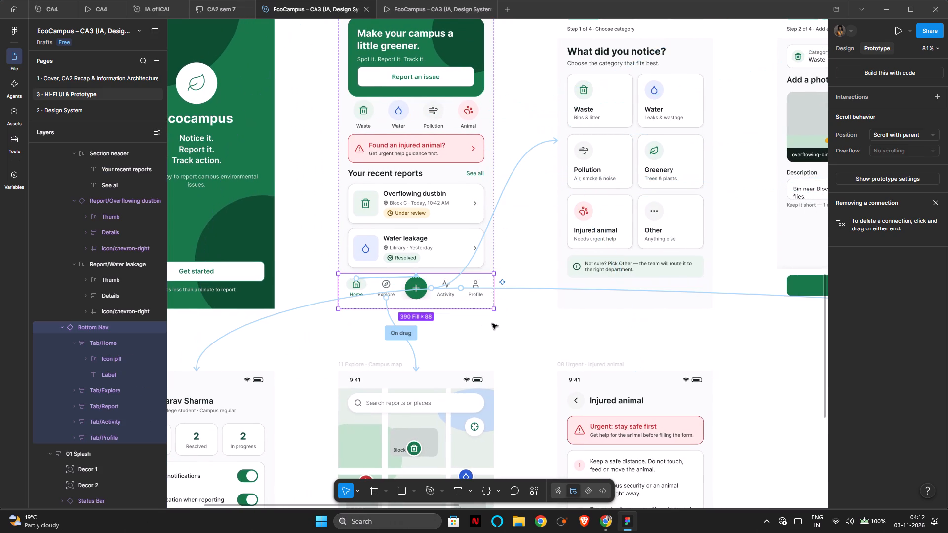
click(449, 300)
double_click(449, 296)
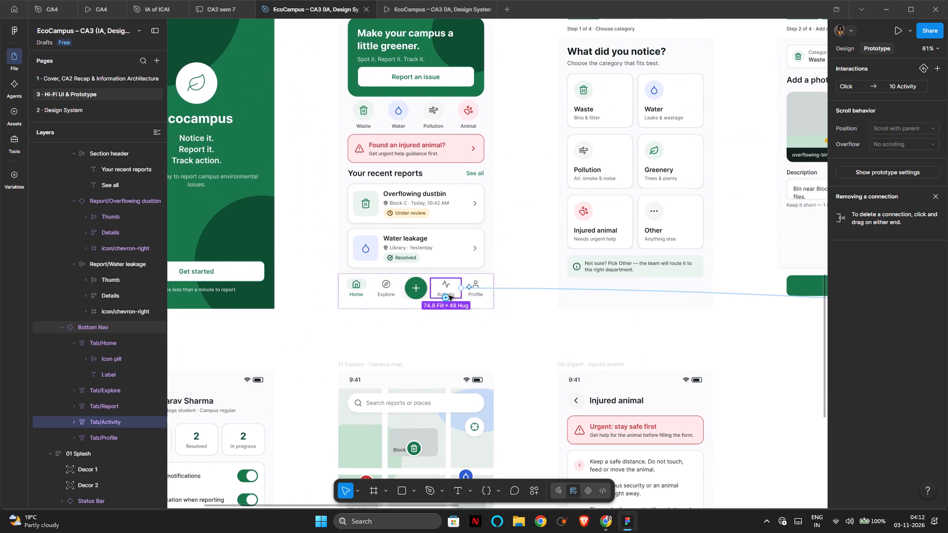
click(476, 295)
click(421, 295)
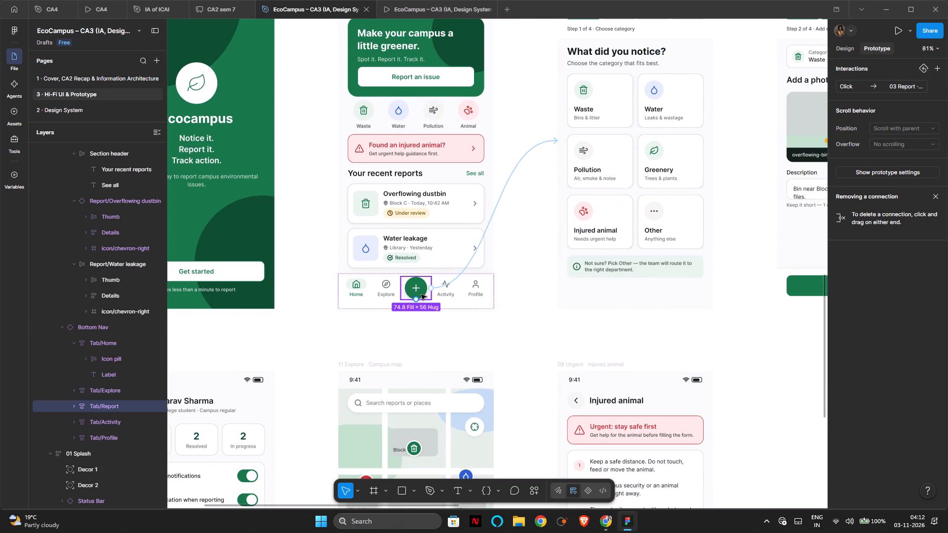
scroll(470, 307, left, 3)
scroll(547, 317, left, 1)
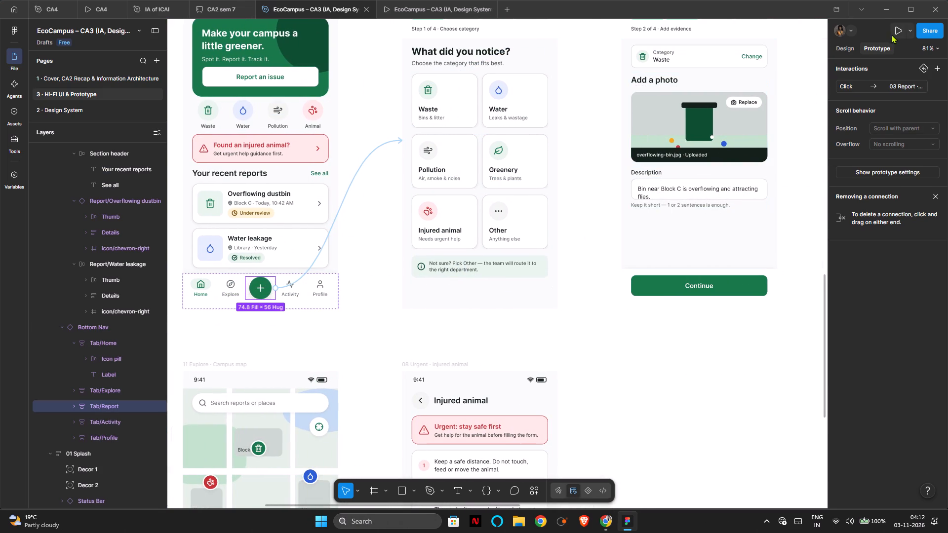
Preview the prototype and test the Home screen's Explore, Home and central Report tabs, plus the Report an issue back arrow.
click(894, 31)
scroll(455, 251, up, 5)
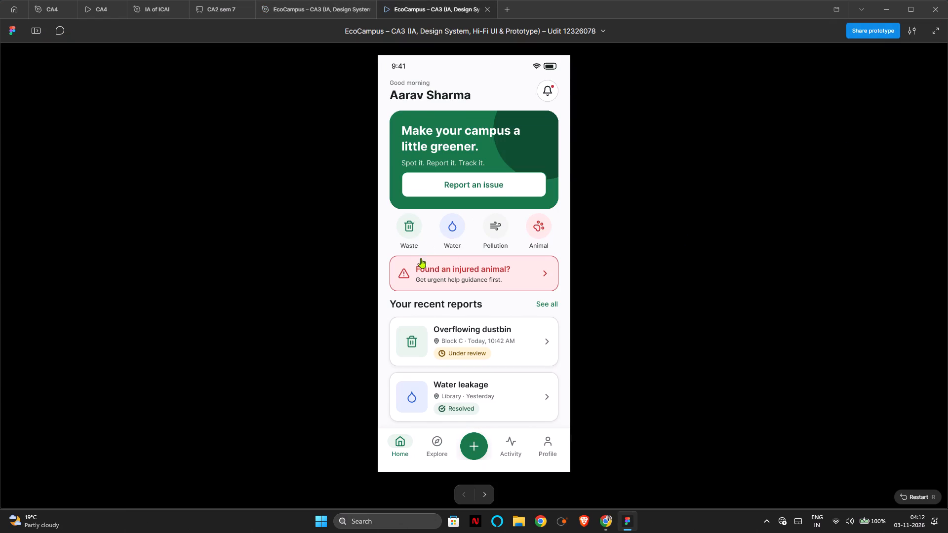
click(442, 444)
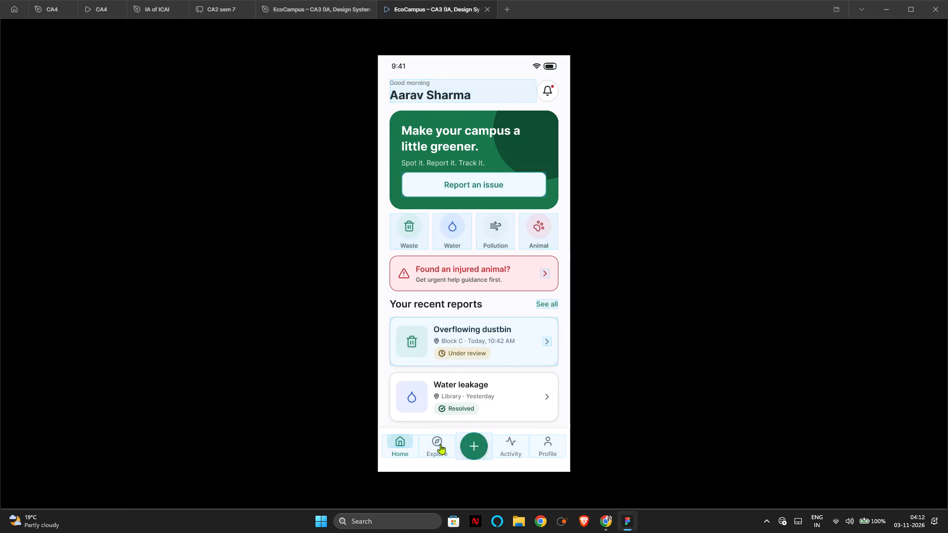
click(440, 444)
triple_click(437, 443)
click(437, 443)
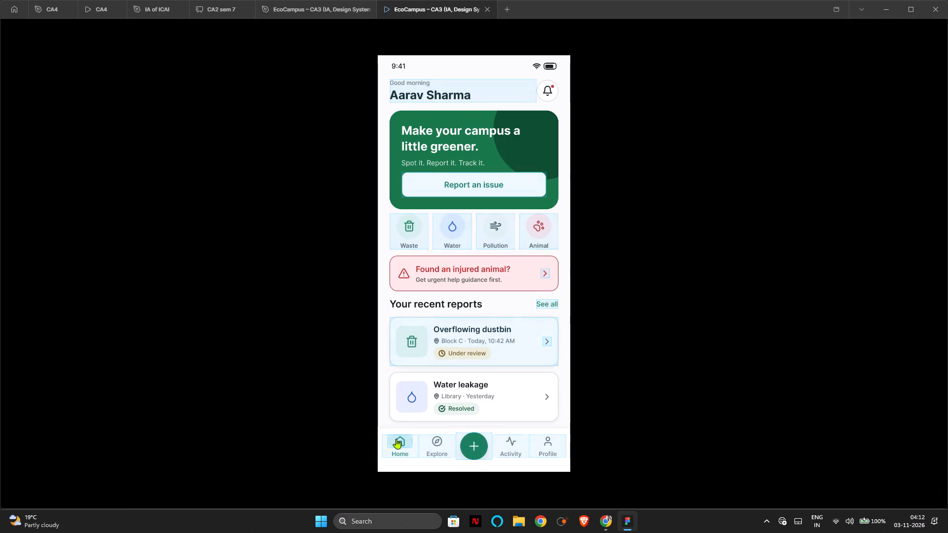
click(396, 439)
click(481, 449)
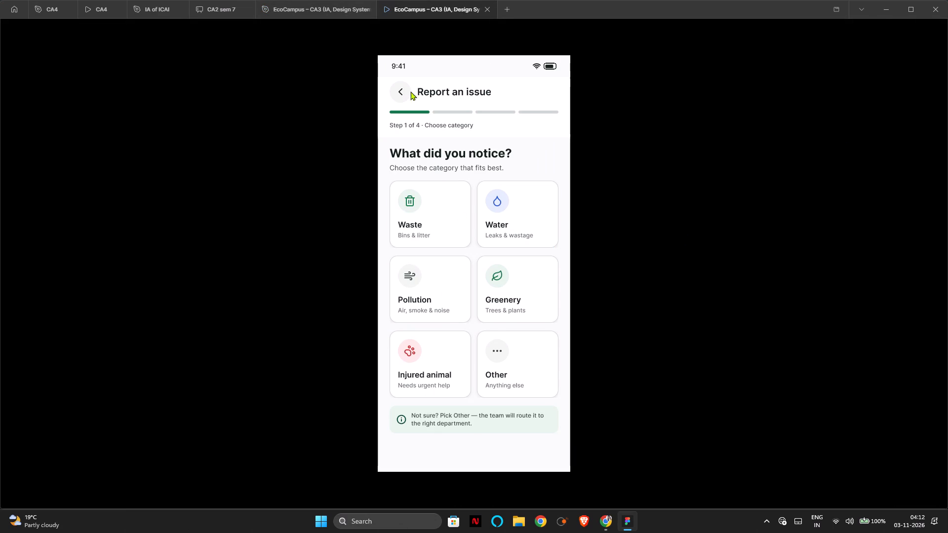
click(400, 87)
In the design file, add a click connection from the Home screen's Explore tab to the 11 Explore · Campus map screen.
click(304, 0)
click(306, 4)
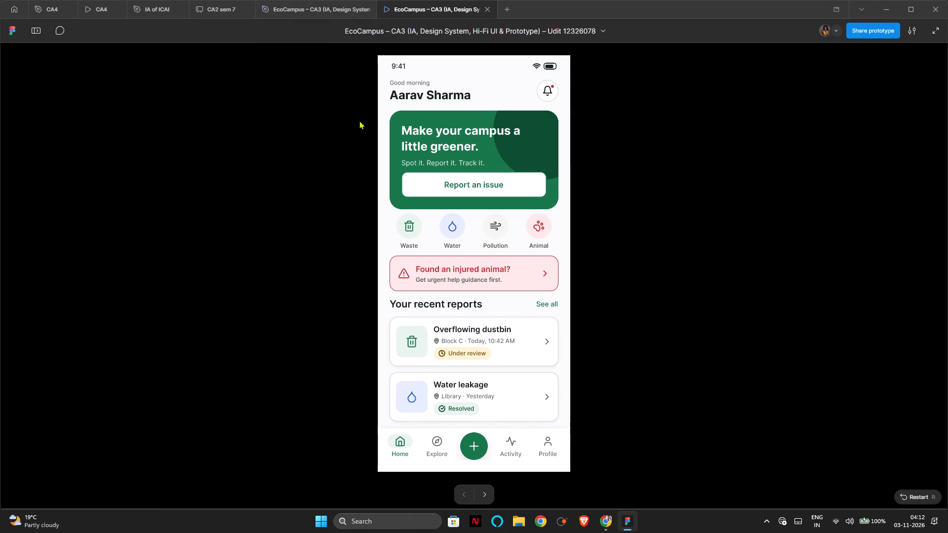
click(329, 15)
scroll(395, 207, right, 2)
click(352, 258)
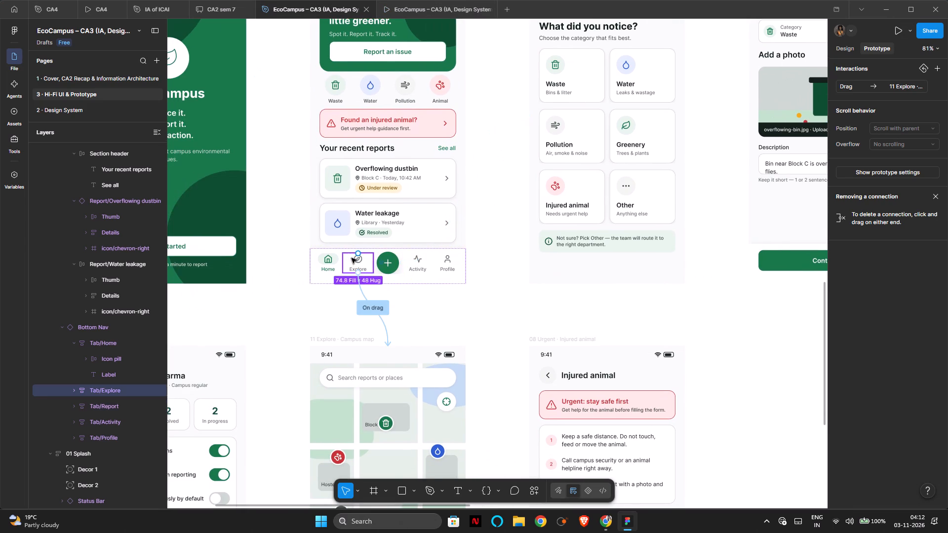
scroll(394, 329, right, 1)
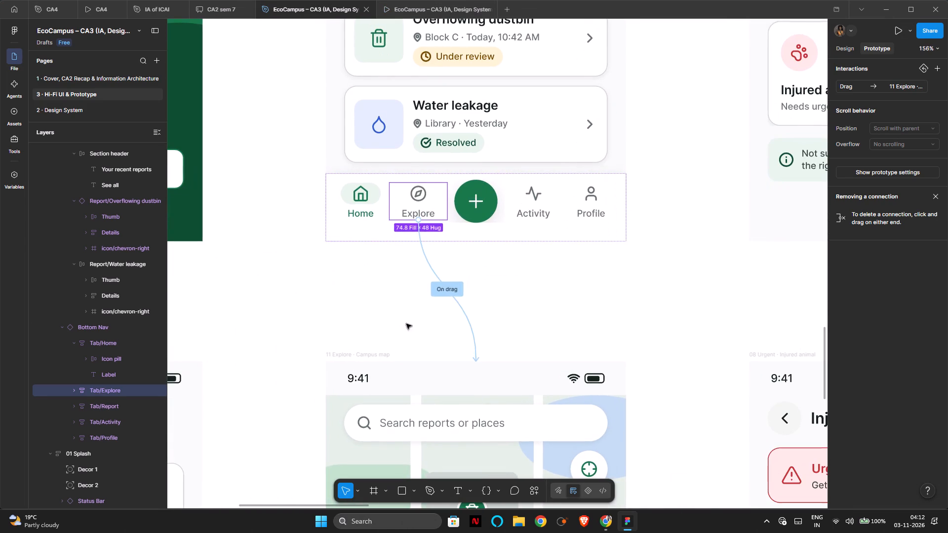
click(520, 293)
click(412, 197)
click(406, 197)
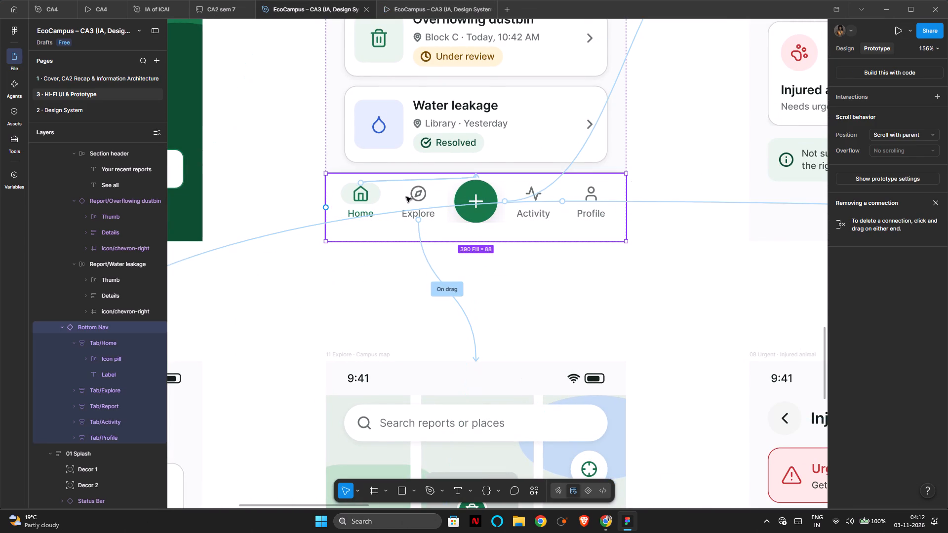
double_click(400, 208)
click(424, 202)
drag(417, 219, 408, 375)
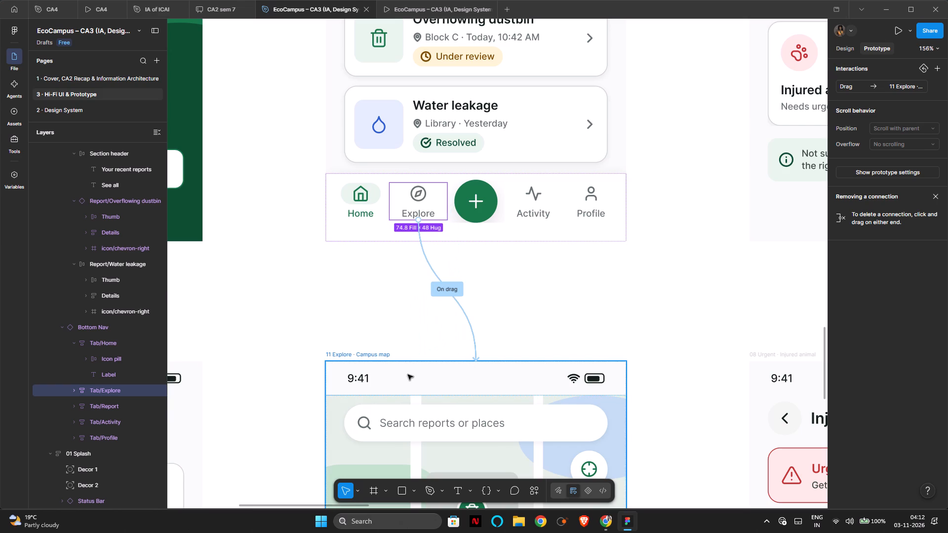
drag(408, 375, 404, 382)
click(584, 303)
Delete the click and drag connections between the Home screen's Explore tab and the 11 Explore · Campus map screen.
scroll(631, 322, left, 1)
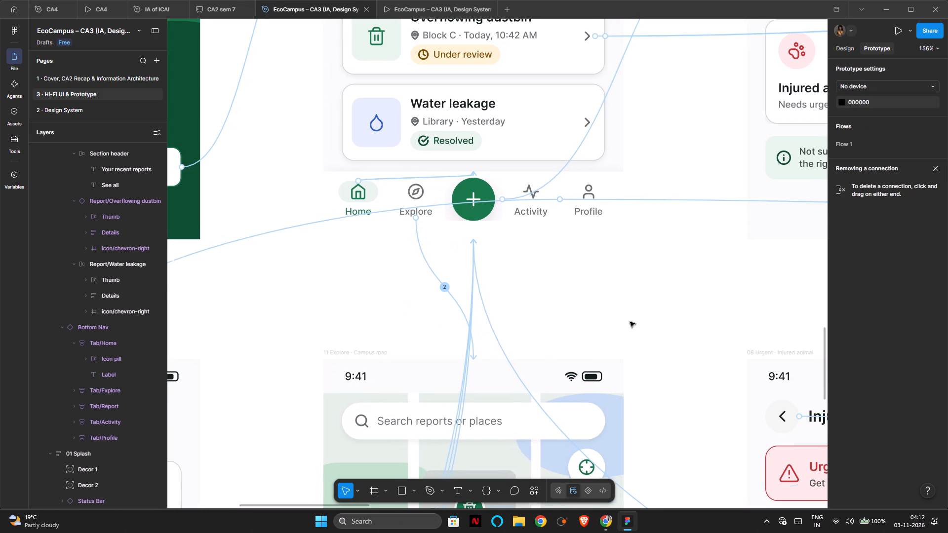
scroll(630, 322, left, 1)
click(391, 309)
click(432, 279)
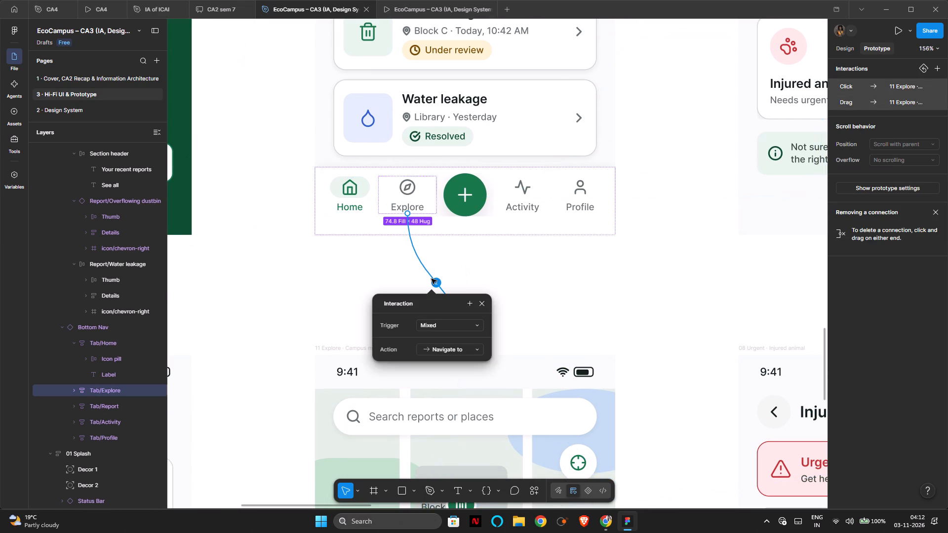
key(Delete)
Connect the Home screen's whole Explore tab to the 11 Explore · Campus map screen.
double_click(411, 205)
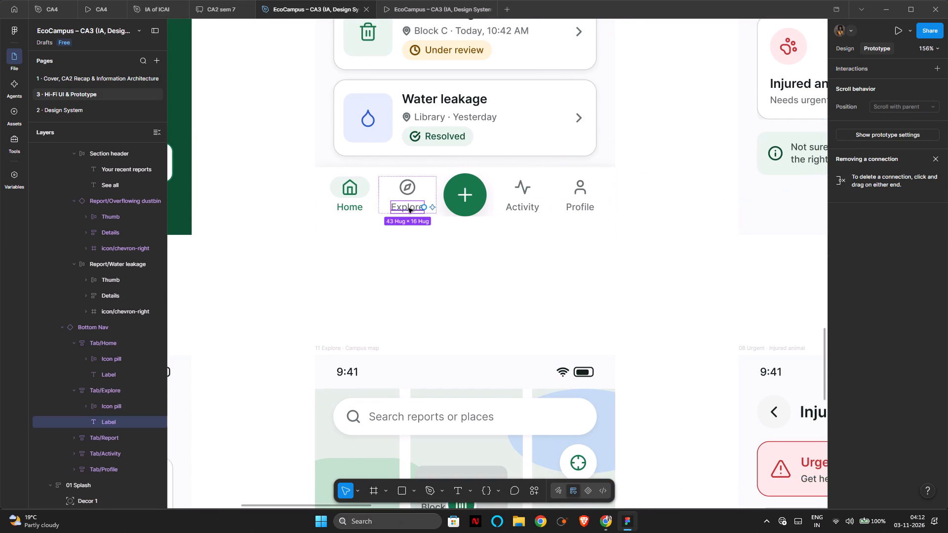
click(414, 193)
click(423, 253)
click(425, 195)
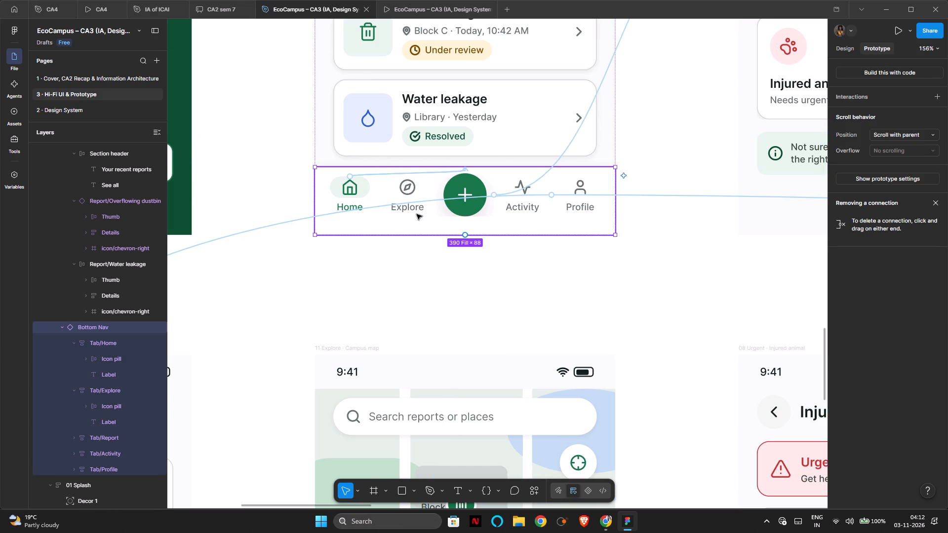
double_click(389, 187)
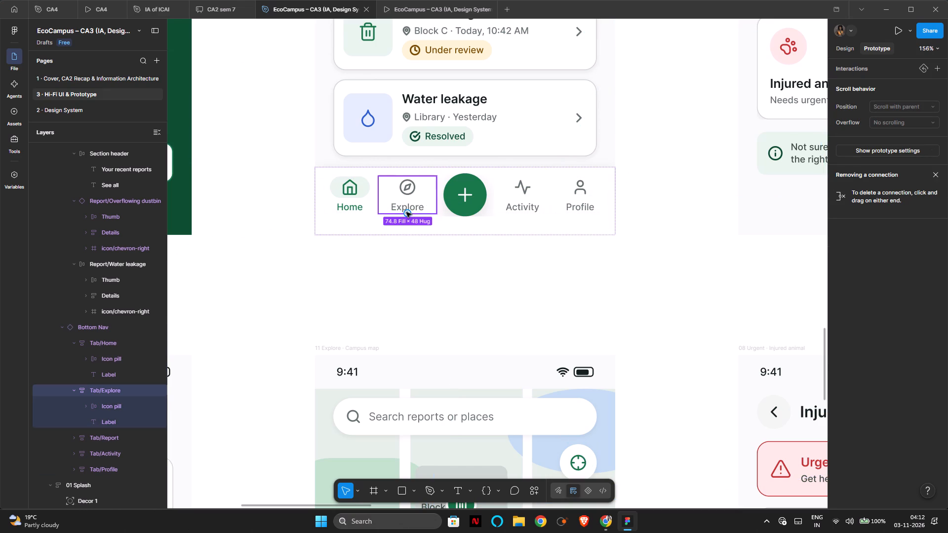
drag(406, 212, 426, 358)
click(637, 262)
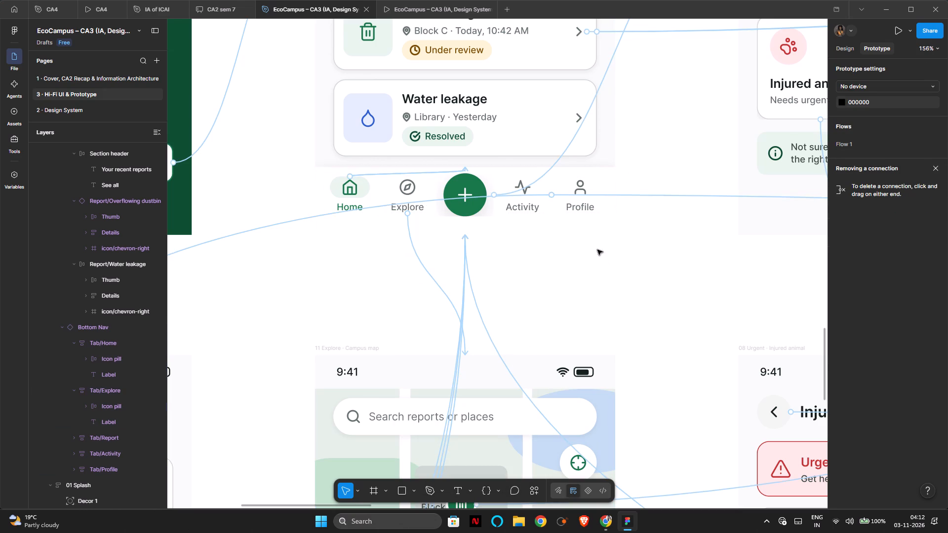
Test the Explore tab in the prototype preview, including the campus map and its locate control.
click(458, 5)
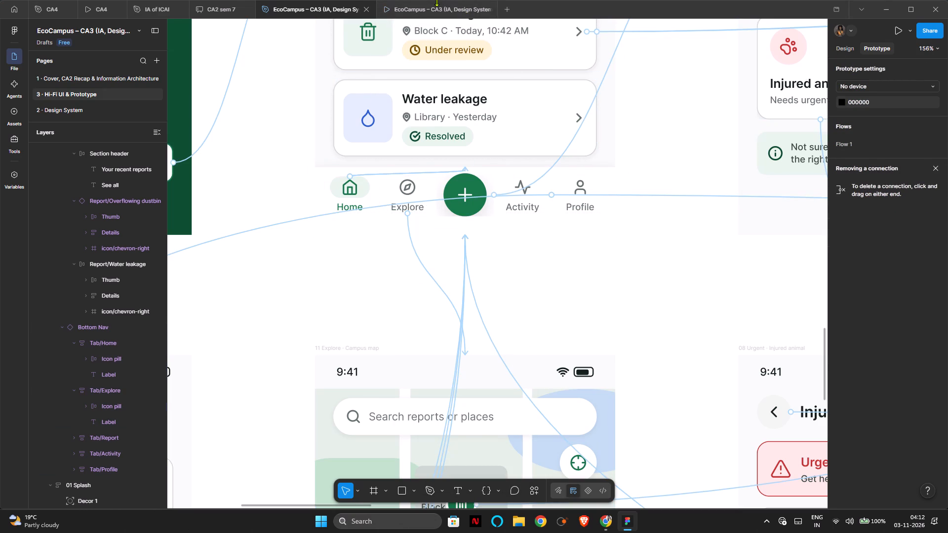
click(436, 1)
click(434, 9)
click(437, 441)
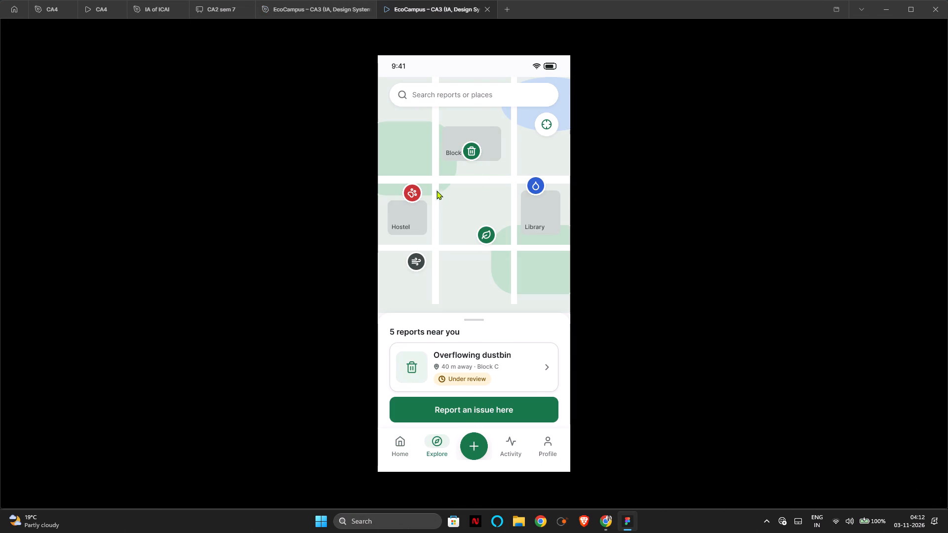
drag(454, 212, 439, 181)
click(549, 121)
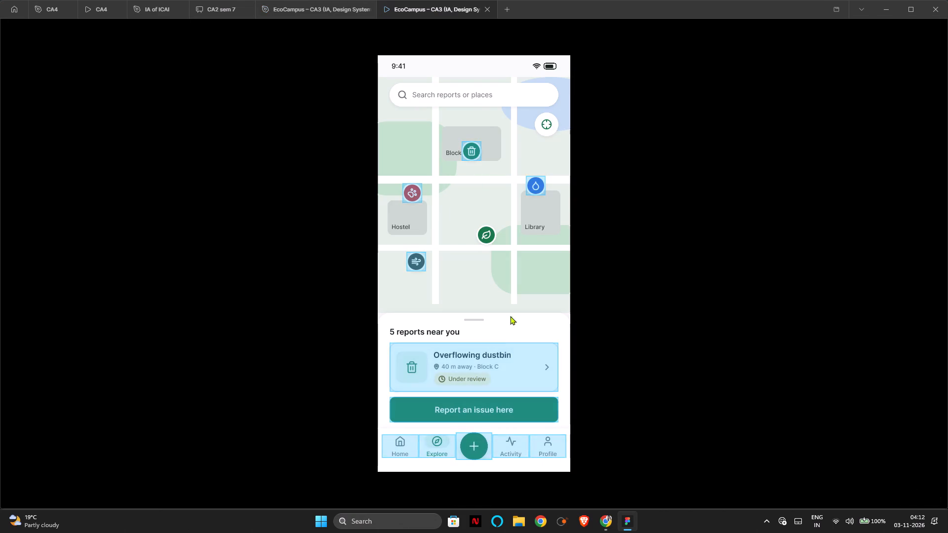
Test the report flow from the Explore screen, changing the category to Water and Pollution, submitting the report and returning home.
click(500, 408)
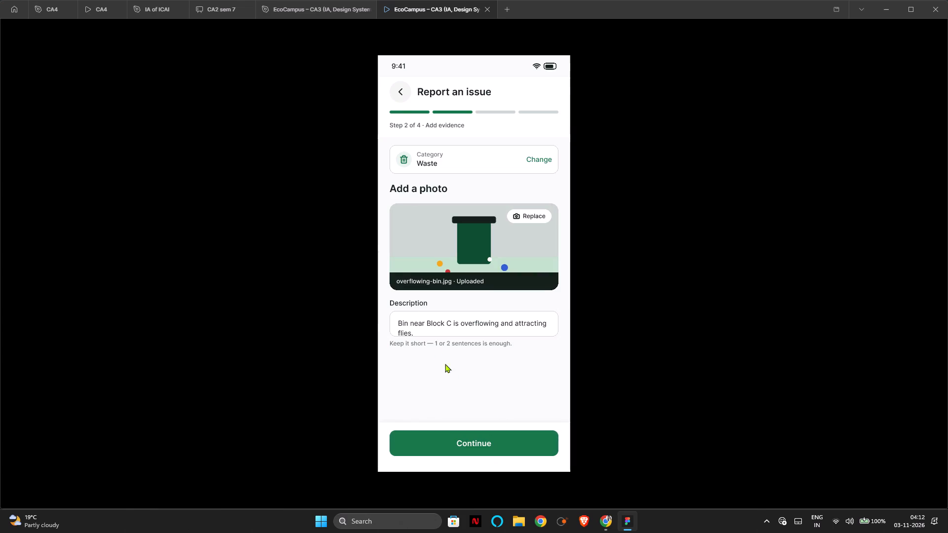
click(541, 159)
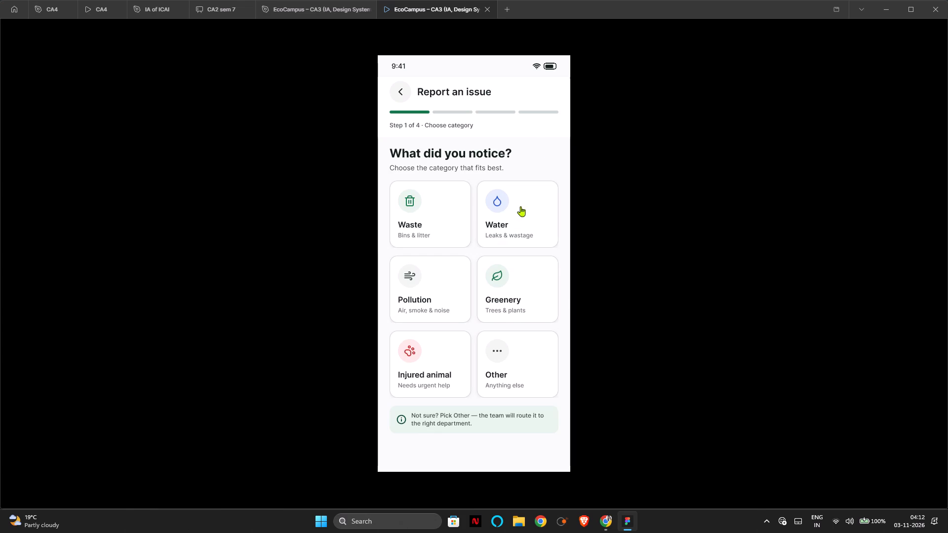
click(513, 221)
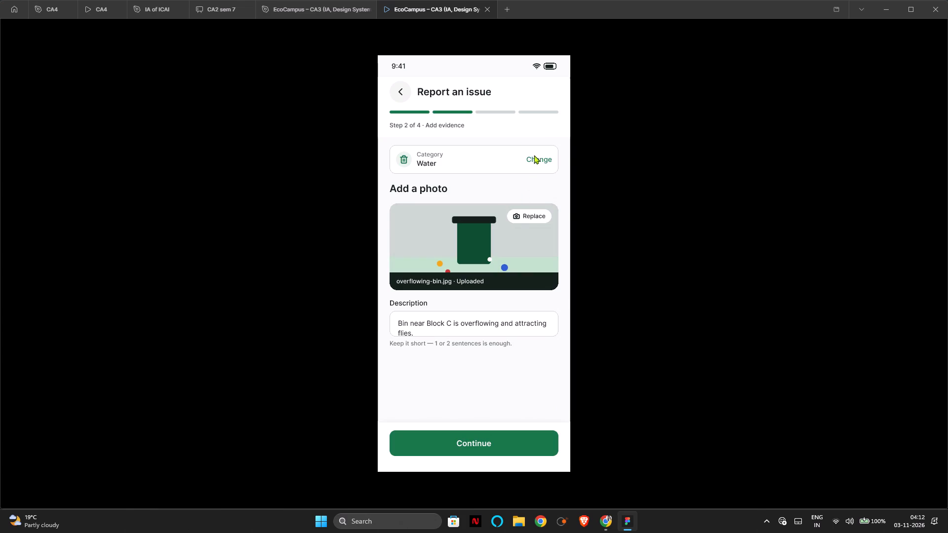
click(534, 158)
click(443, 279)
click(473, 441)
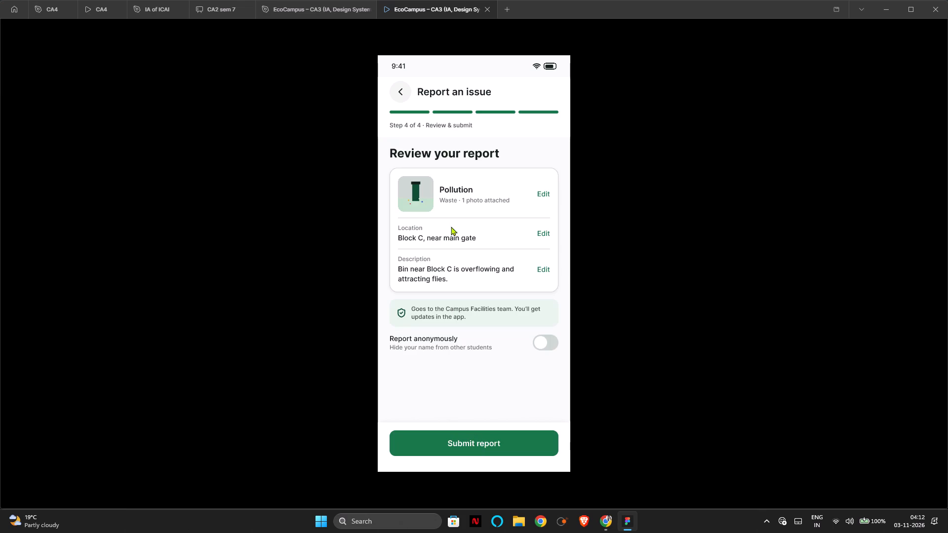
click(493, 433)
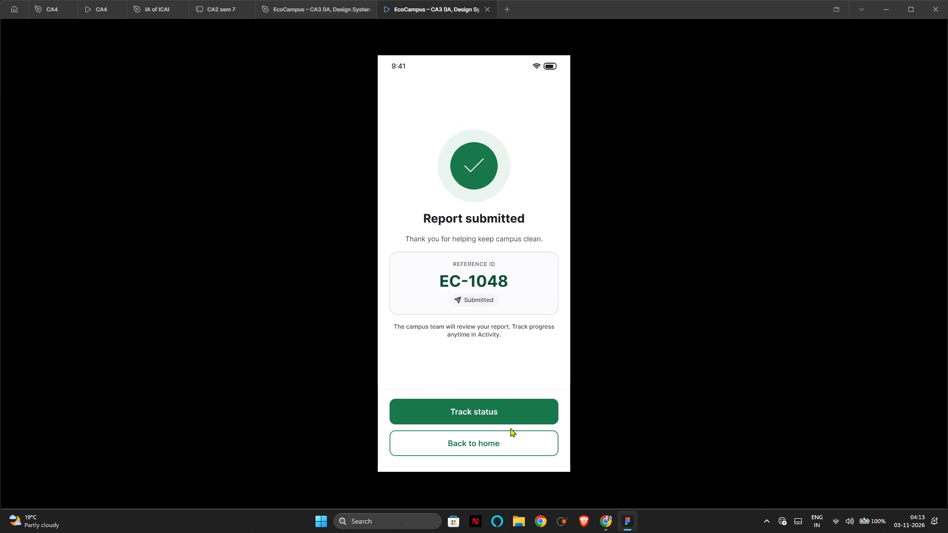
click(493, 437)
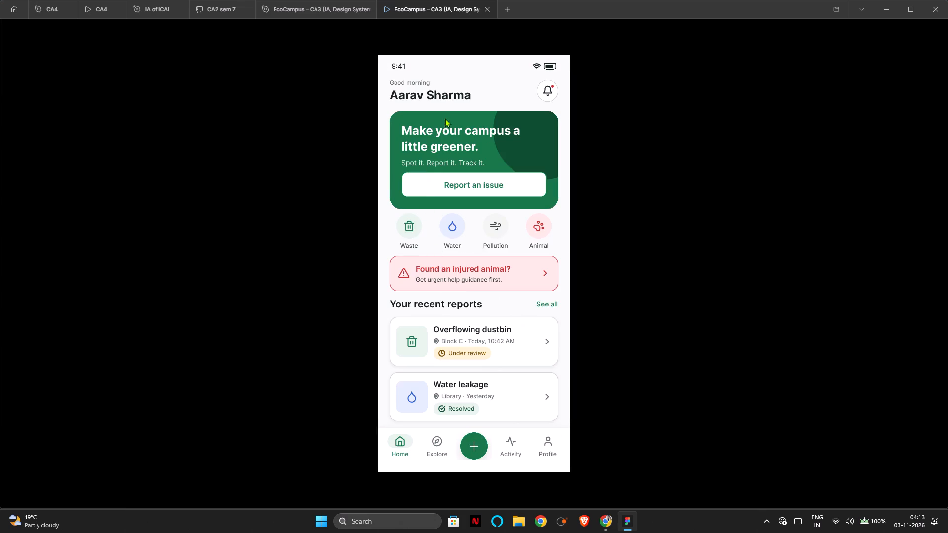
Test the Home greeting's link to Profile and the Profile screen's name, Help & campus contacts row and Profile tab.
click(446, 87)
double_click(480, 88)
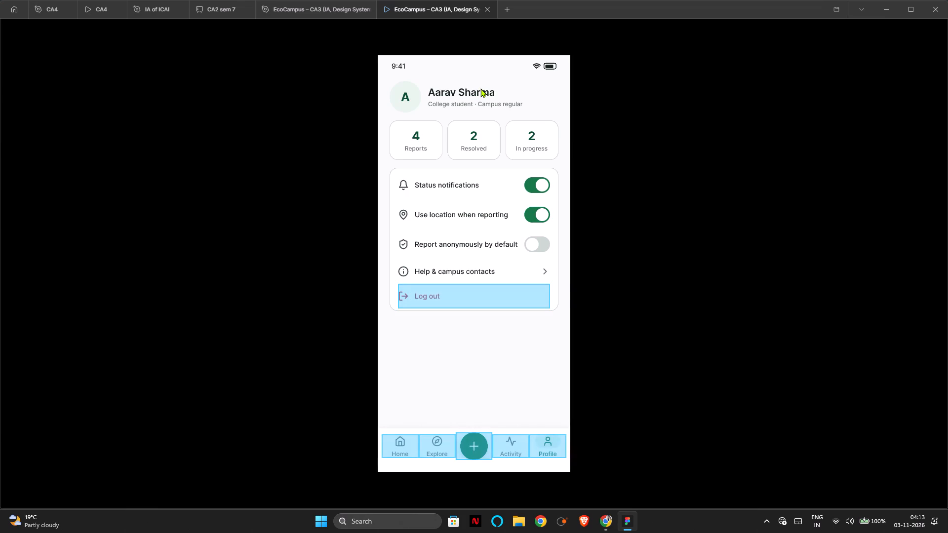
triple_click(480, 90)
triple_click(480, 90)
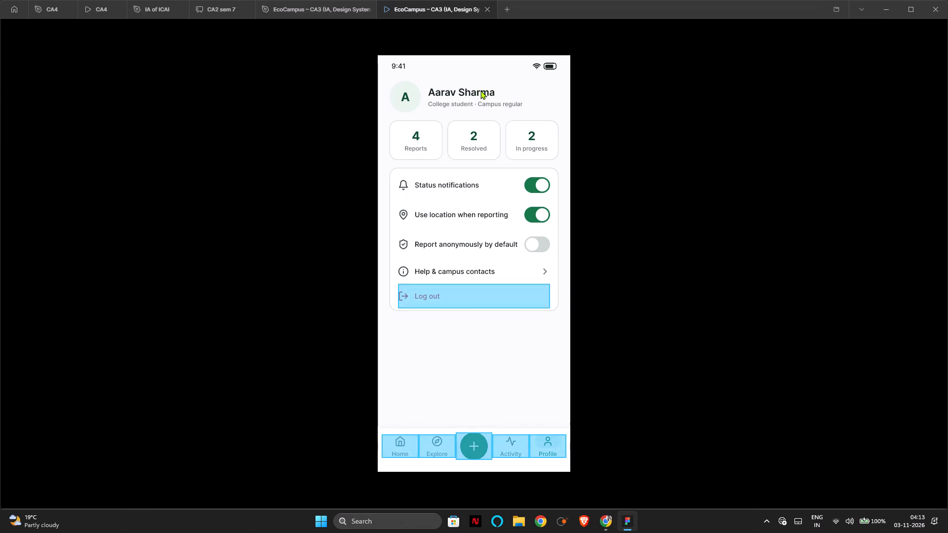
click(480, 90)
click(549, 274)
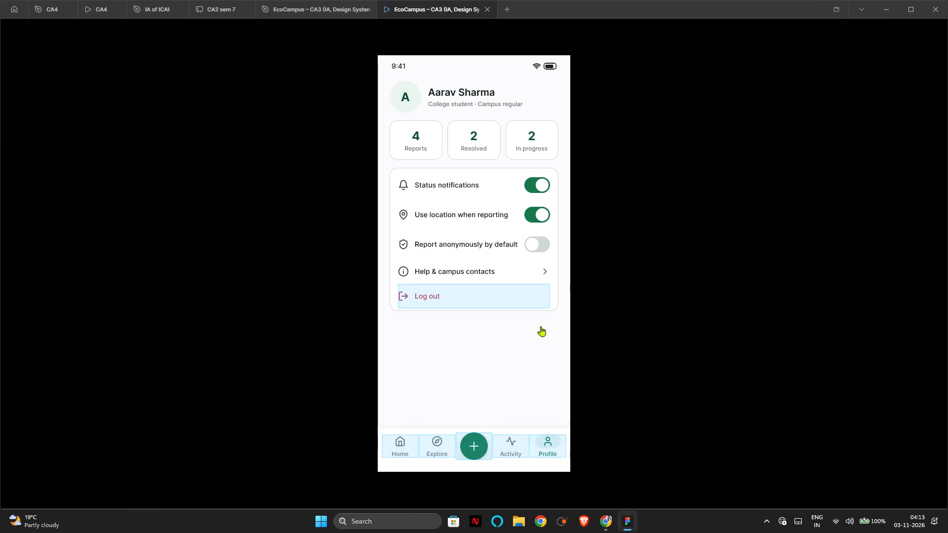
click(550, 444)
Test the Activity screen's Under review filter, the Report status back arrow and the Track status link in the preview.
click(507, 445)
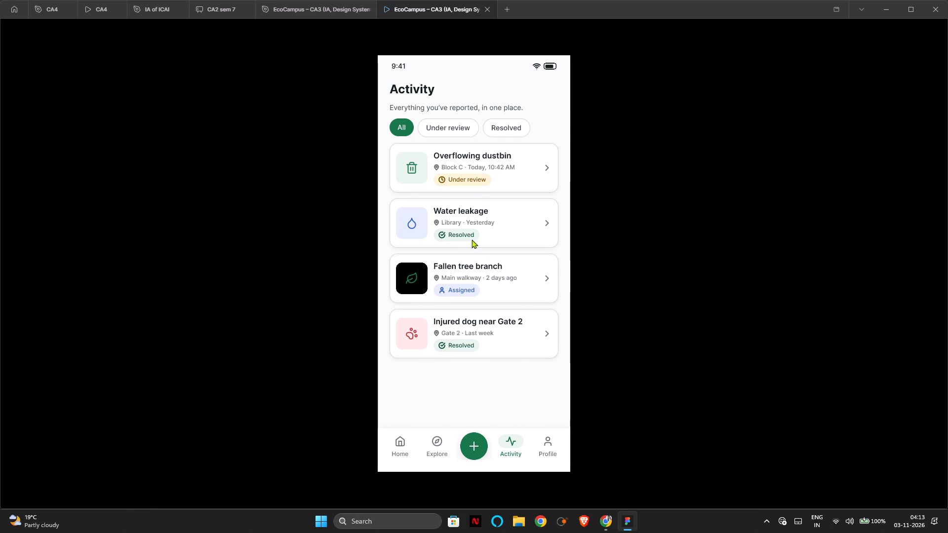
click(452, 129)
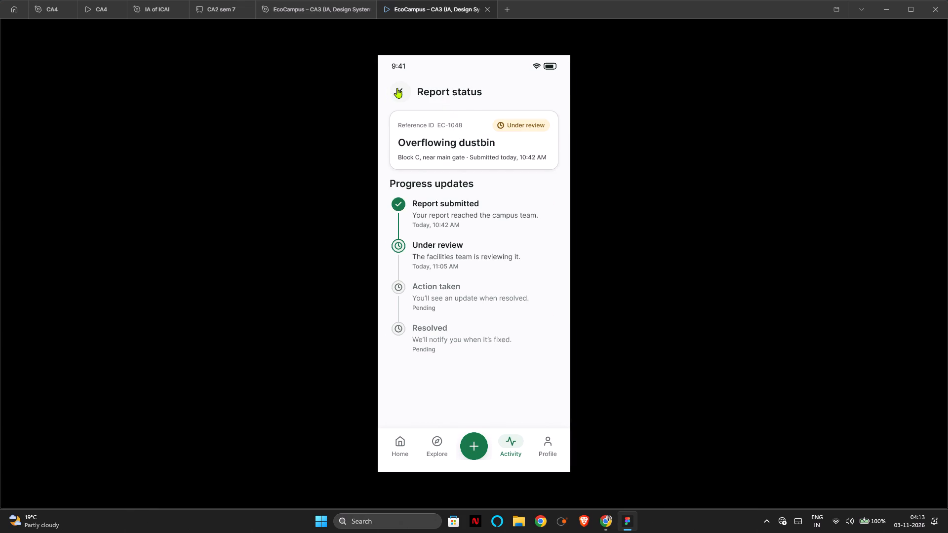
click(400, 90)
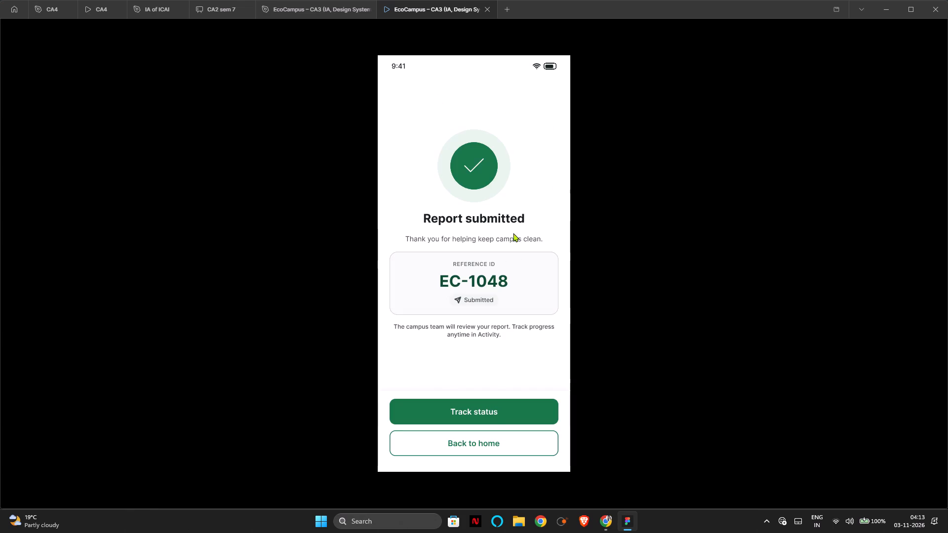
click(487, 417)
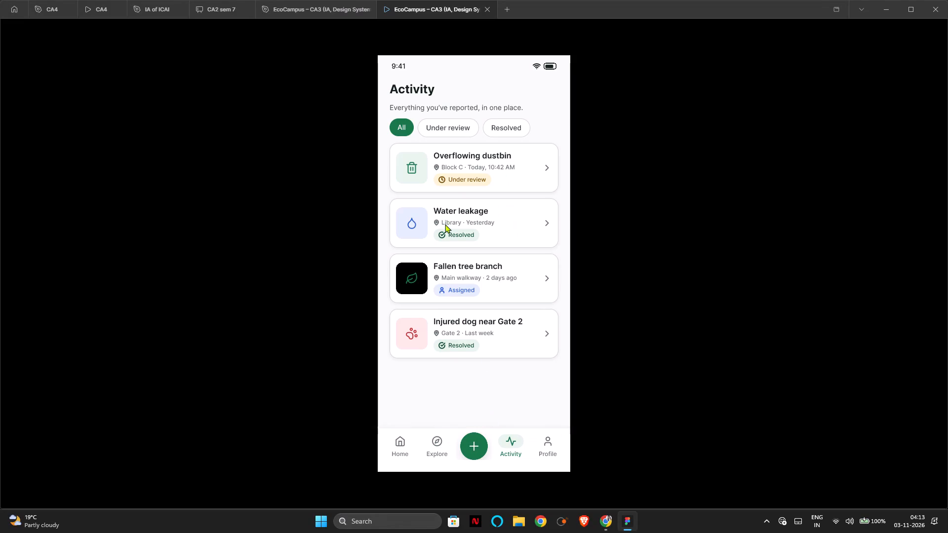
click(446, 125)
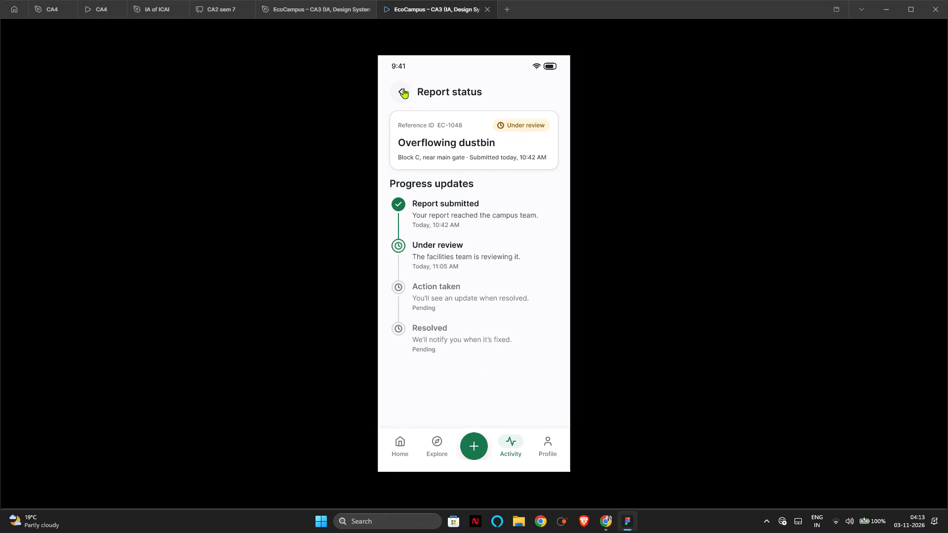
Delete the connection from the Report status back arrow to the 07 Report Success screen in the design file.
click(322, 0)
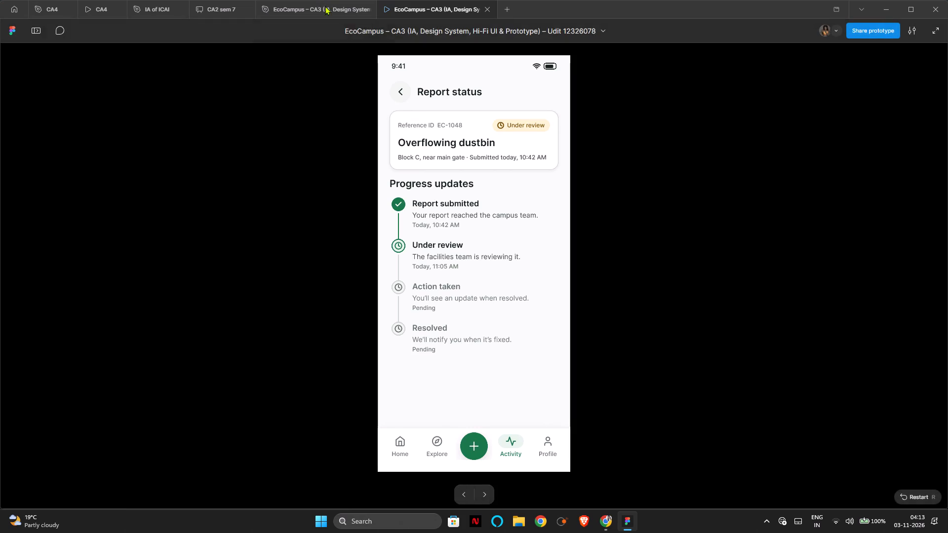
click(325, 9)
scroll(667, 232, left, 13)
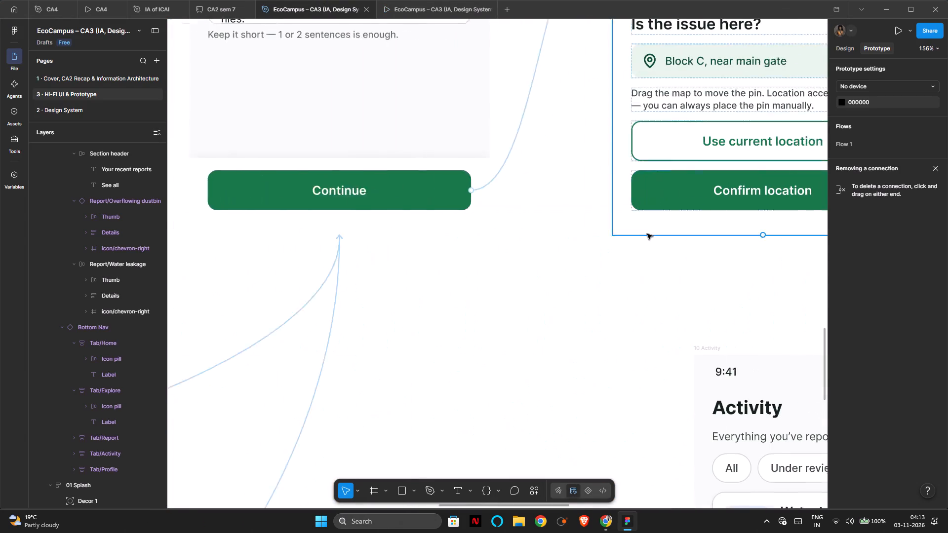
scroll(647, 234, down, 1)
scroll(639, 237, left, 3)
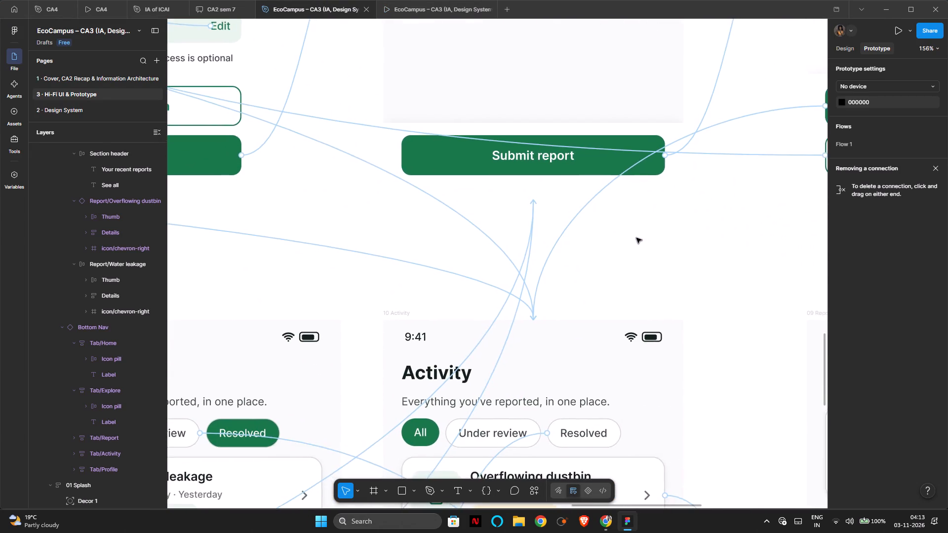
scroll(636, 238, left, 6)
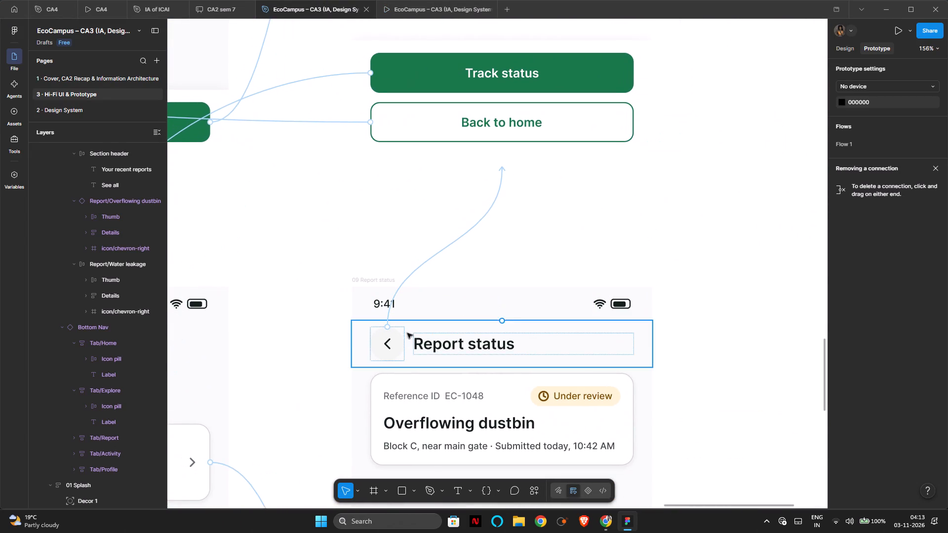
click(393, 346)
double_click(392, 347)
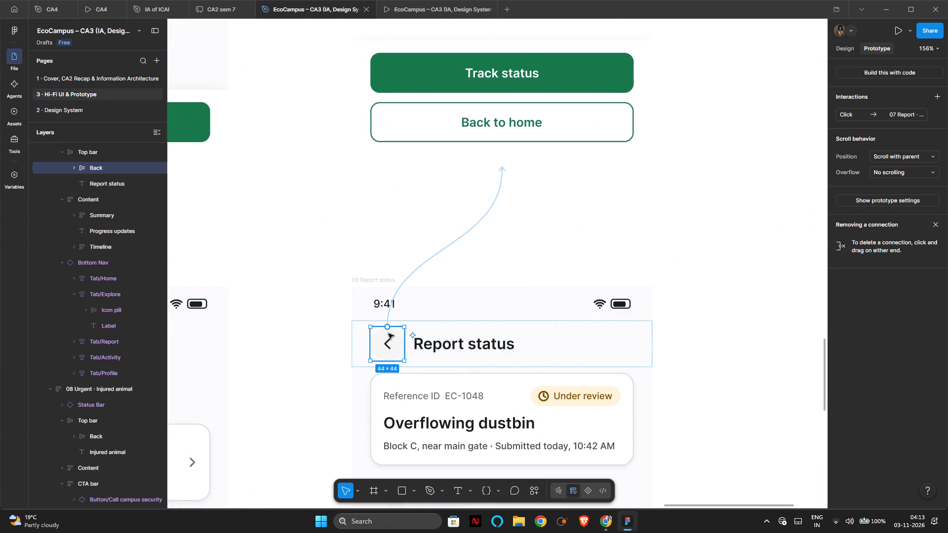
click(473, 225)
key(Delete)
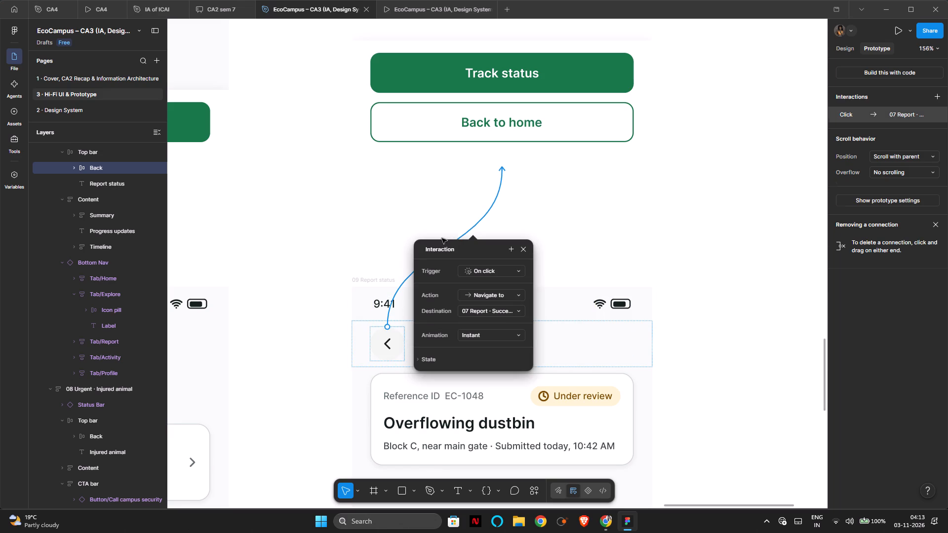
Link the Report status back arrow to the 10 Activity screen showing the All filter, navigating on click with Instant animation.
scroll(375, 305, right, 3)
drag(572, 143, 74, 151)
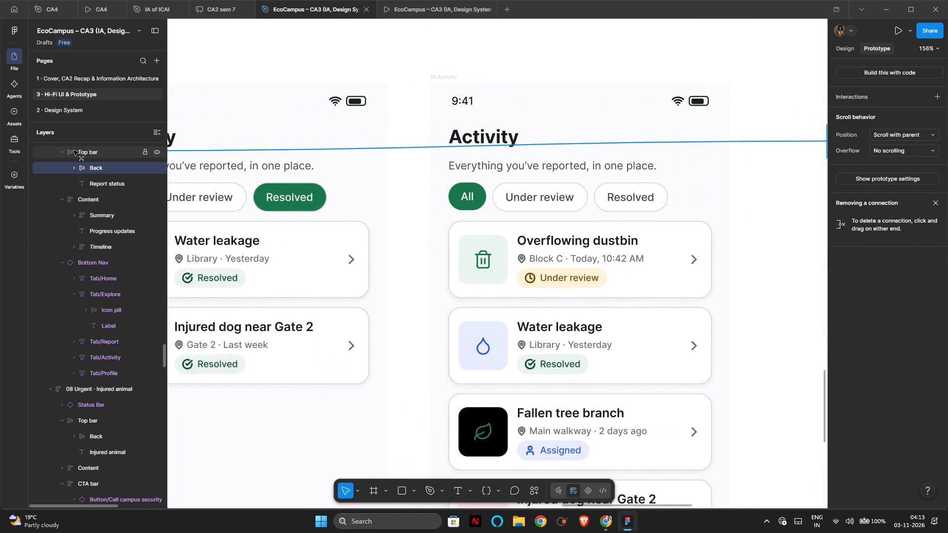
drag(74, 151, 937, 155)
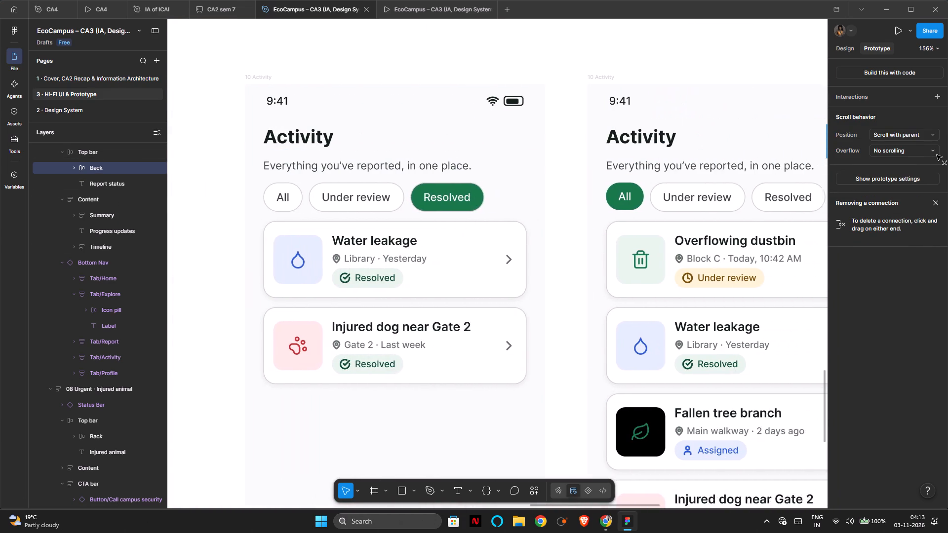
drag(937, 155, 642, 114)
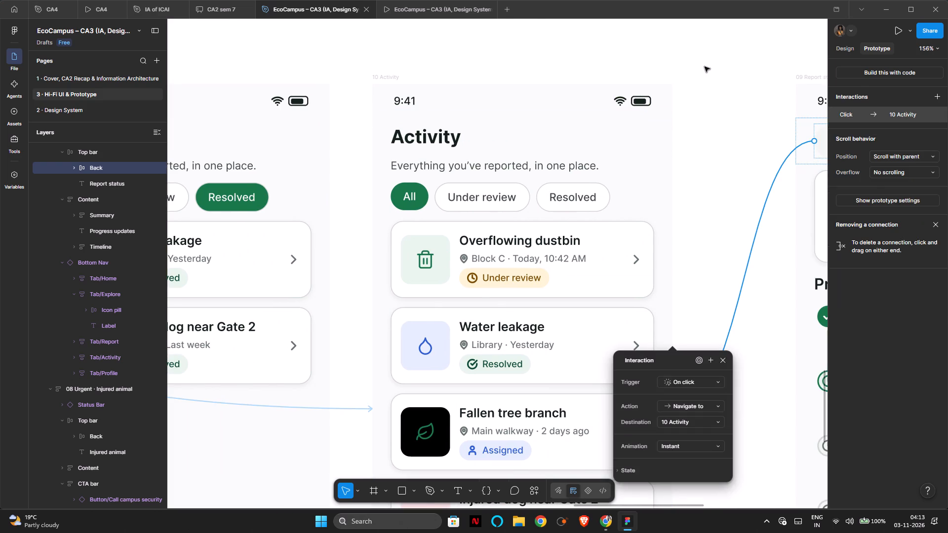
click(705, 67)
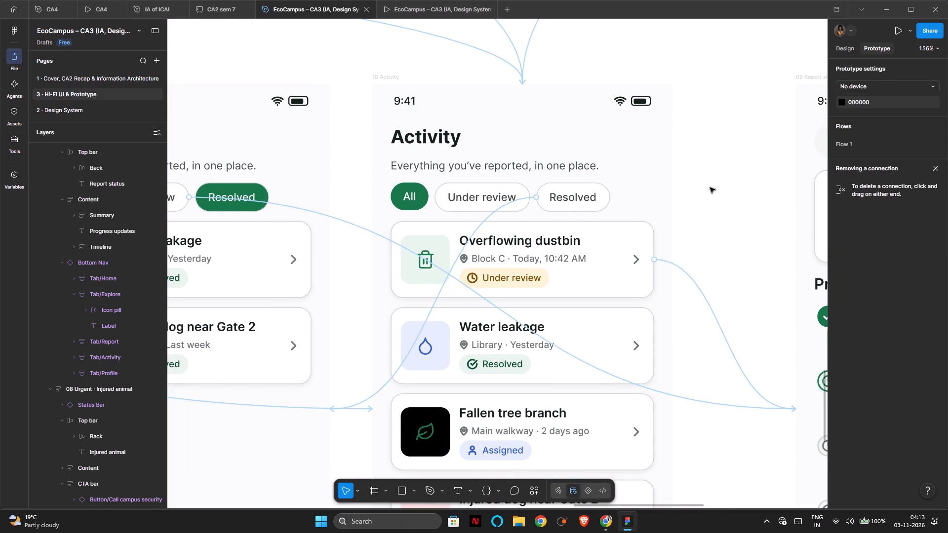
scroll(719, 196, up, 3)
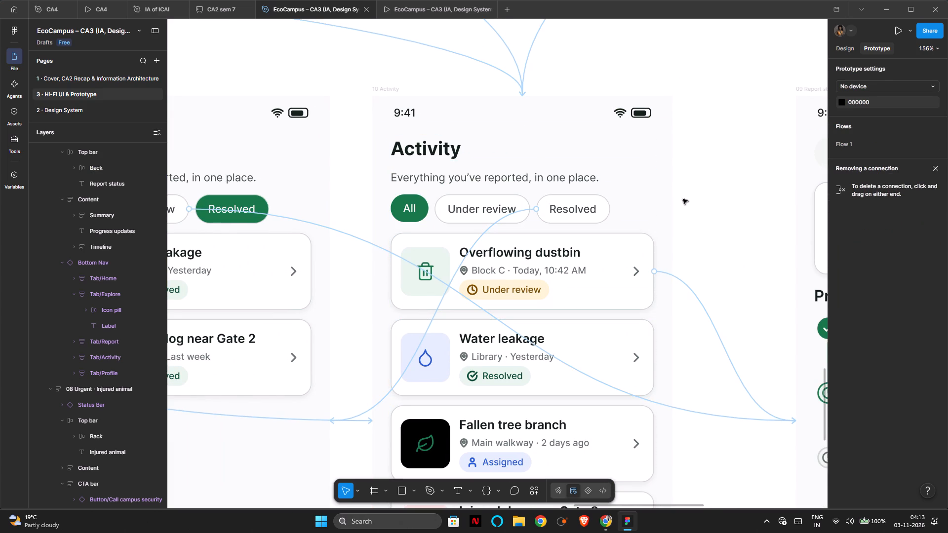
Test the Report status back arrow and the Activity screen's Under review filter in the prototype preview.
click(471, 10)
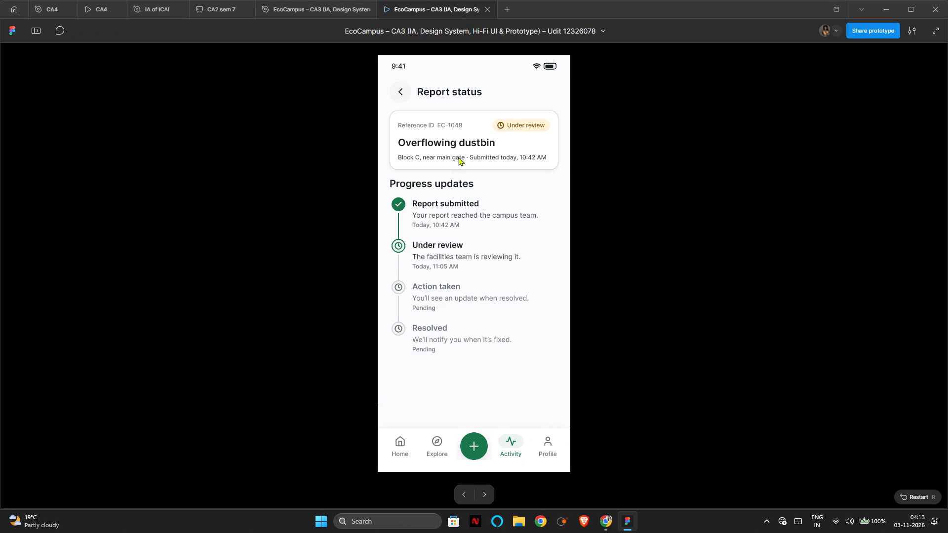
click(403, 86)
click(454, 125)
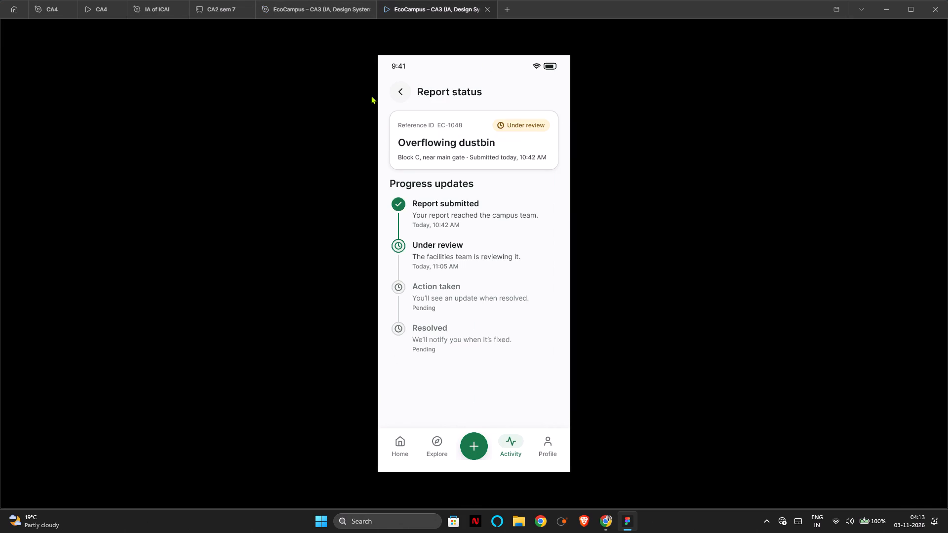
click(405, 90)
Test the Activity screen's Resolved filter, its Water leakage and Injured dog near Gate 2 cards, and the Injured animal back arrow.
click(504, 124)
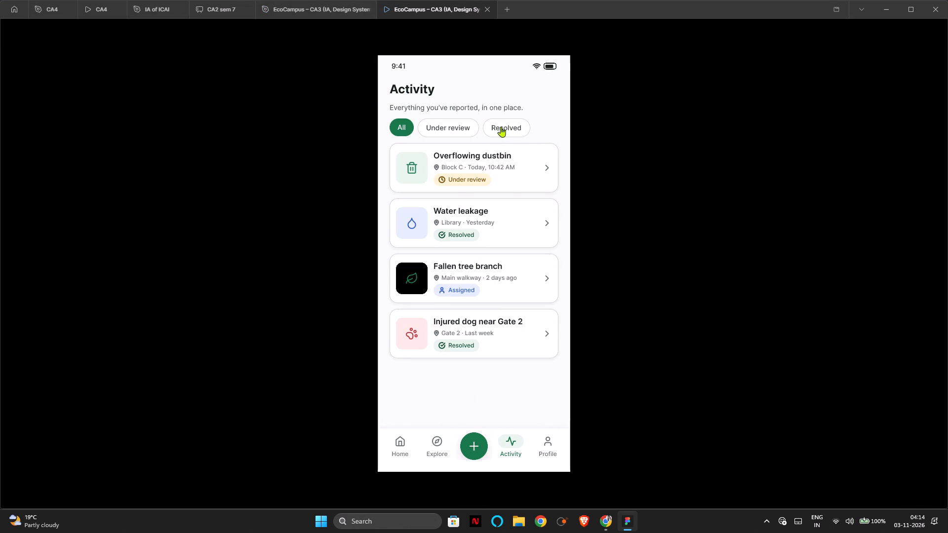
double_click(501, 126)
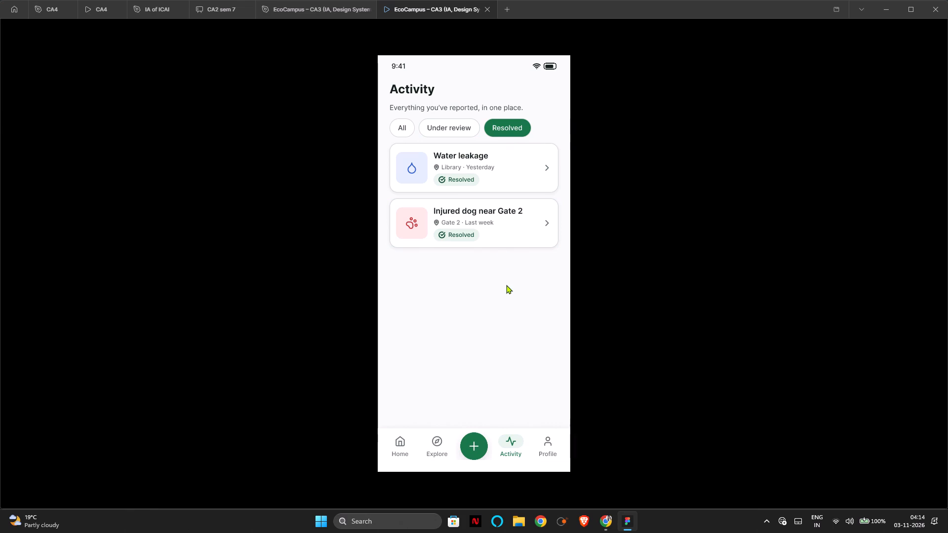
click(547, 222)
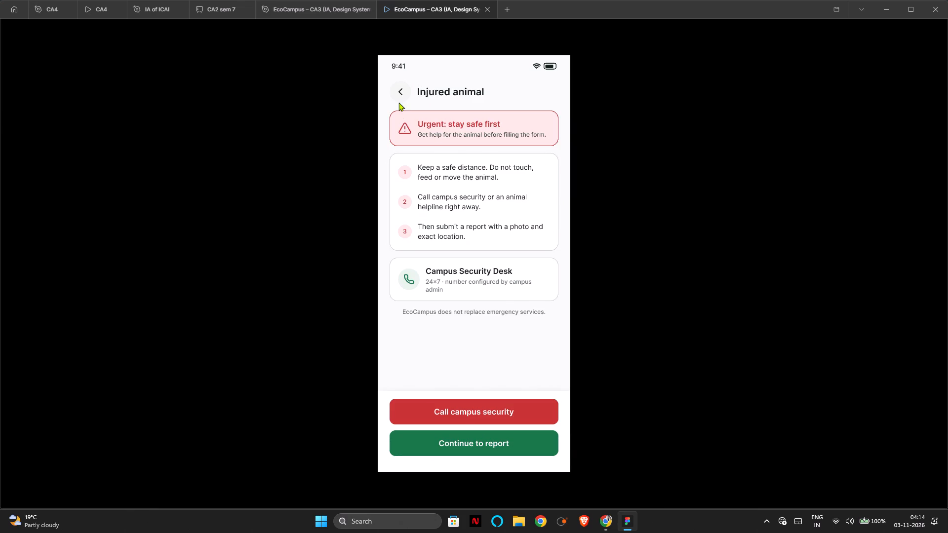
click(399, 93)
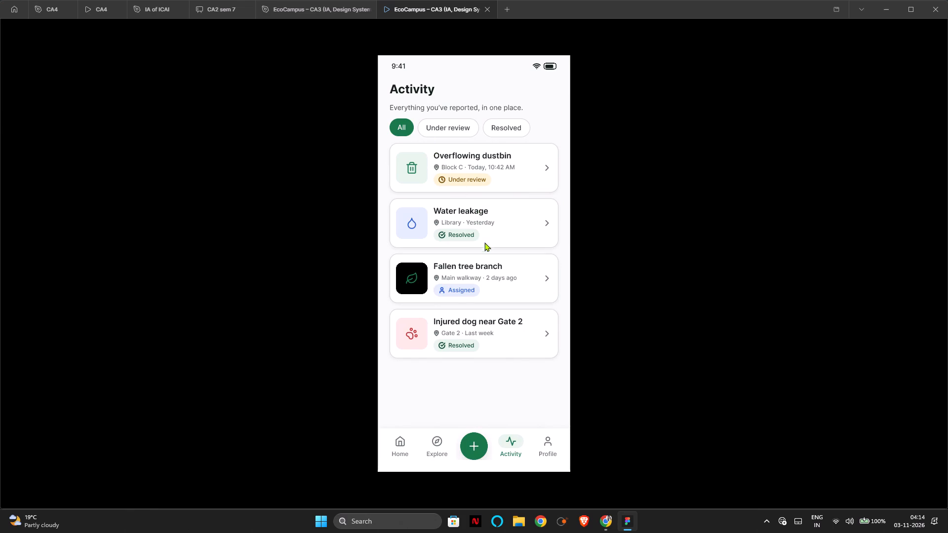
click(488, 128)
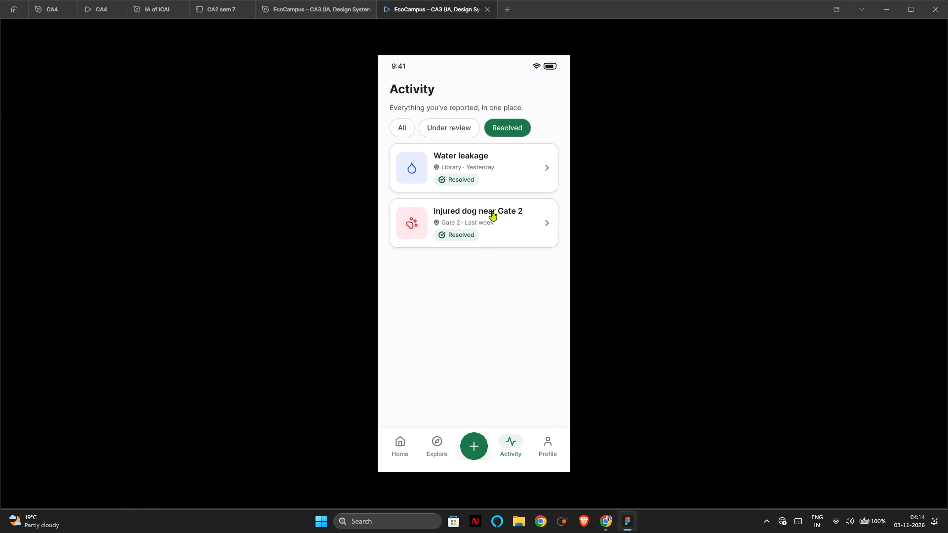
click(539, 173)
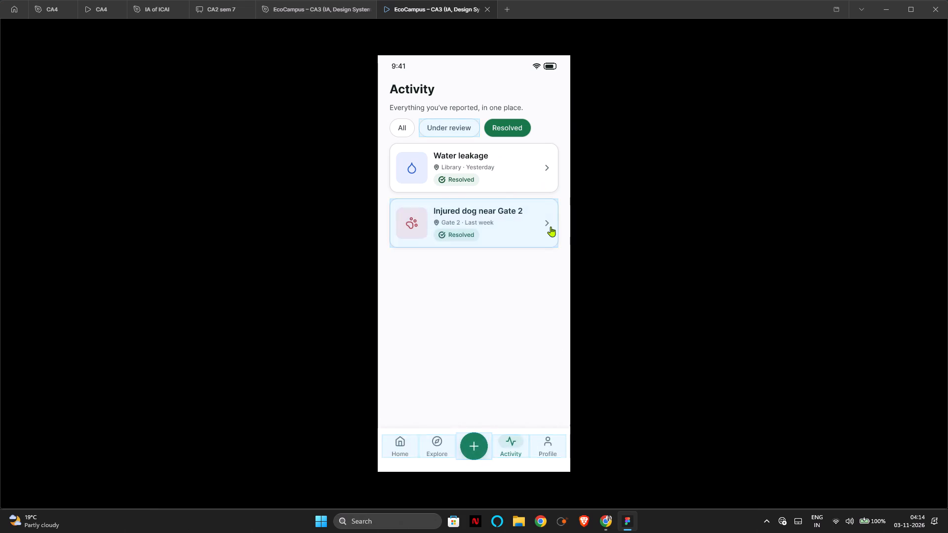
click(551, 228)
click(397, 89)
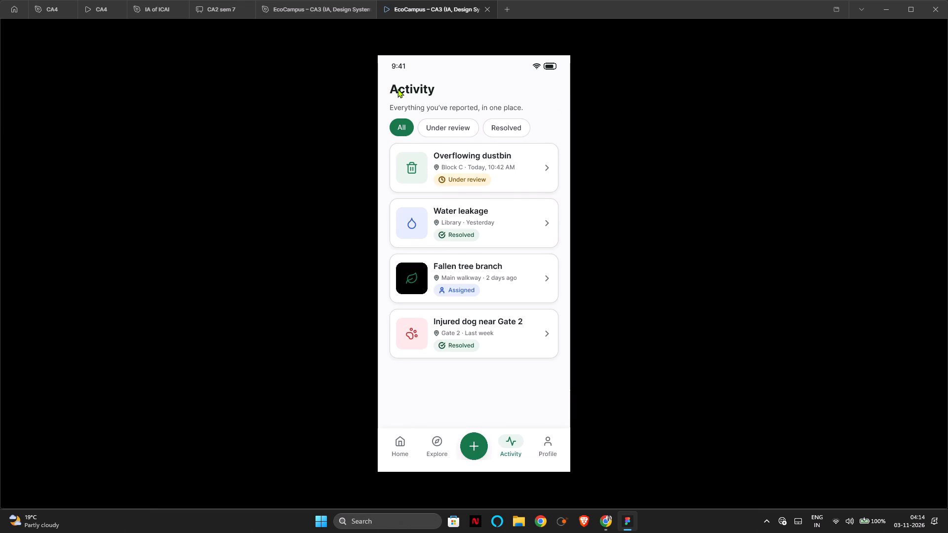
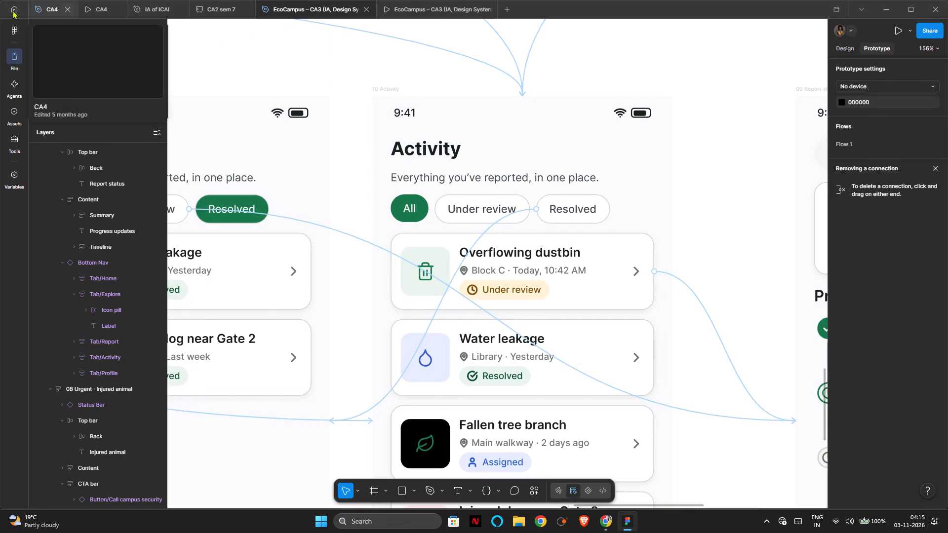
Open the EcoCampus – CA3 prototype from the recent files and start it from its splash screen.
click(10, 10)
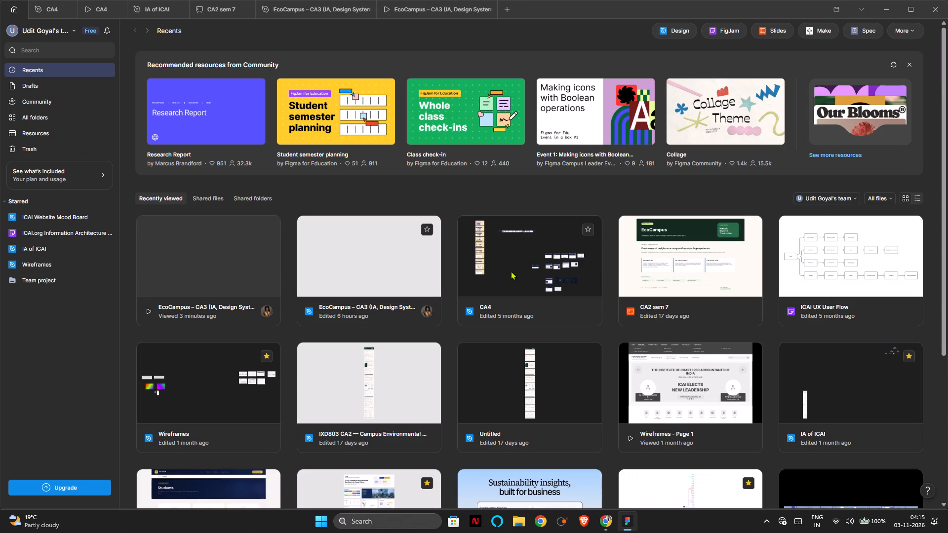
double_click(230, 264)
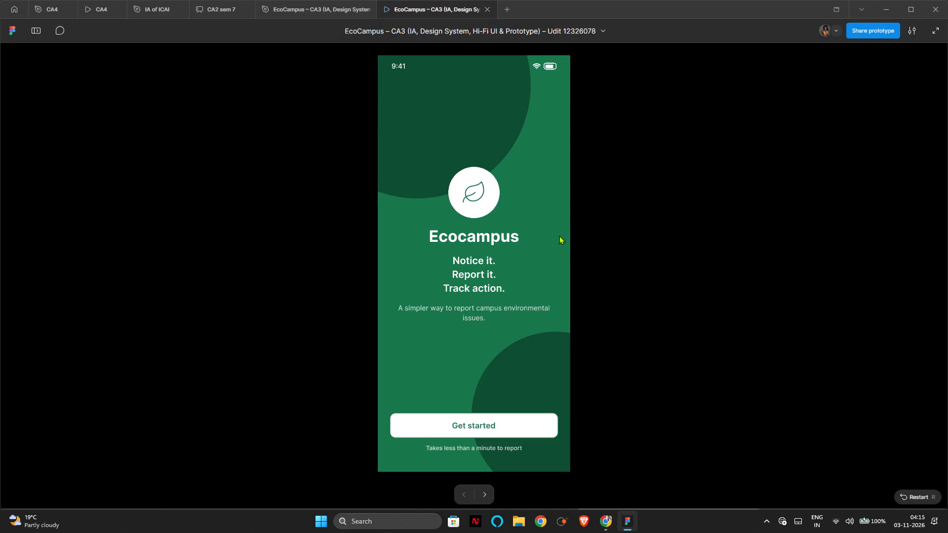
click(491, 422)
Close both the EcoCampus – CA3 prototype and its design file.
click(355, 12)
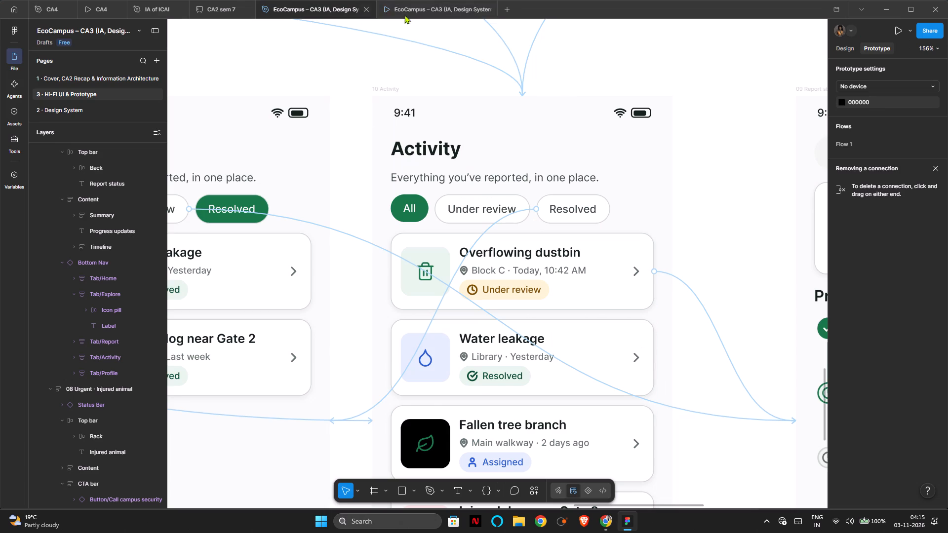
click(491, 6)
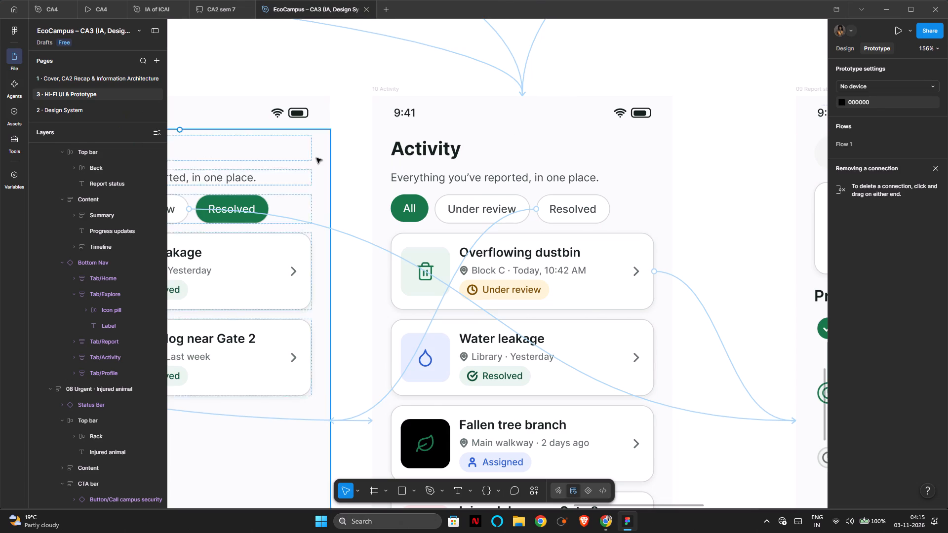
click(426, 83)
click(15, 9)
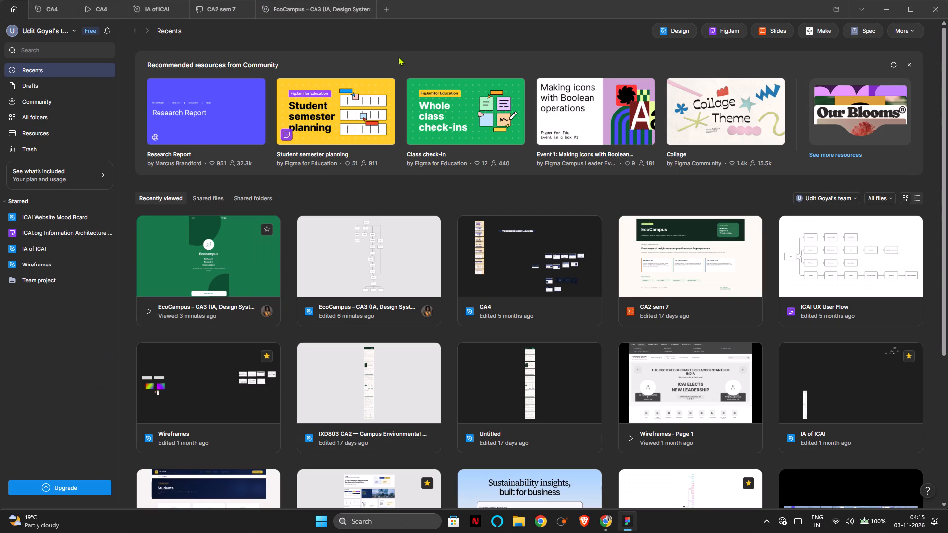
click(365, 6)
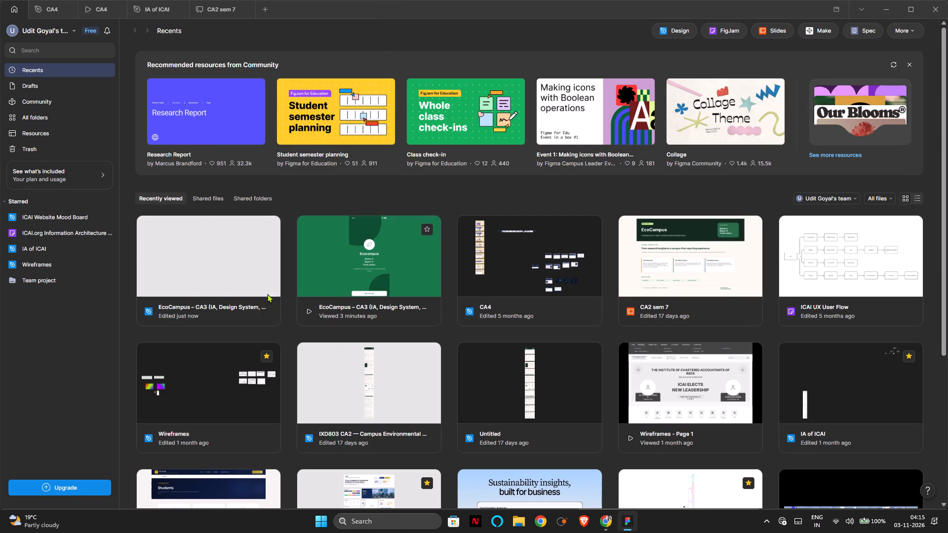
Reopen the EcoCampus – CA3 design file from the recent files and show its 3 · Hi-Fi UI & Prototype page.
double_click(205, 280)
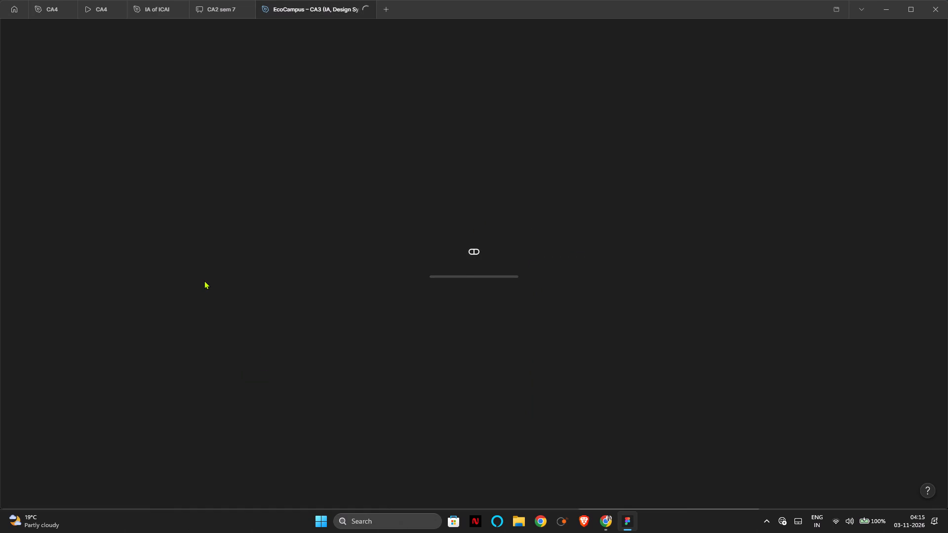
click(218, 13)
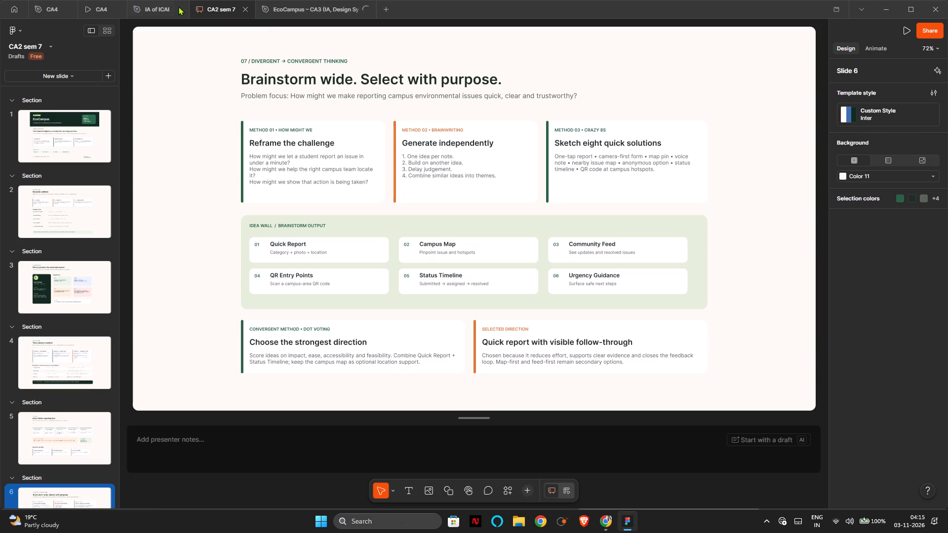
click(163, 8)
click(291, 3)
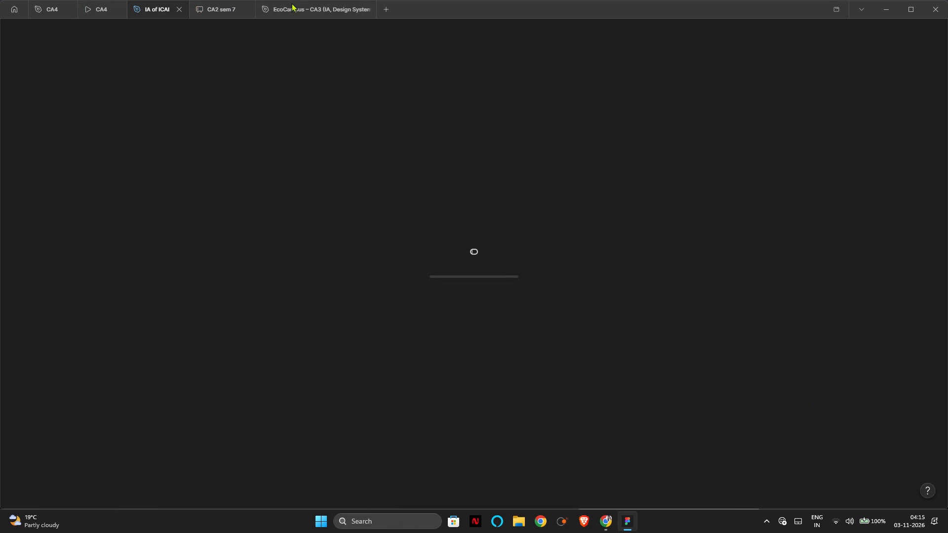
click(322, 3)
click(320, 7)
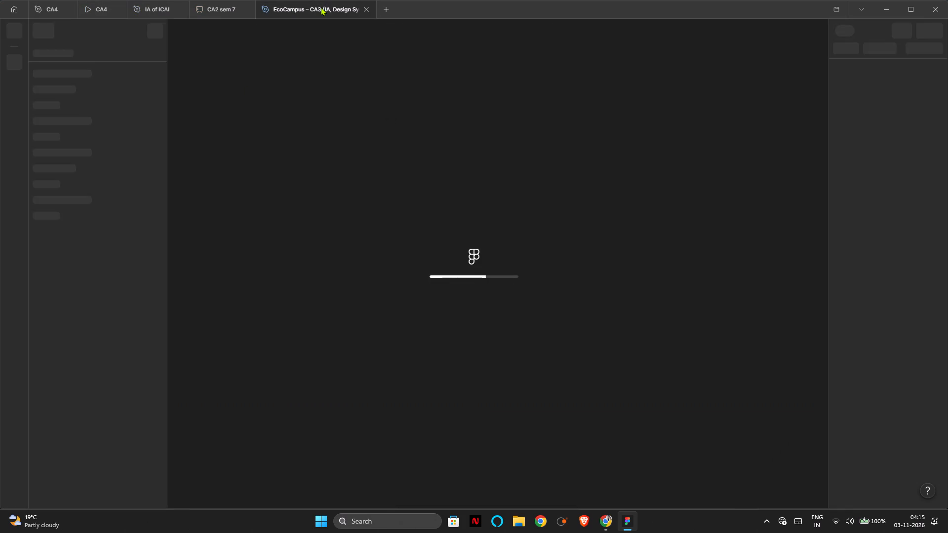
click(99, 112)
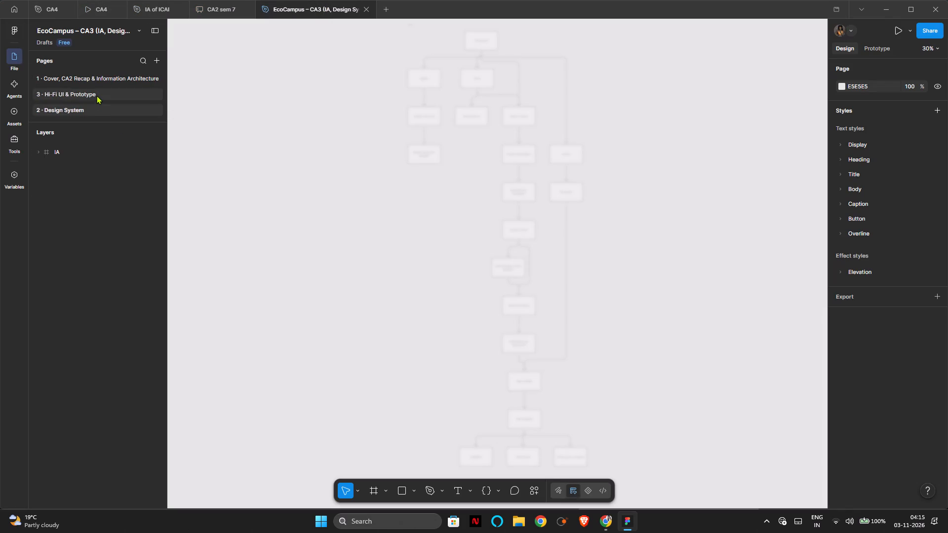
click(96, 92)
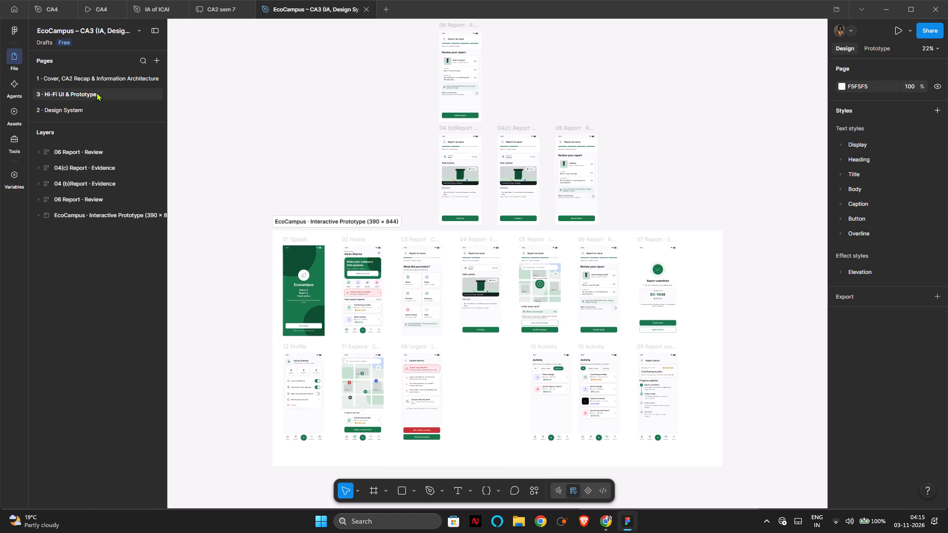
click(324, 137)
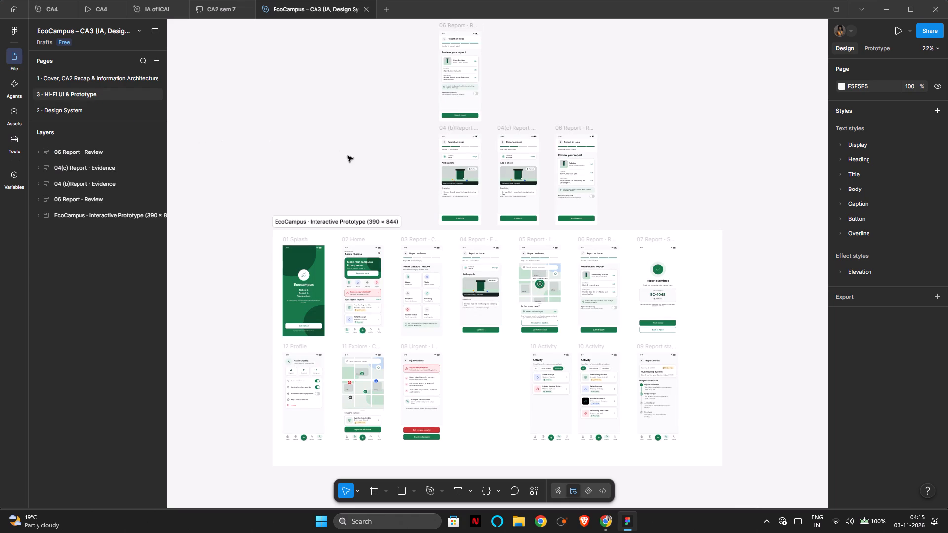
double_click(348, 156)
Open the IA of ICAI design file from the recent files.
click(14, 7)
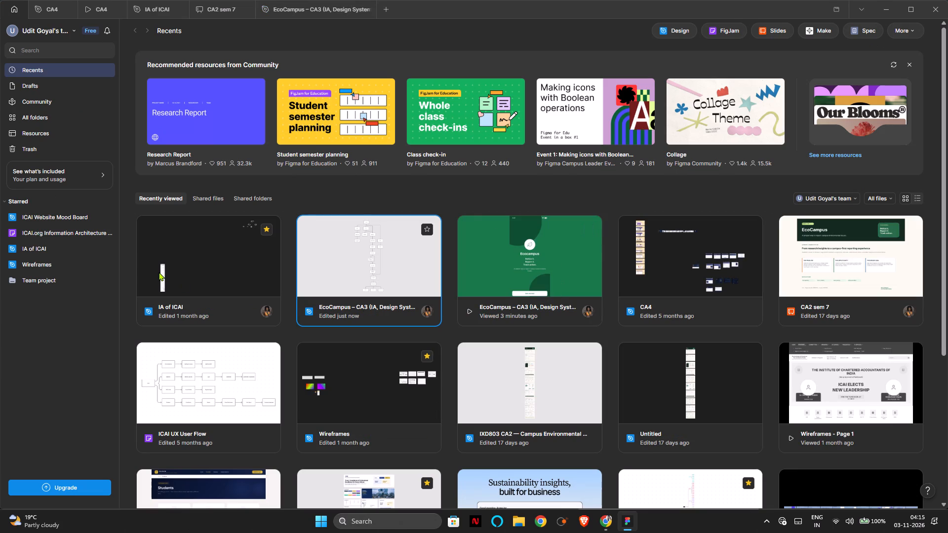
double_click(213, 276)
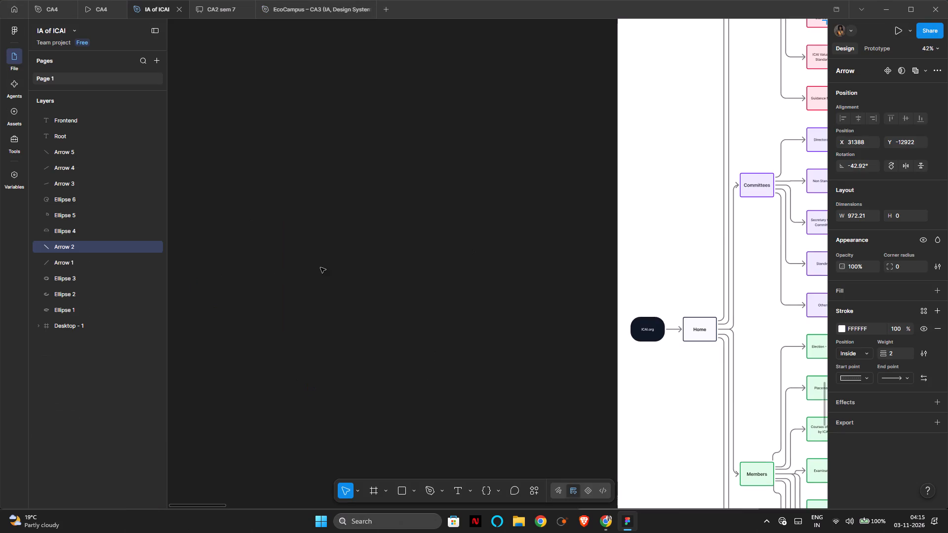
Search the plugins for "htm" and open the details of html.to.design by ‹div›RIOTS.
click(336, 257)
scroll(330, 263, left, 4)
right_drag(586, 183, 554, 176)
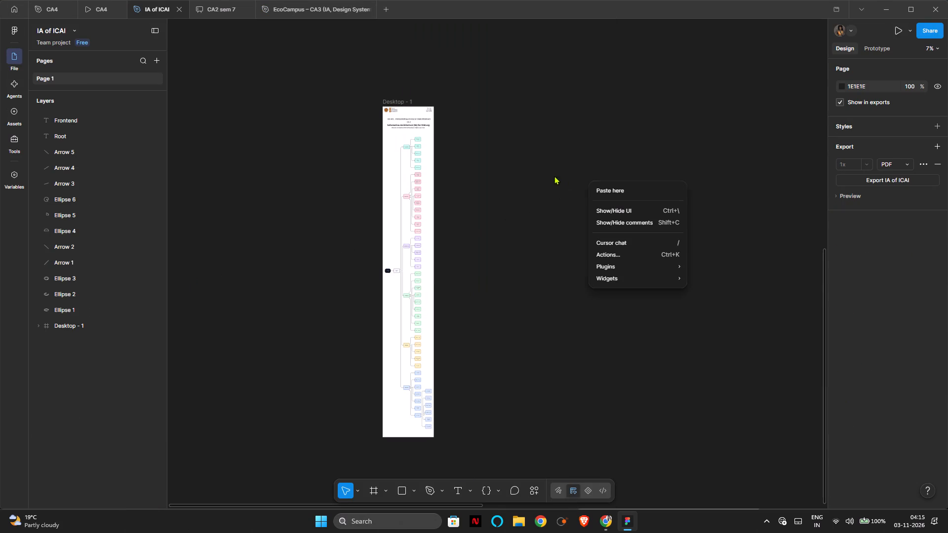
right_drag(554, 176, 552, 175)
scroll(558, 175, left, 3)
click(624, 262)
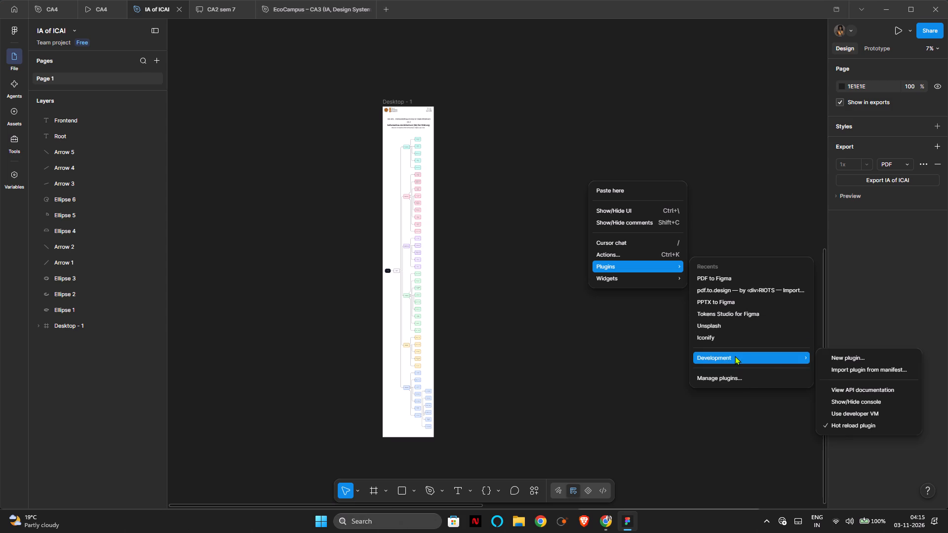
click(735, 372)
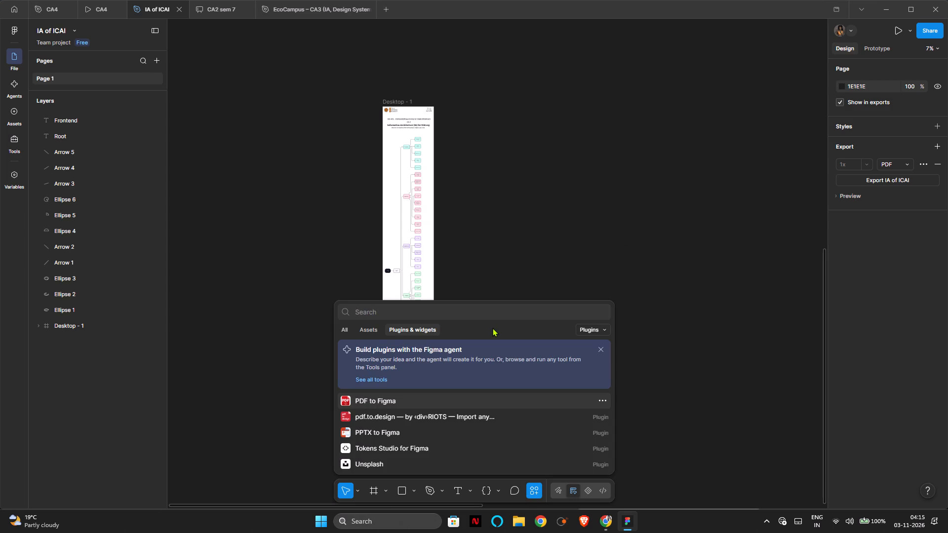
text(htm)
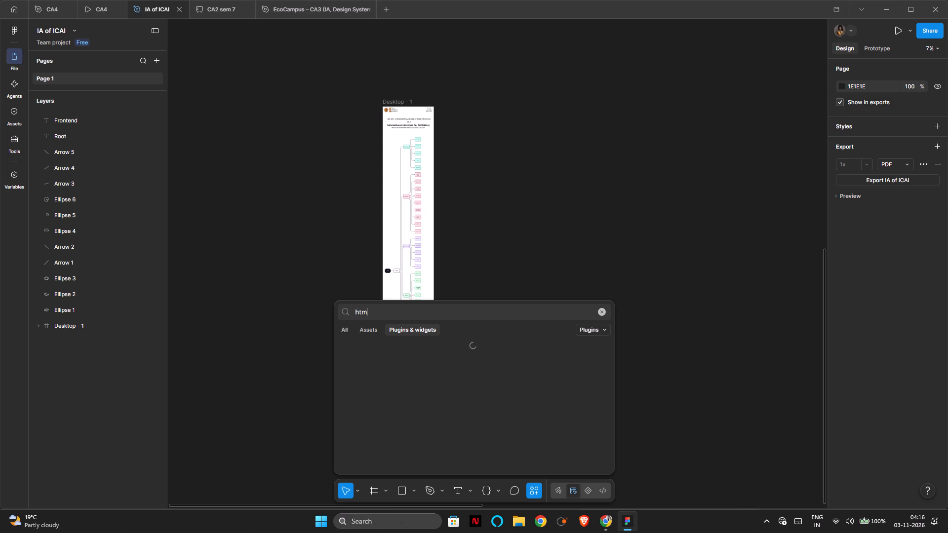
key(semicolon)
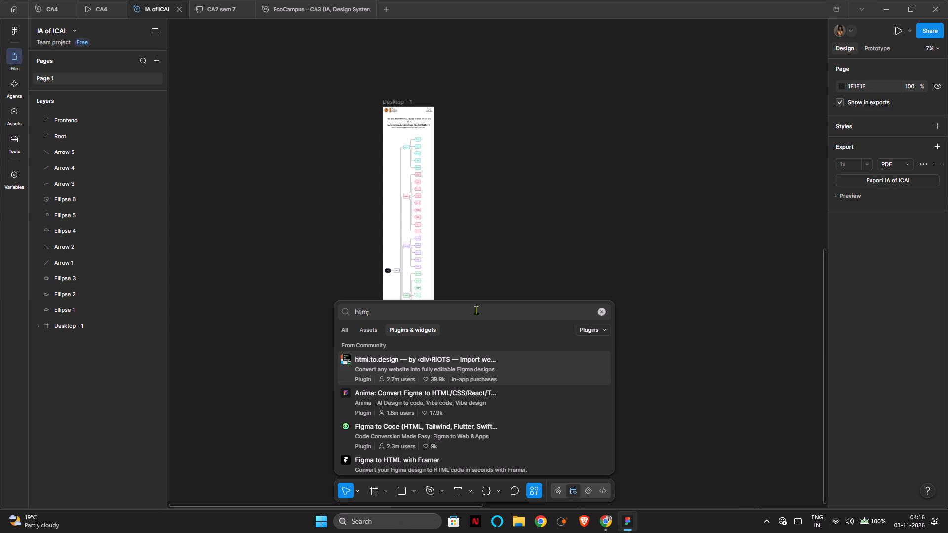
double_click(375, 362)
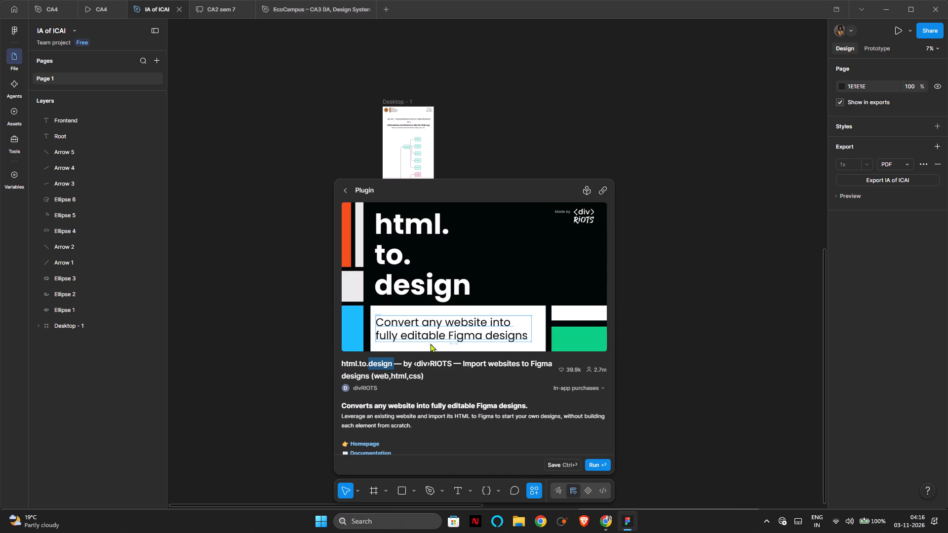
Read through the html.to.design plugin description and run the plugin.
scroll(476, 381, down, 12)
scroll(543, 408, down, 6)
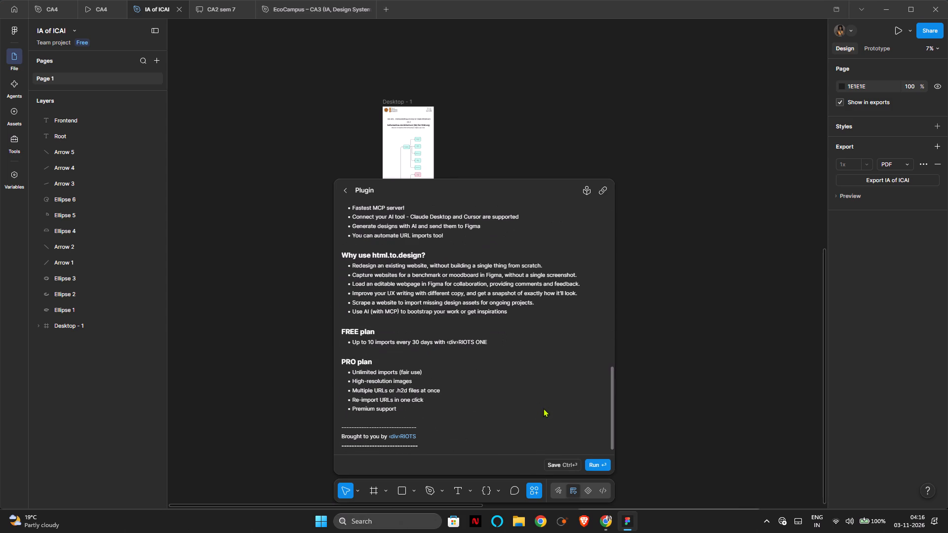
click(593, 462)
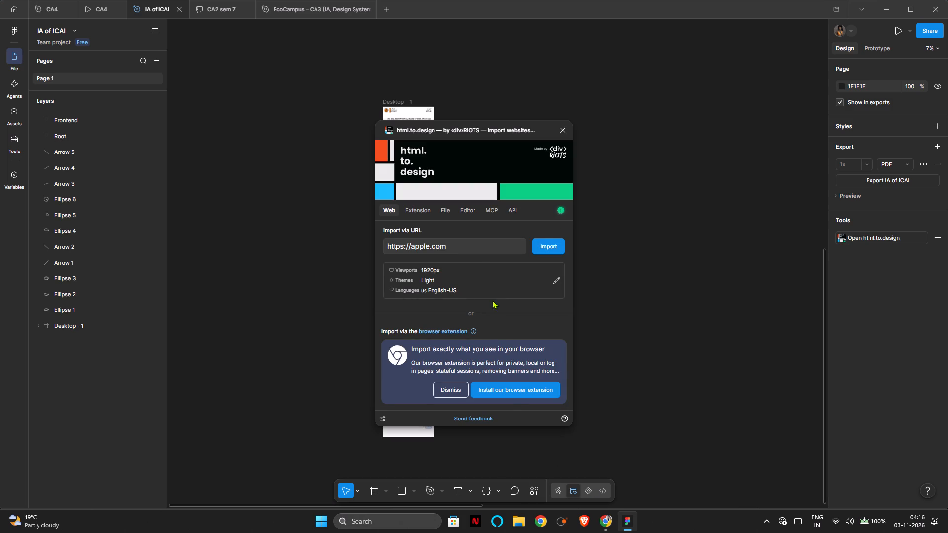
Examine the web import options of html.to.design, dismiss the browser extension offer and close the plugin.
click(460, 242)
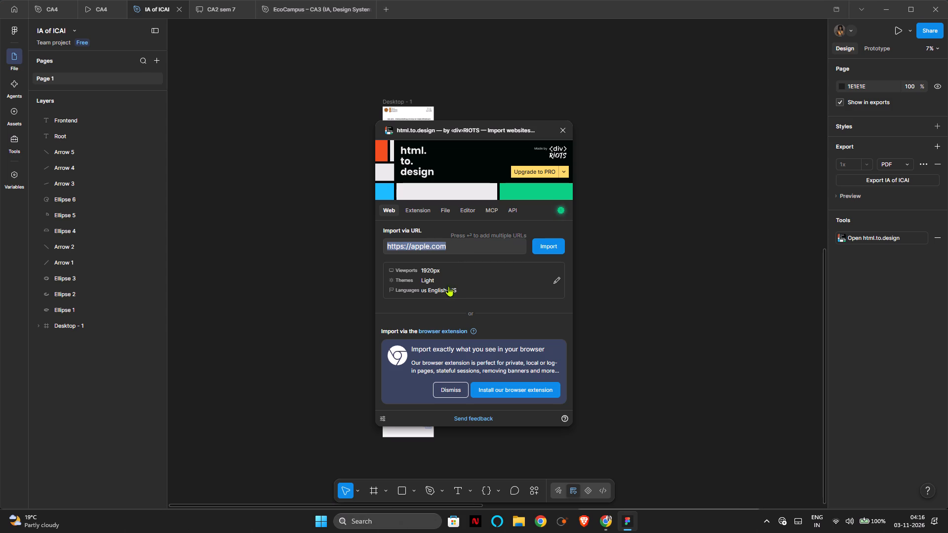
scroll(470, 335, down, 2)
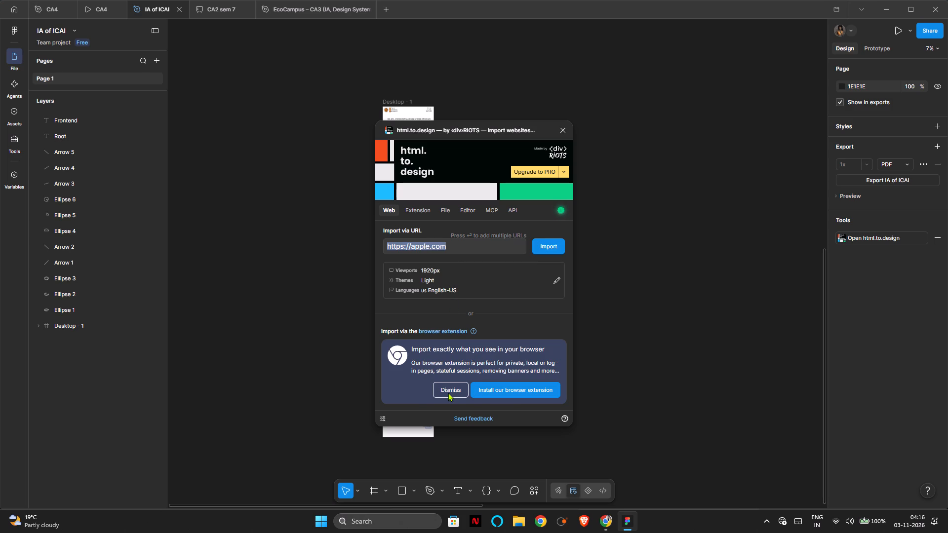
click(448, 392)
scroll(449, 386, down, 4)
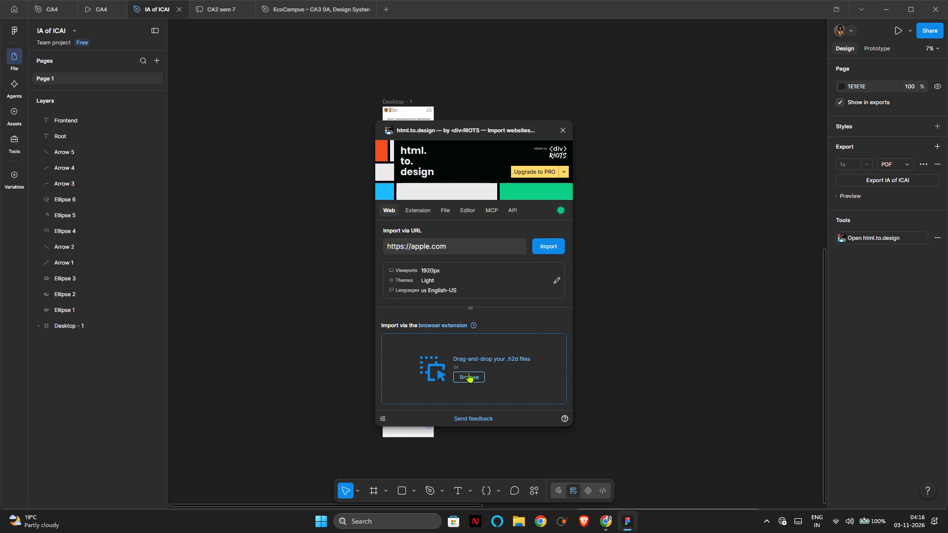
click(561, 131)
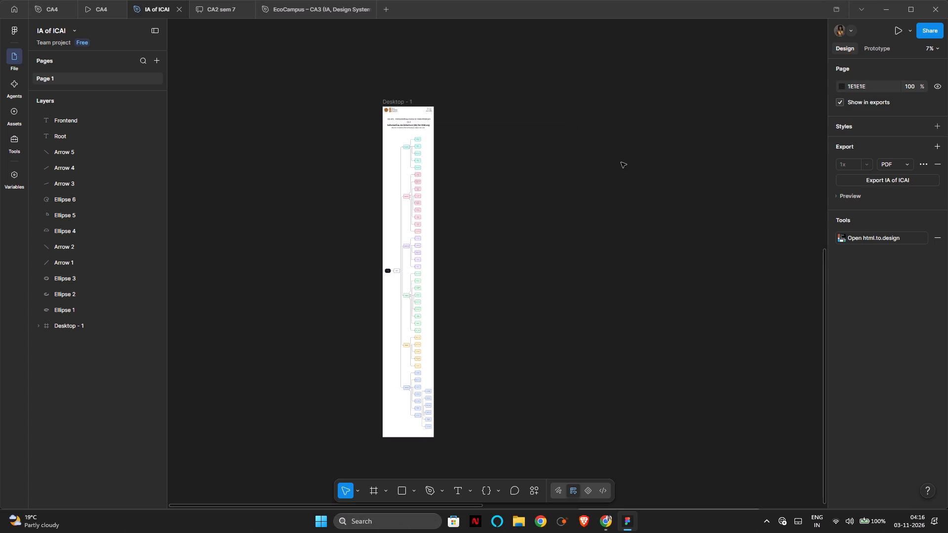
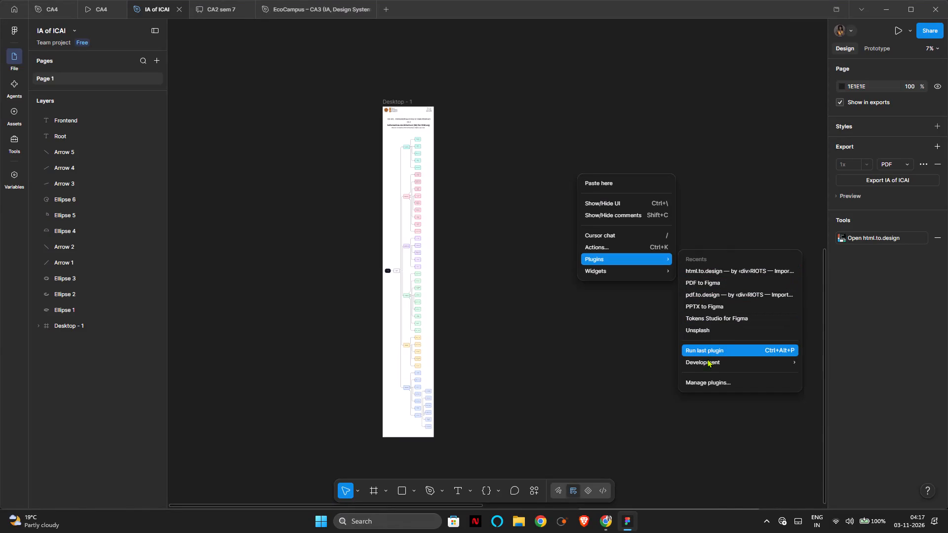
Search the plugins for "html to design" and open the details of HTML to Design: Buddy Figma Agent.
click(700, 387)
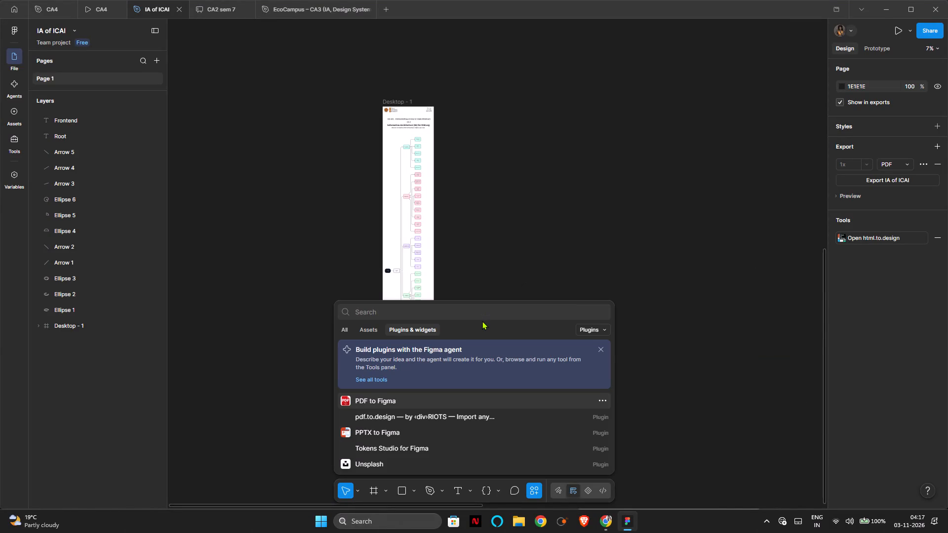
text(html to desog)
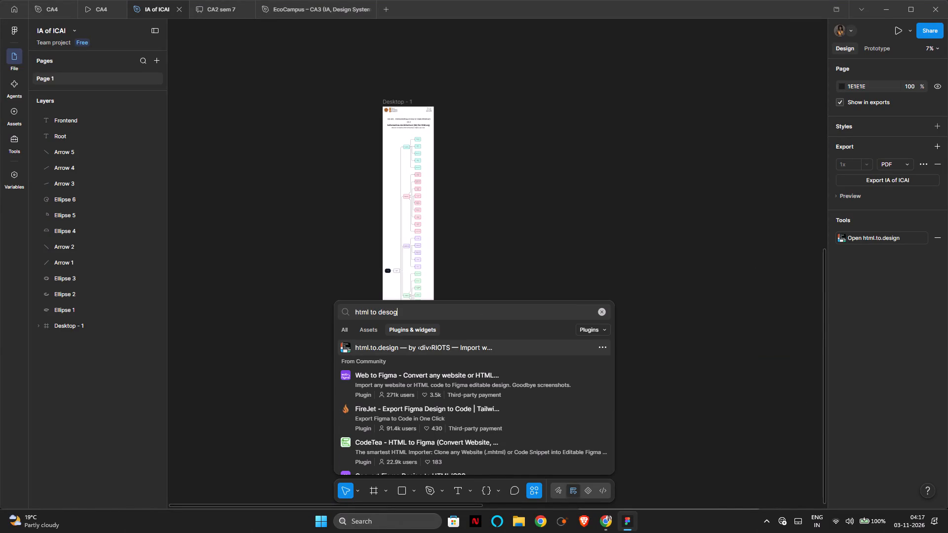
key(BackSpace)
key(BackSpace)
text(ign)
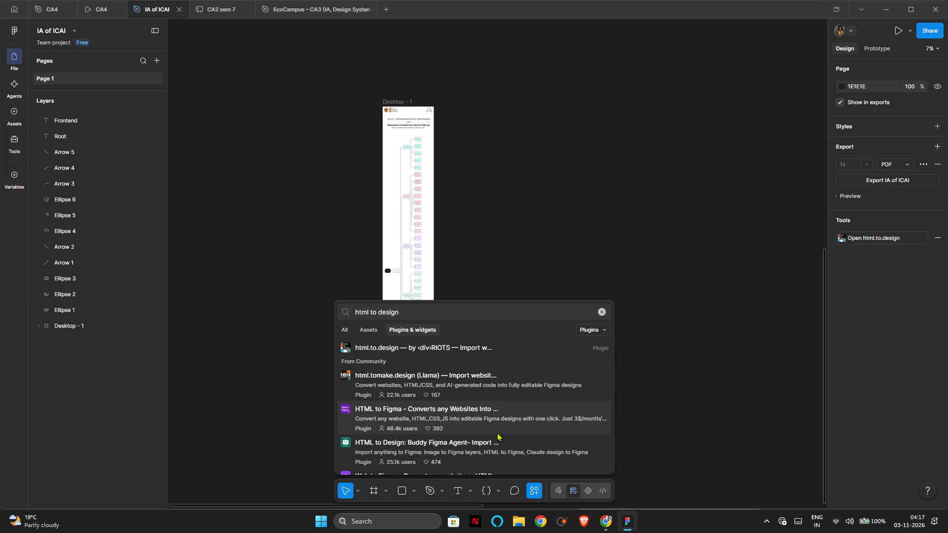
click(500, 453)
Read through the description of the Buddy Figma Agent plugin by Anima and run the plugin.
scroll(559, 435, down, 6)
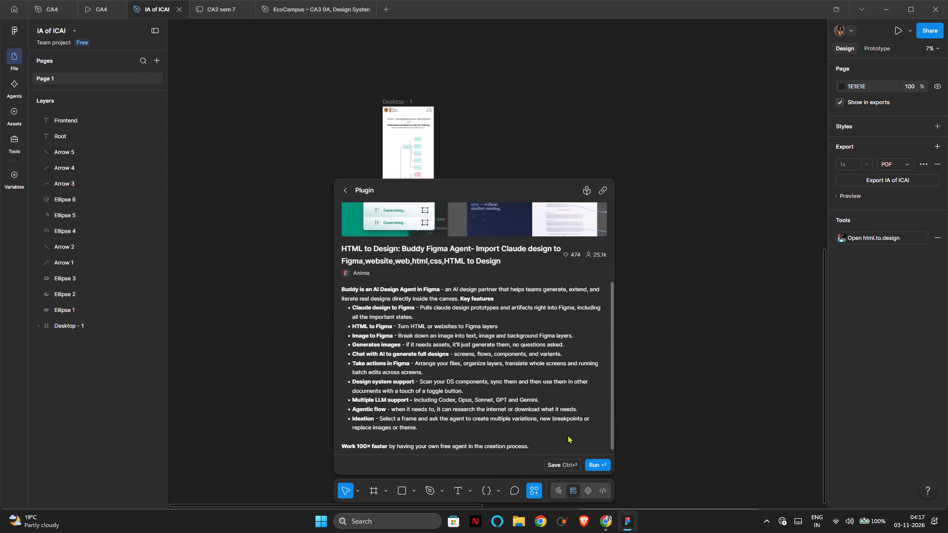
scroll(566, 434, up, 3)
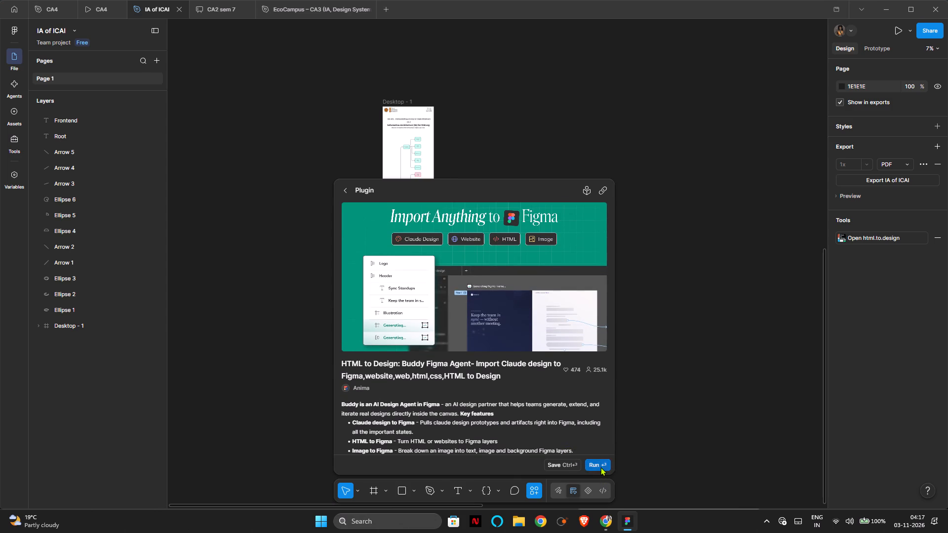
click(600, 467)
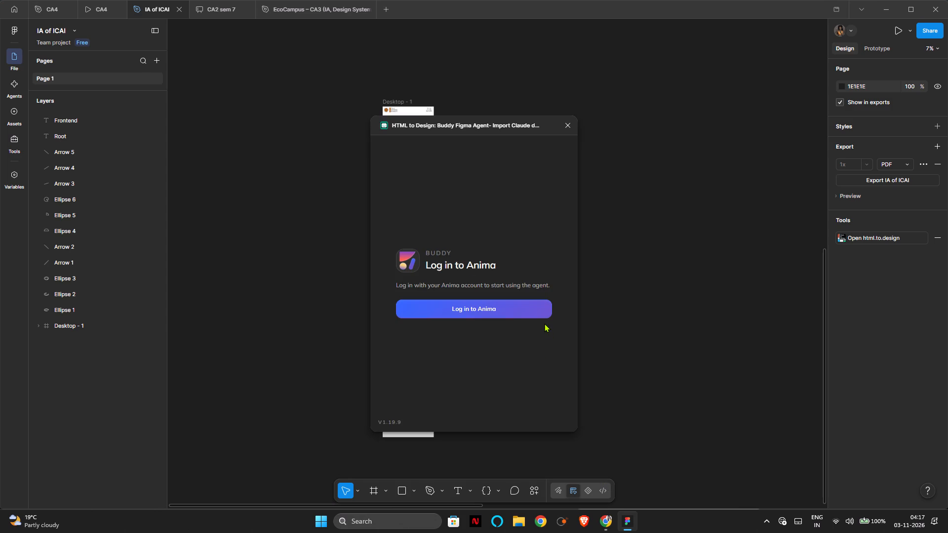
Start the Anima login from the Buddy plugin and switch to the EcoCampus – CA3 page in Google Chrome.
click(522, 308)
drag(487, 124, 669, 101)
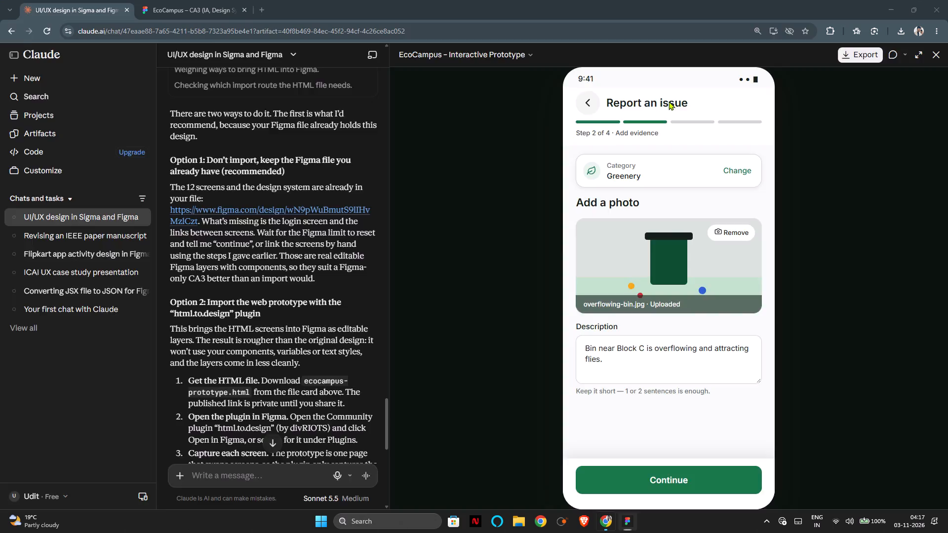
drag(669, 101, 671, 99)
click(171, 7)
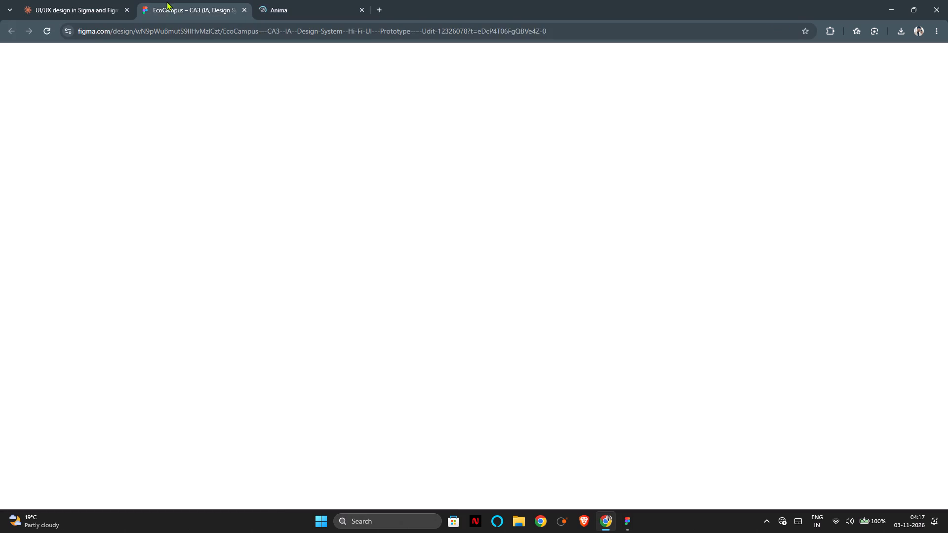
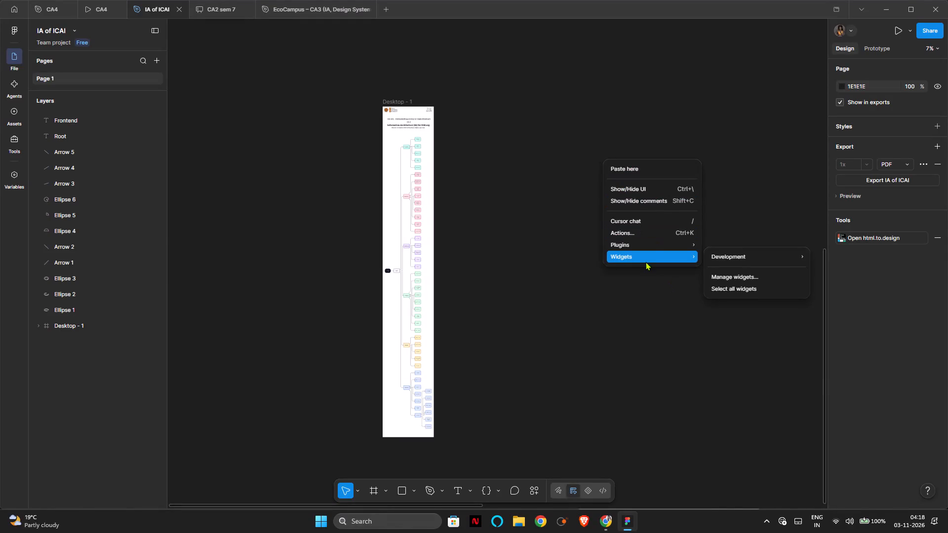
Run the html.to.design plugin, place its window clear of the Desktop - 1 frame, and check its Extension, File and Web import options.
click(642, 246)
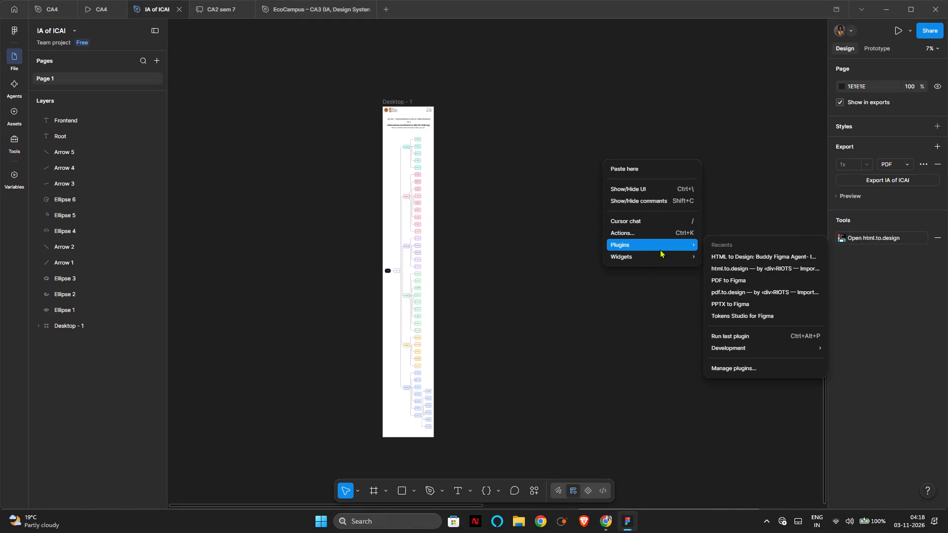
click(745, 268)
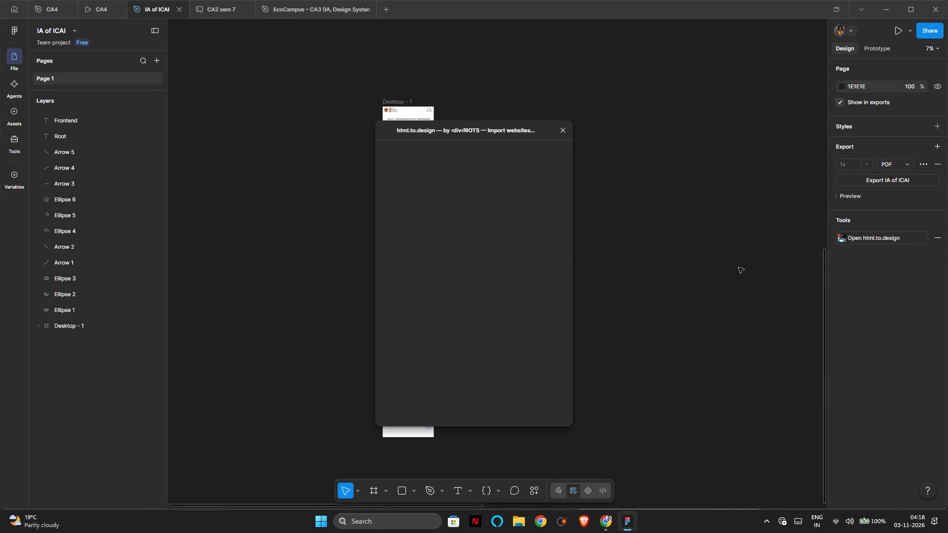
drag(463, 131, 575, 128)
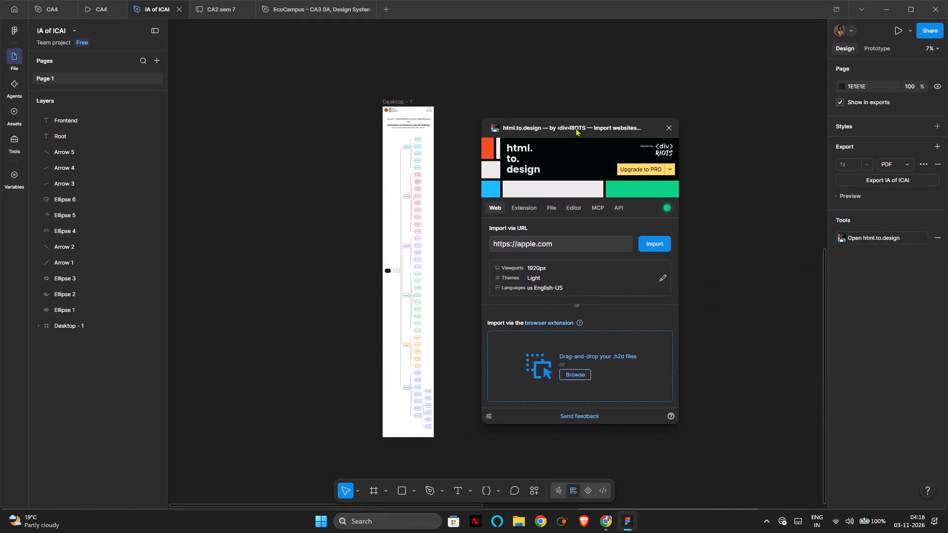
drag(575, 128, 608, 132)
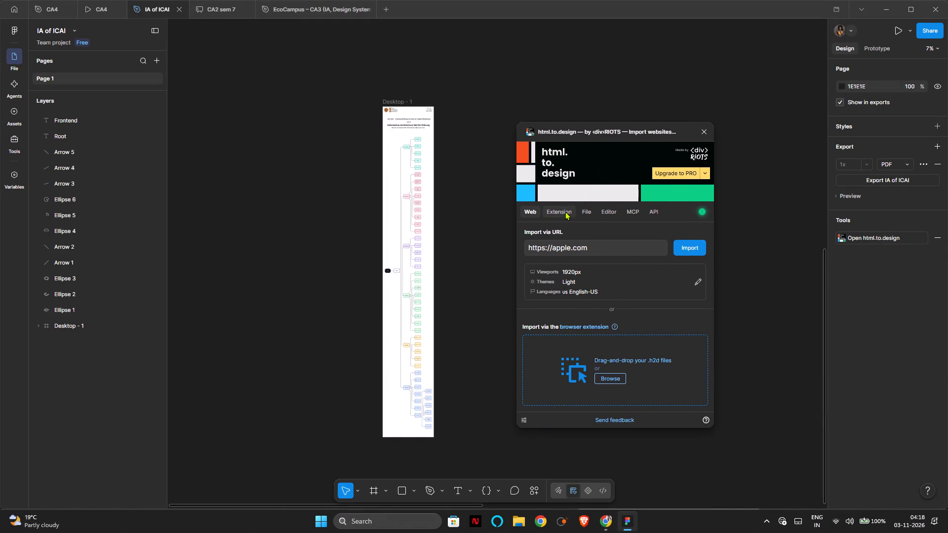
click(571, 211)
click(587, 210)
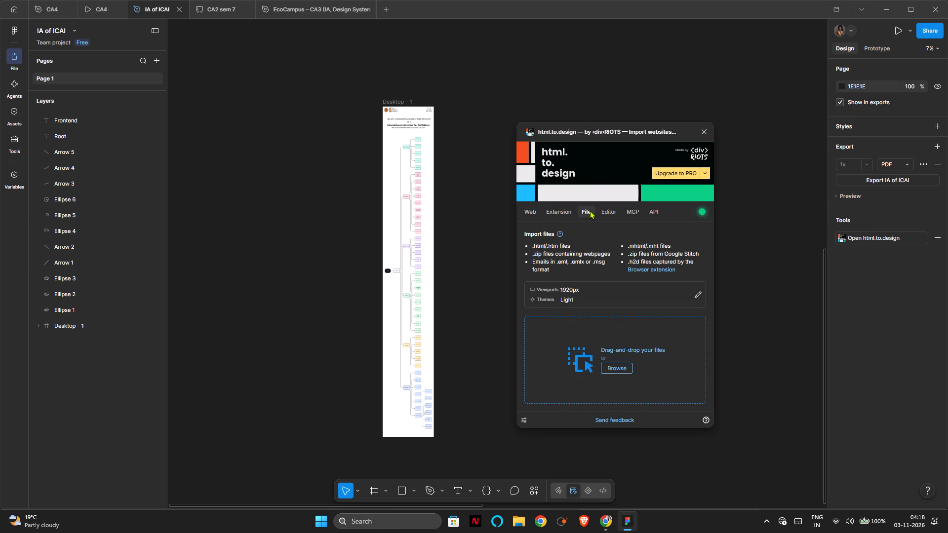
click(533, 208)
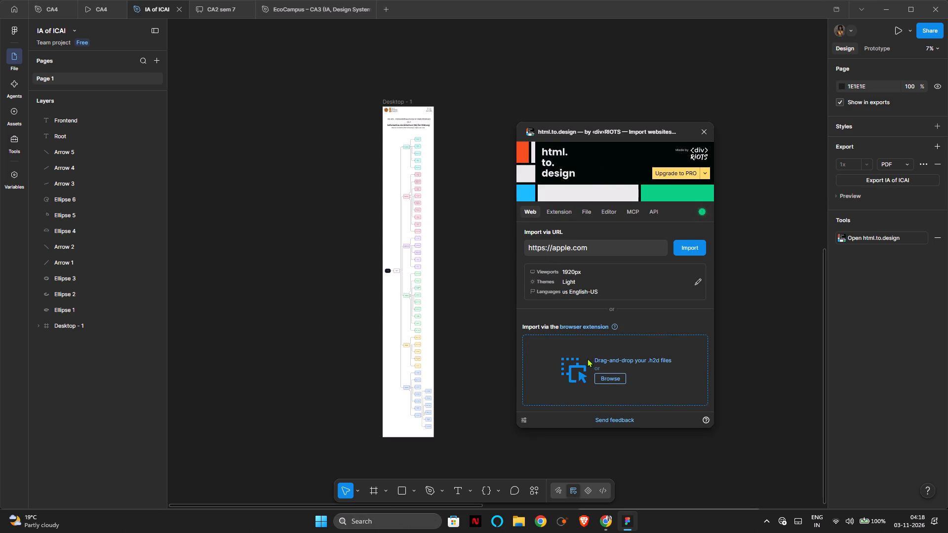
Start a screen snip to capture the html.to.design plugin window showing its Web import options.
key(shift+super+s)
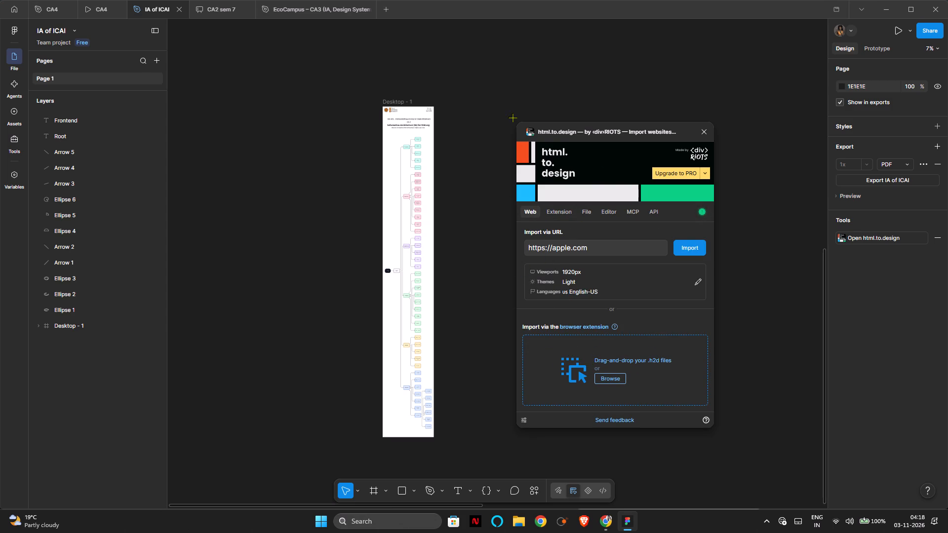
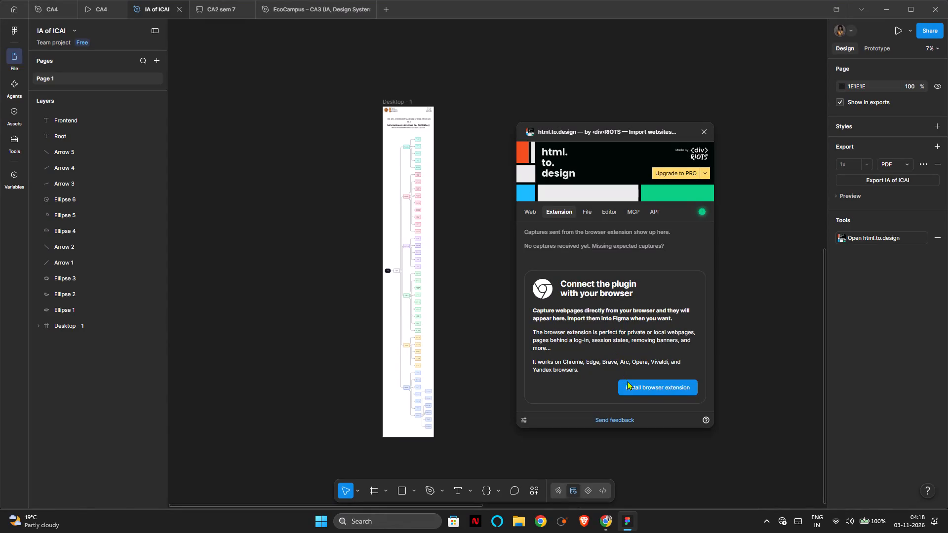
Install the html.to.design browser extension in Chrome from the plugin's Chrome Web Store link.
click(659, 385)
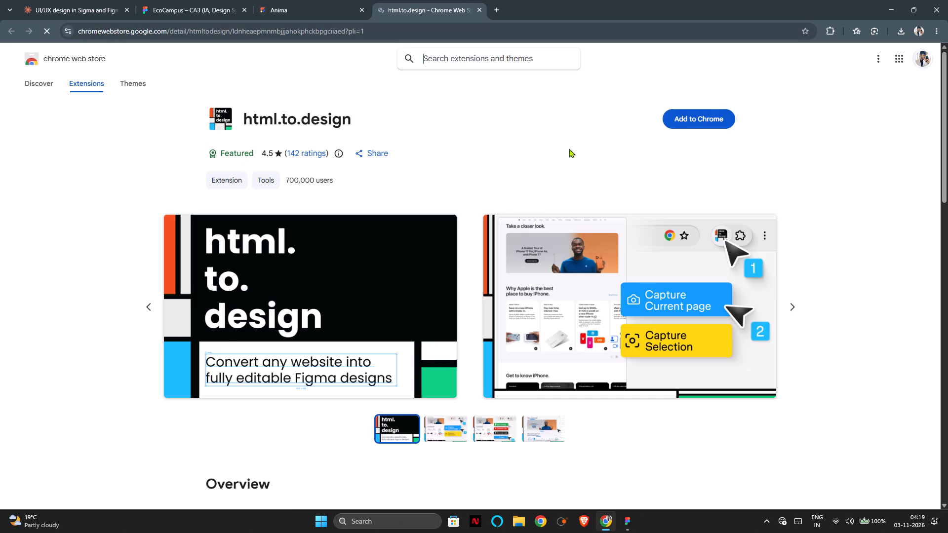
click(706, 119)
click(494, 147)
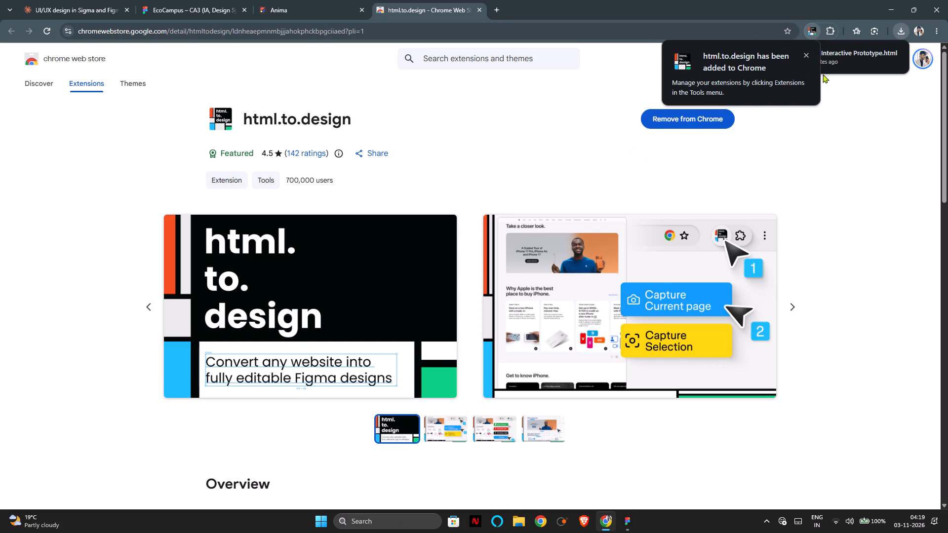
Open the downloaded EcoCampus – Interactive Prototype HTML file from the Download folder with Google Chrome, just this once.
click(871, 52)
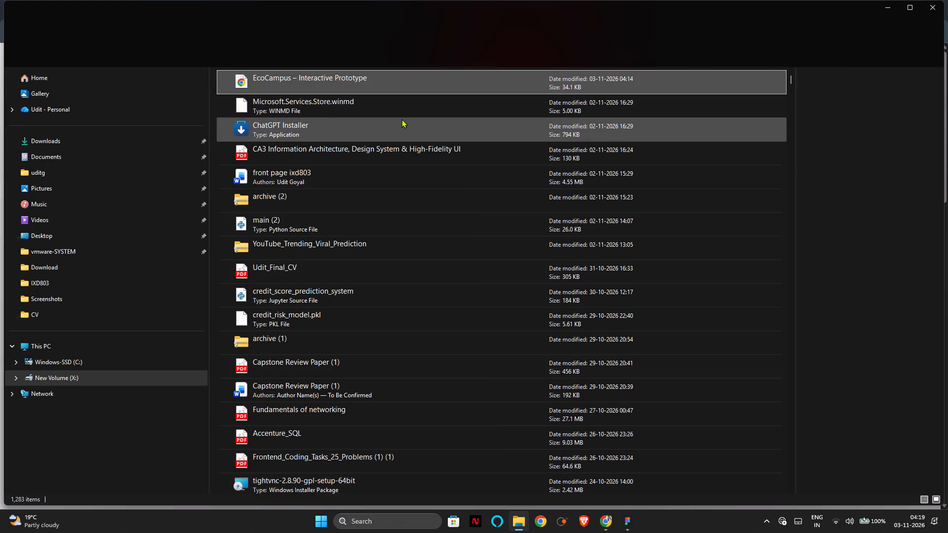
double_click(314, 82)
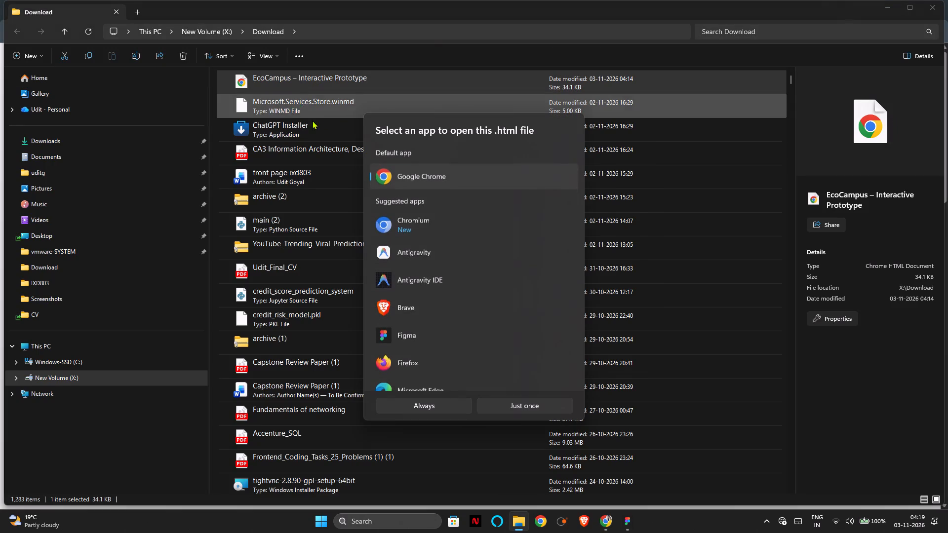
click(483, 401)
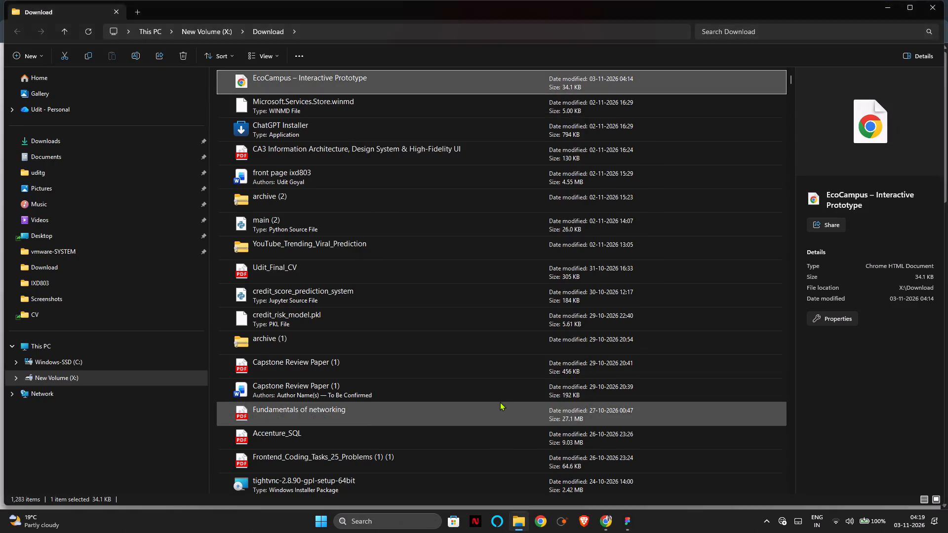
Switch to Figma and check the html.to.design plugin's Extension and File import options.
key(alt+Tab)
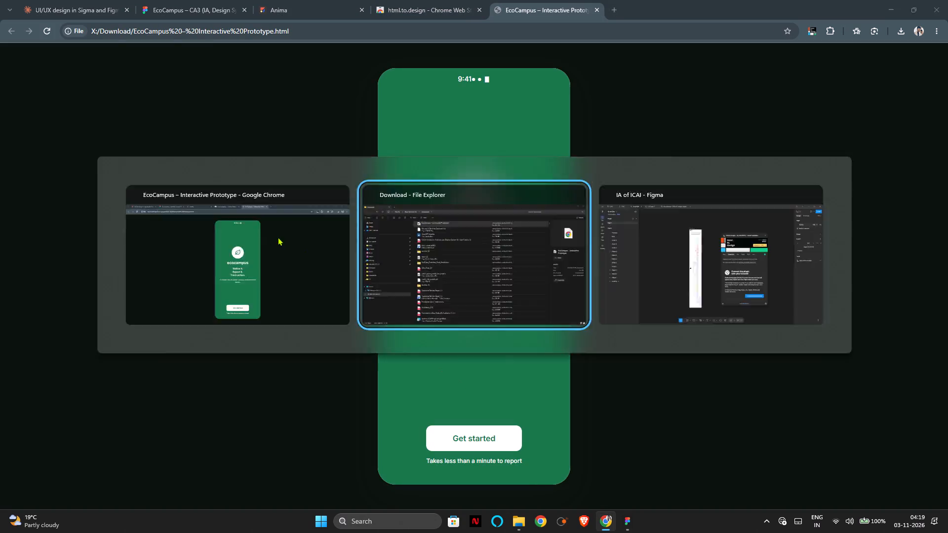
key(alt+Tab)
key(alt+Tab)
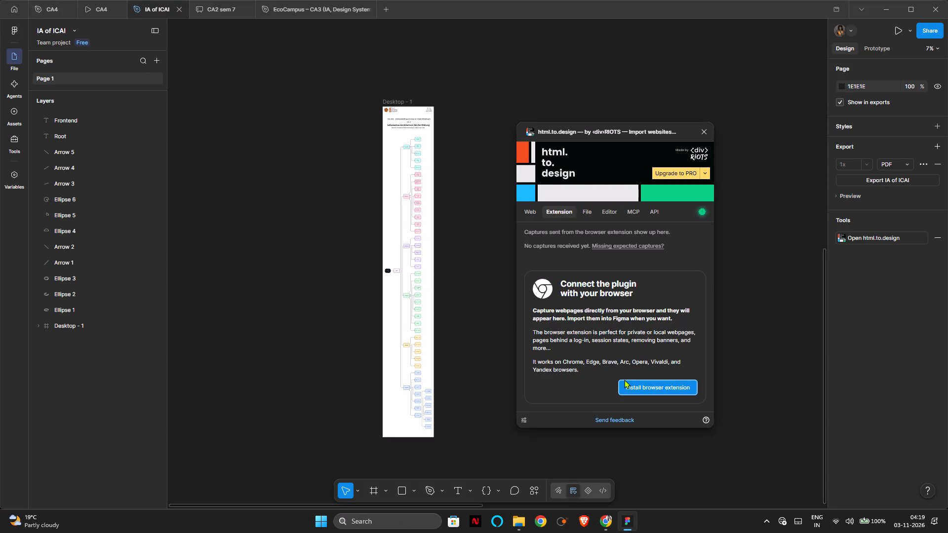
scroll(631, 374, down, 5)
scroll(632, 383, up, 5)
scroll(553, 380, up, 3)
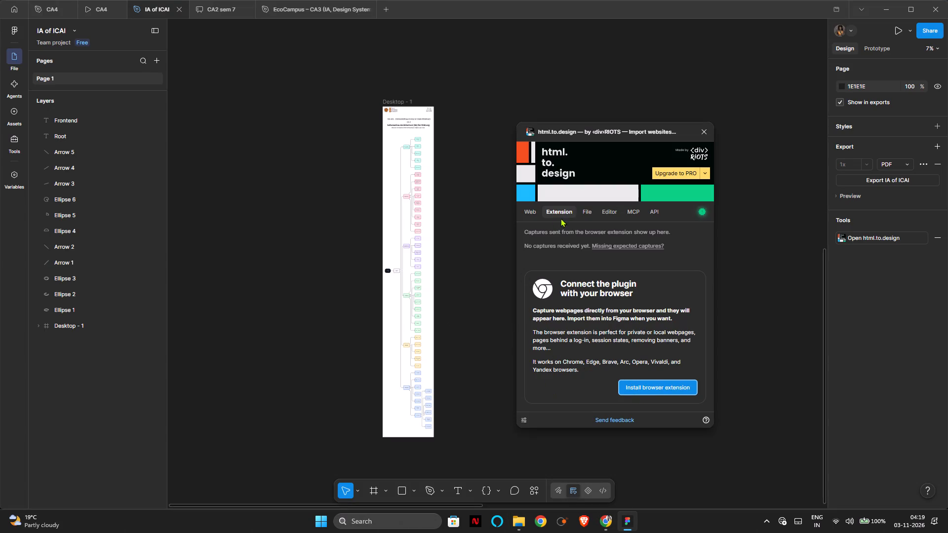
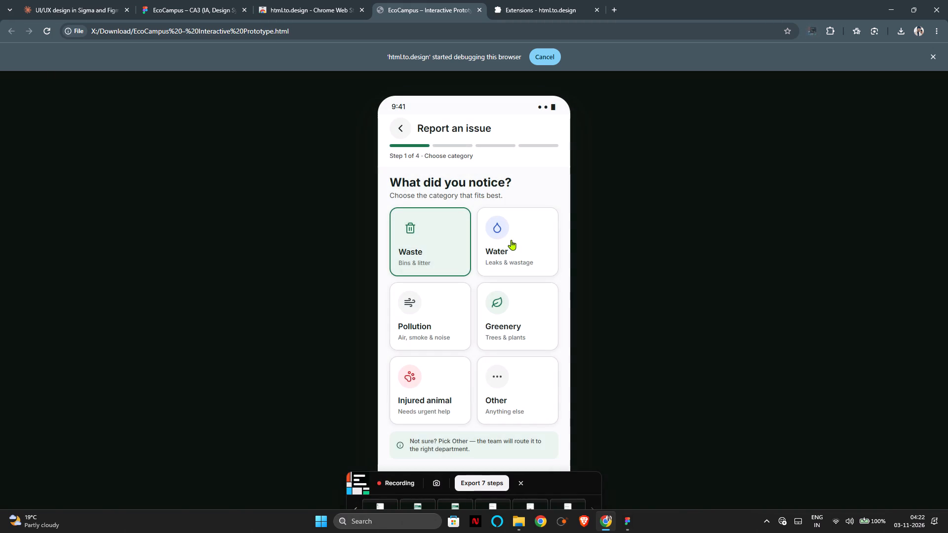
ctrl+click(511, 240)
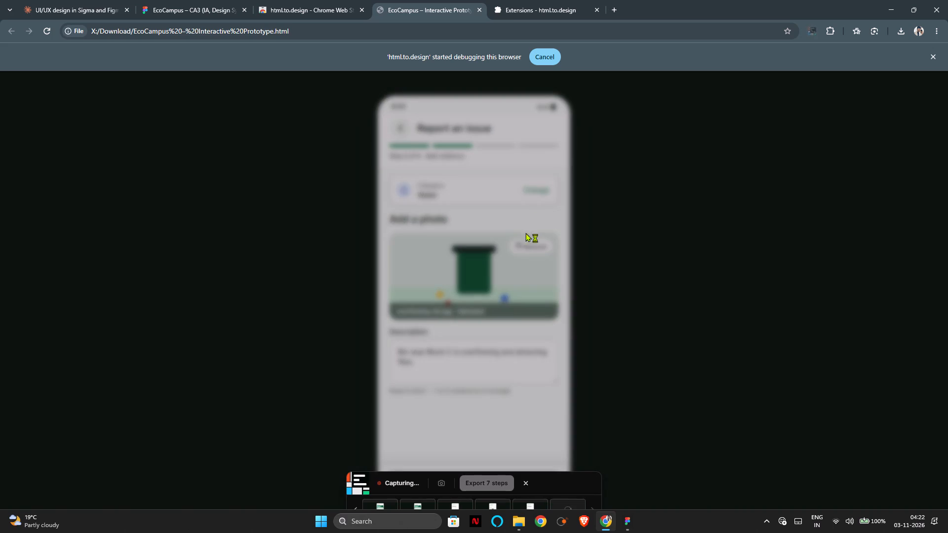
ctrl+click(536, 189)
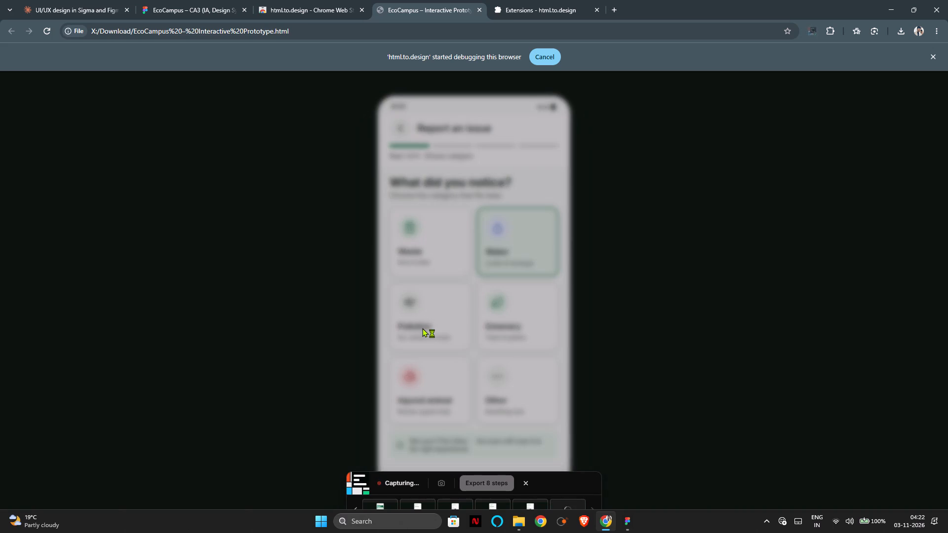
ctrl+click(434, 311)
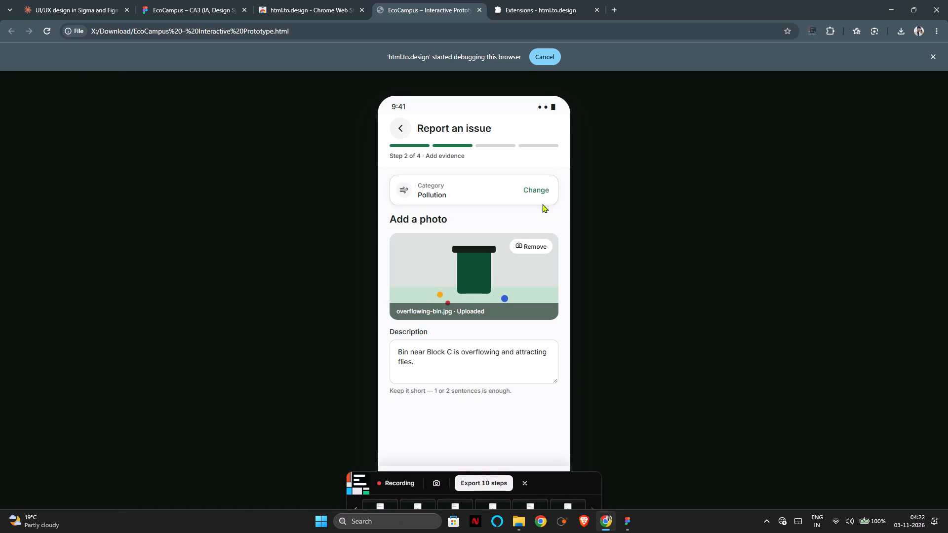
ctrl+click(540, 191)
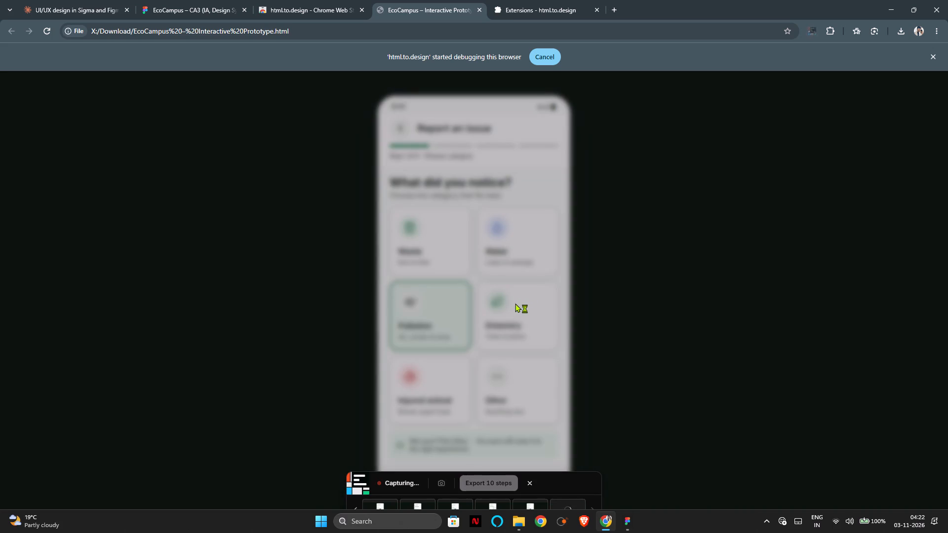
ctrl+click(515, 303)
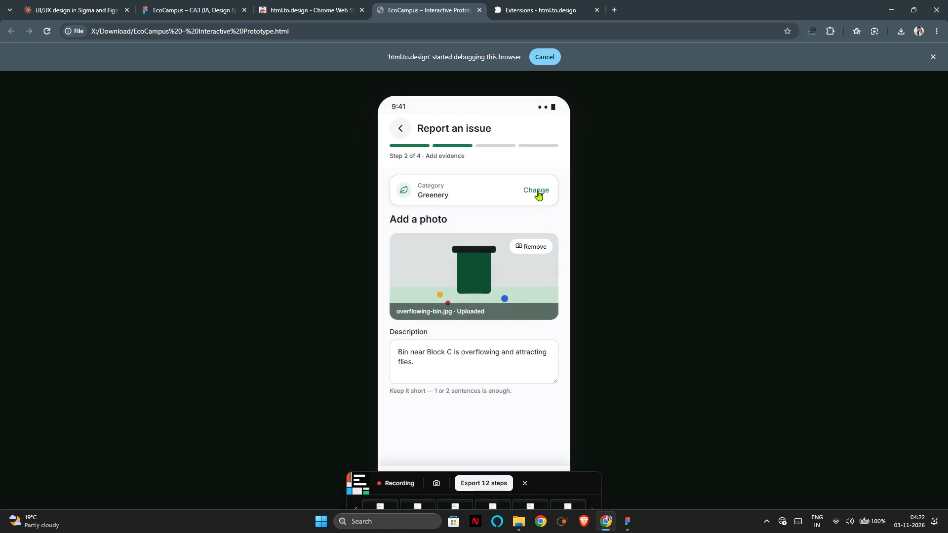
ctrl+click(538, 190)
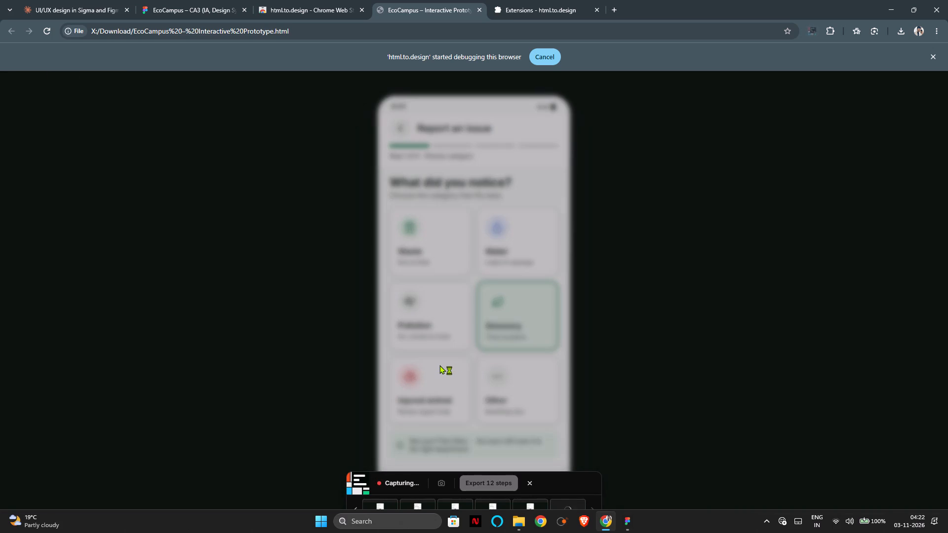
ctrl+click(433, 372)
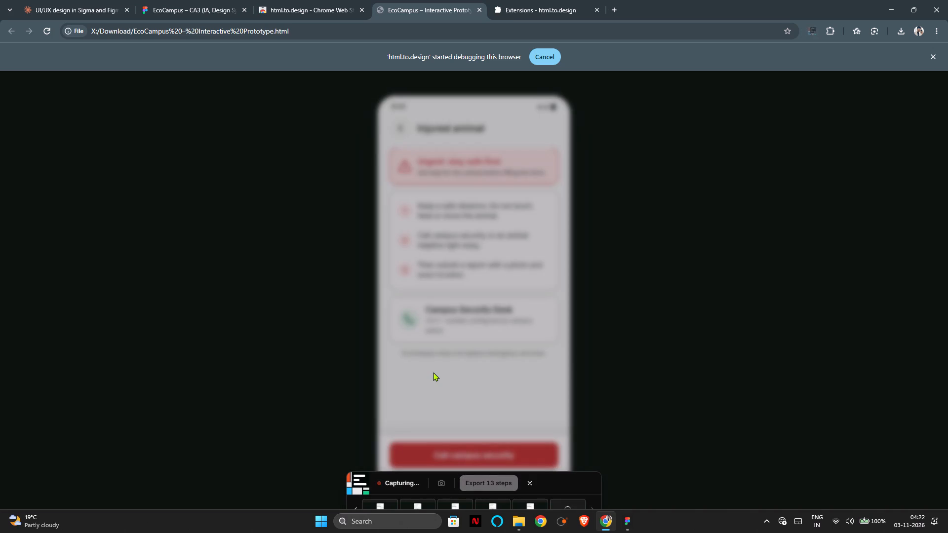
ctrl+click(396, 129)
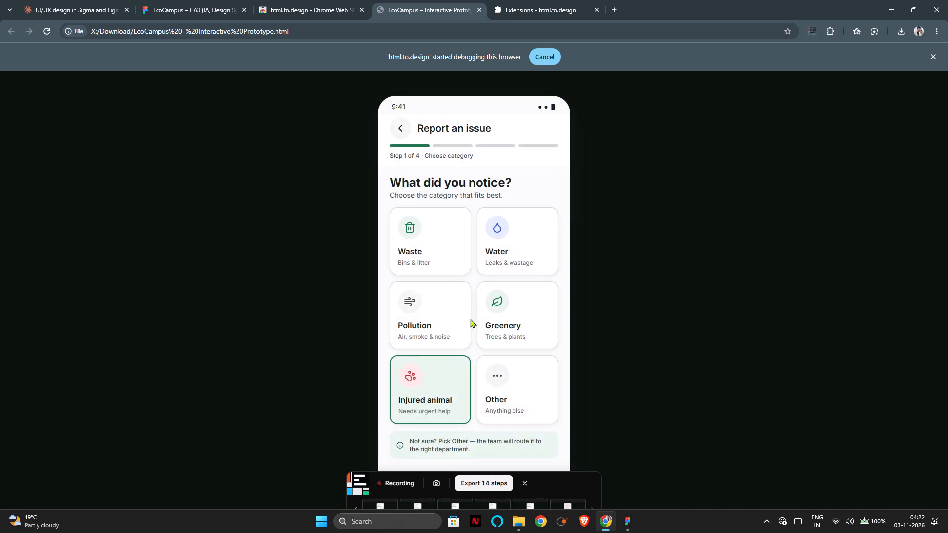
Choose the Waste category and replace the issue description with "Floor 22 delhi".
ctrl+click(418, 236)
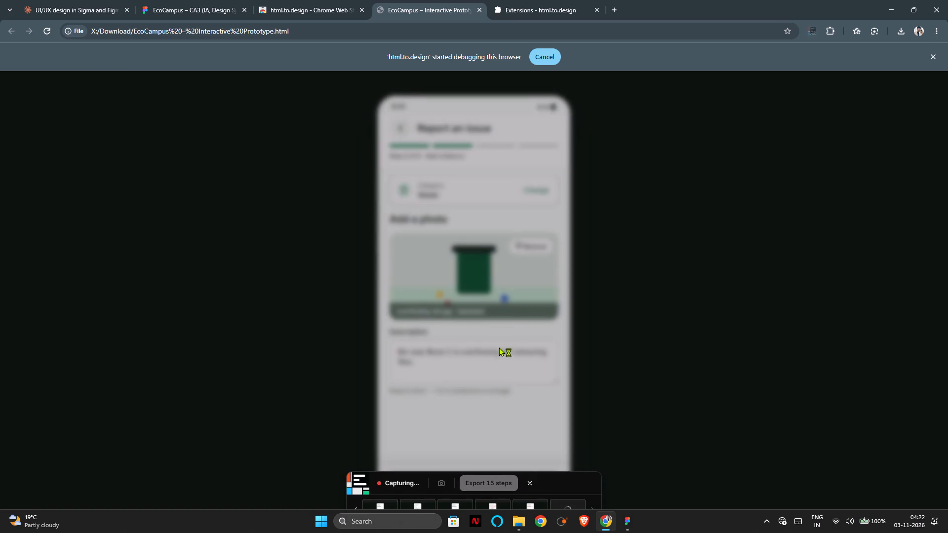
ctrl+double_click(447, 359)
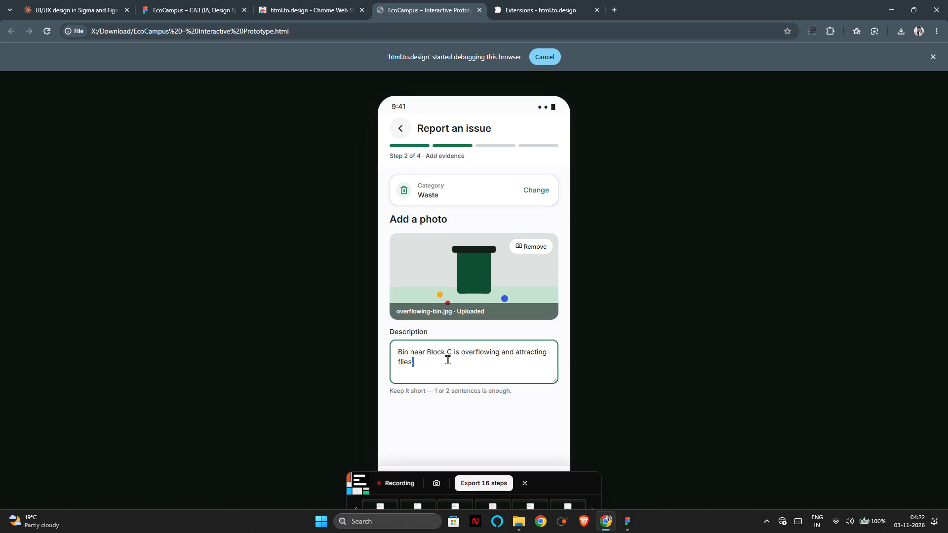
ctrl+drag(441, 366, 406, 354)
ctrl+click(423, 365)
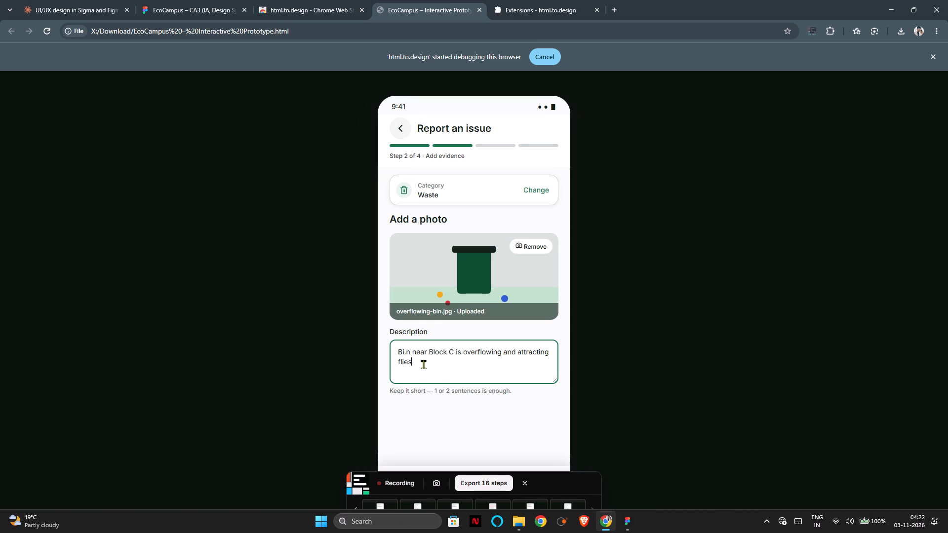
key(ctrl+a)
key(BackSpace)
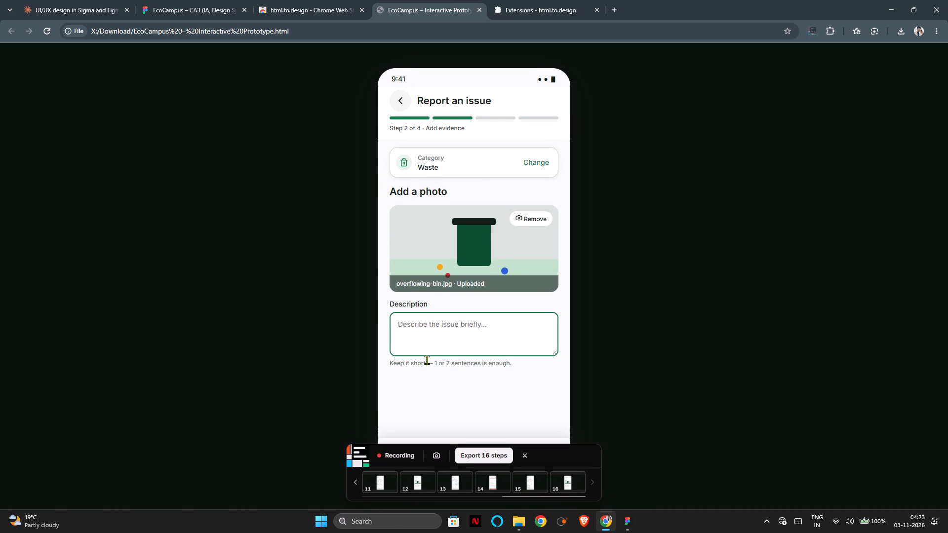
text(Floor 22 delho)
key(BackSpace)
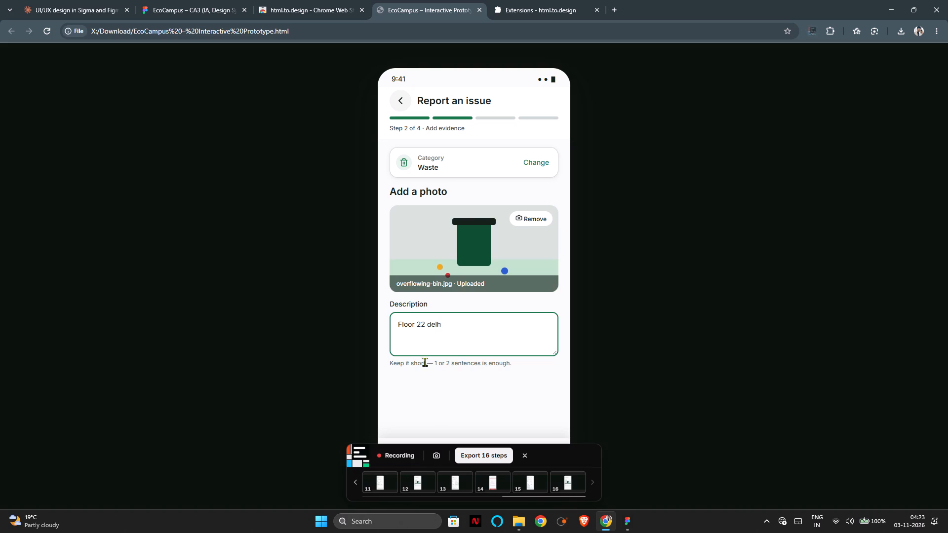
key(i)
Move the recording bar off the Continue button and proceed to the location step.
drag(565, 455, 623, 389)
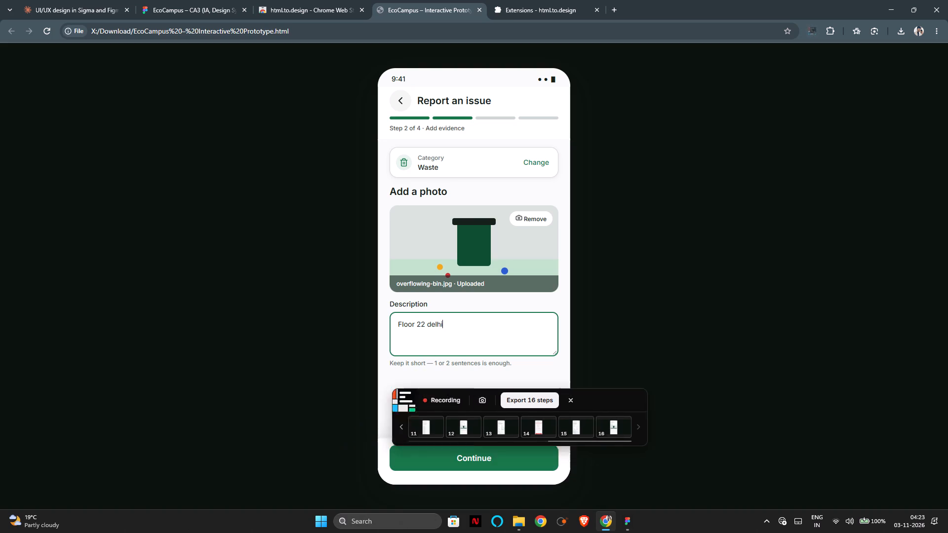
drag(623, 389, 754, 276)
click(483, 461)
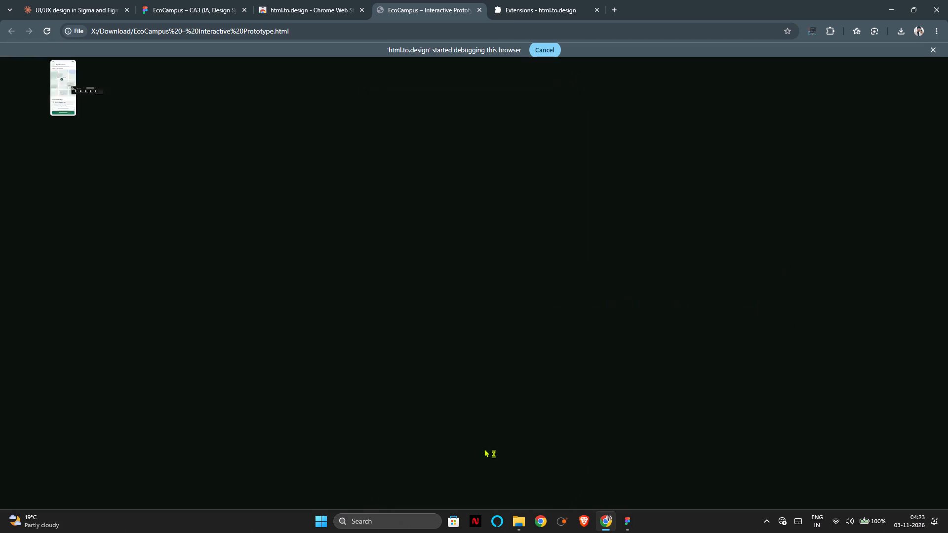
Move the map pin to Library entrance, then switch to the current location and confirm it.
drag(468, 229, 475, 223)
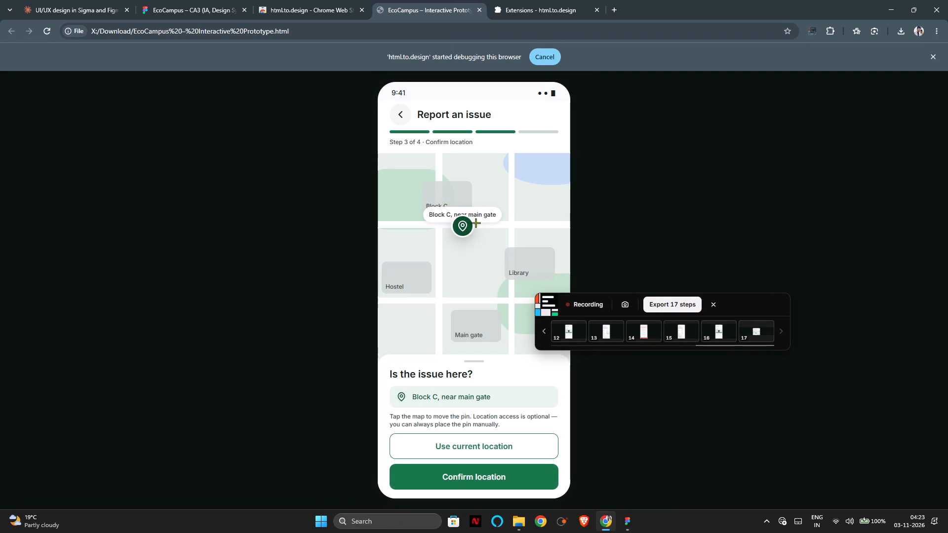
drag(475, 223, 501, 224)
drag(501, 213, 515, 261)
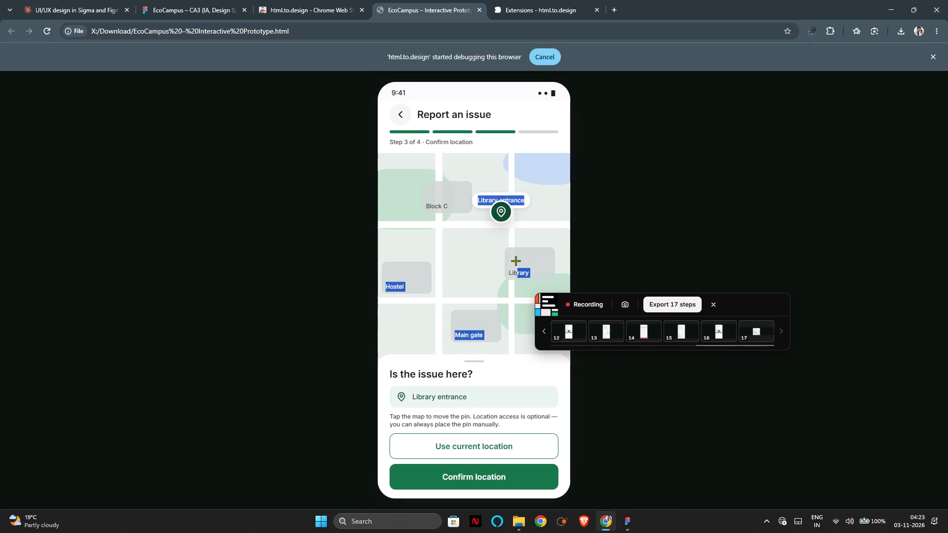
drag(515, 261, 514, 254)
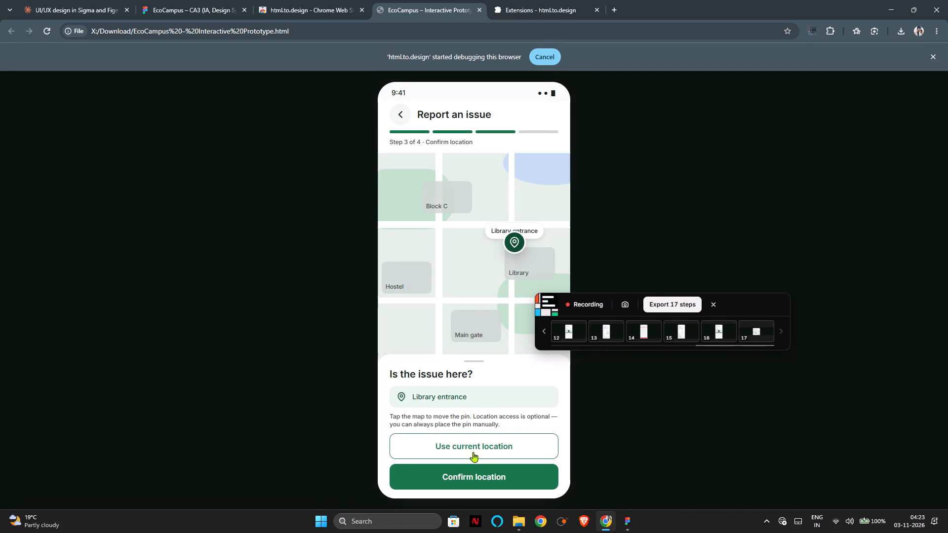
click(473, 446)
click(473, 433)
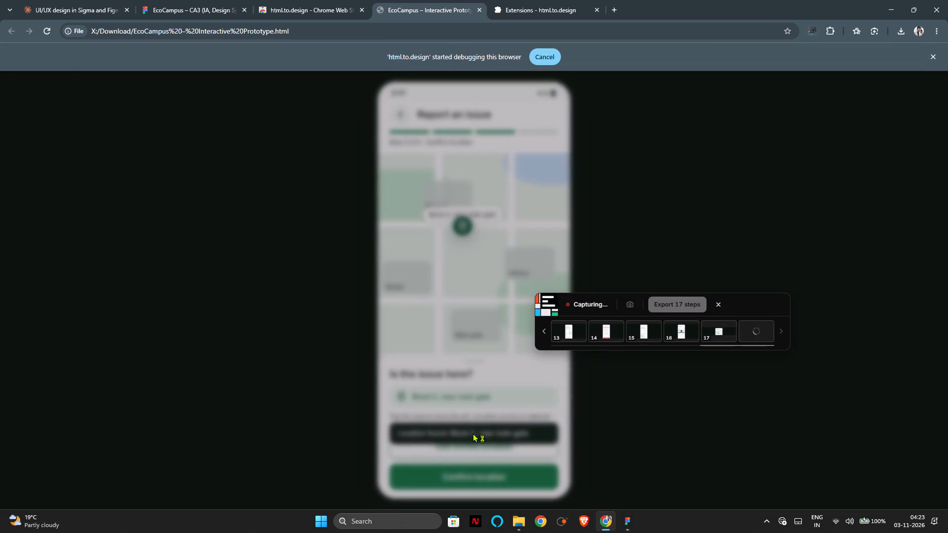
click(484, 477)
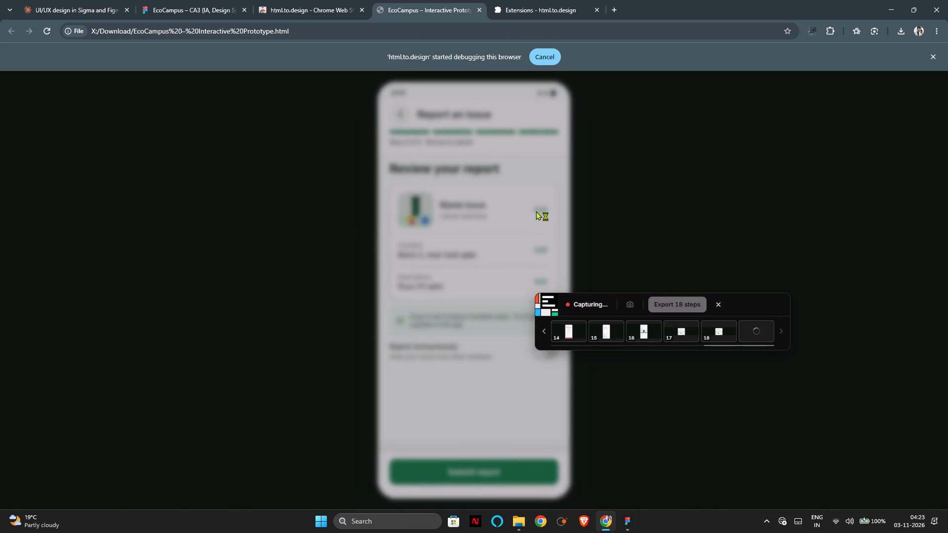
Submit the report and advance its tracked status to Under review.
click(465, 479)
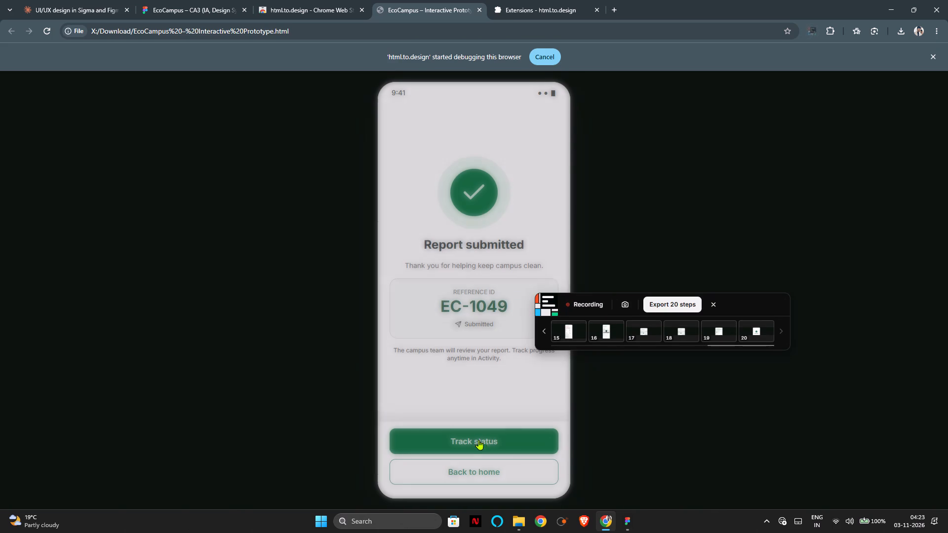
click(478, 440)
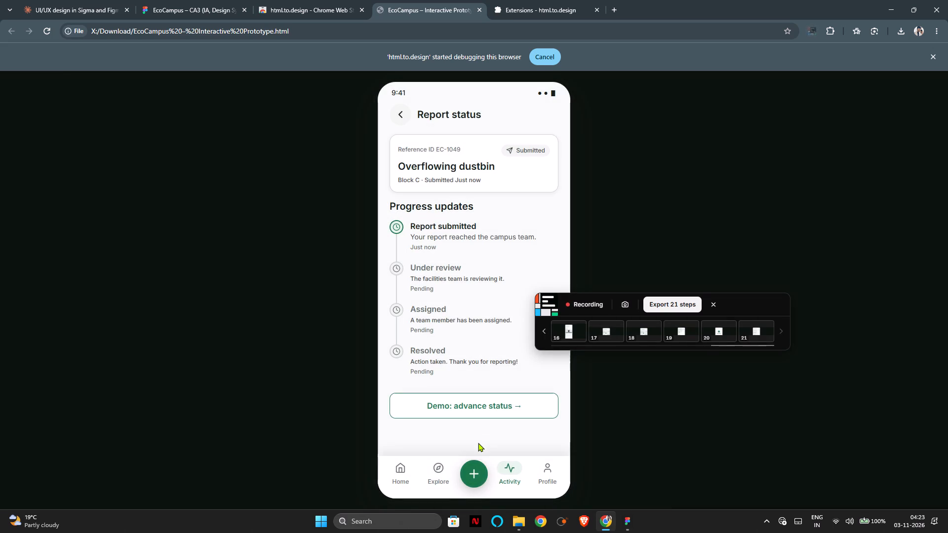
click(487, 405)
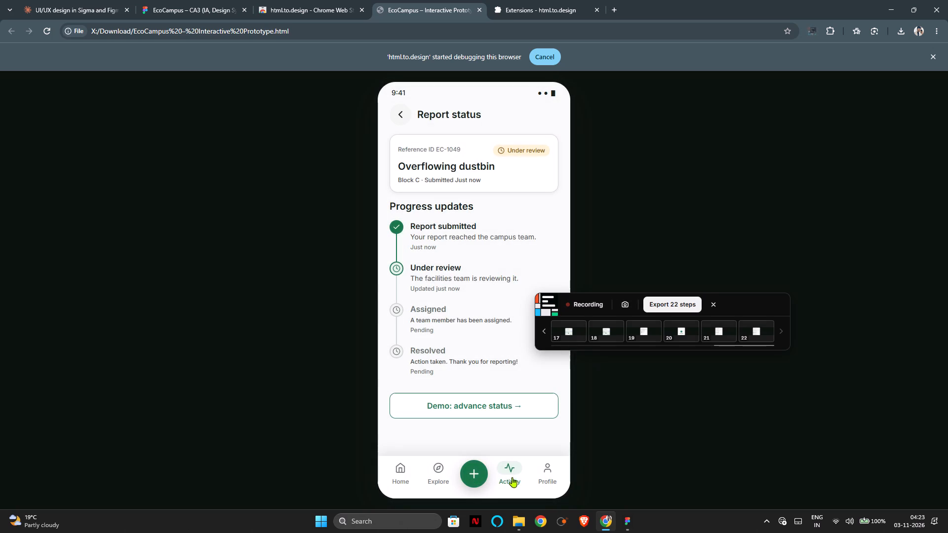
Record the Profile toggle states: enable anonymous reporting by default, and switch status notifications and location use off and back on.
click(548, 472)
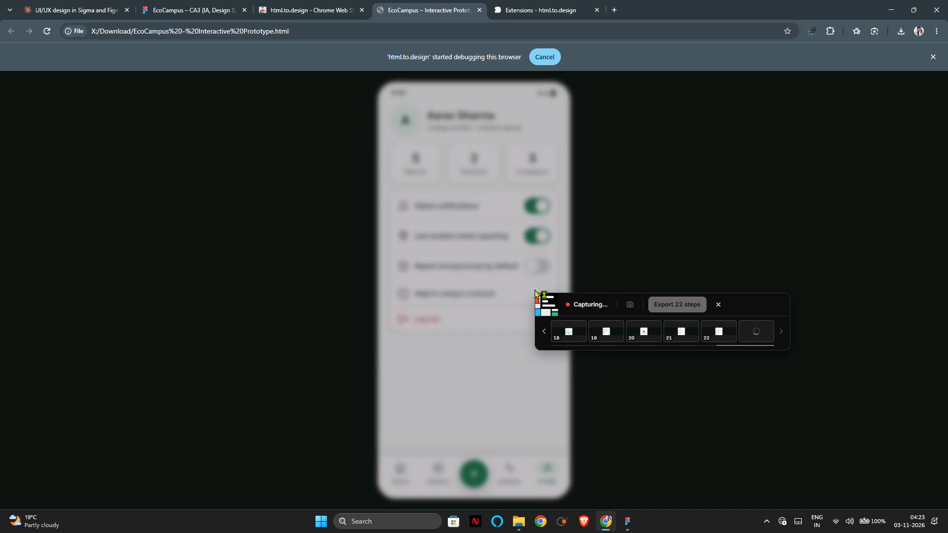
click(538, 264)
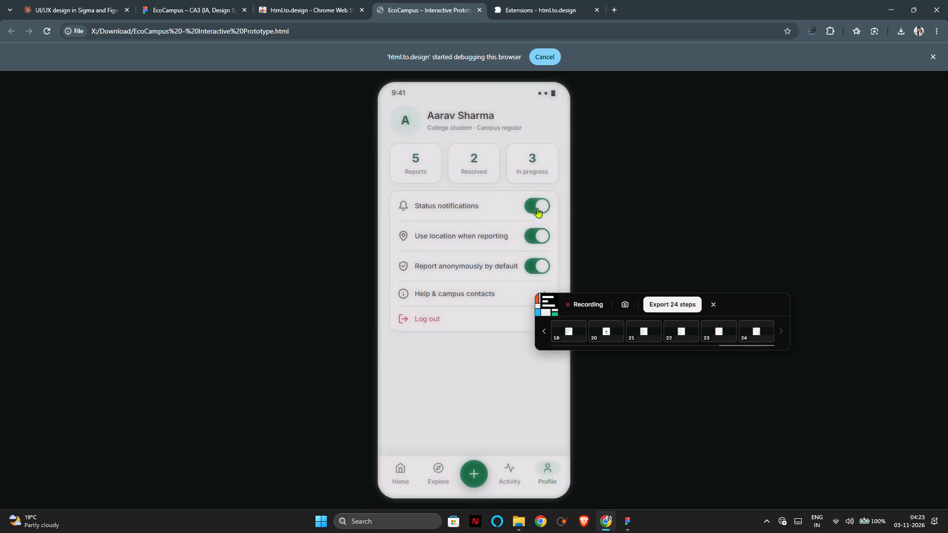
click(537, 206)
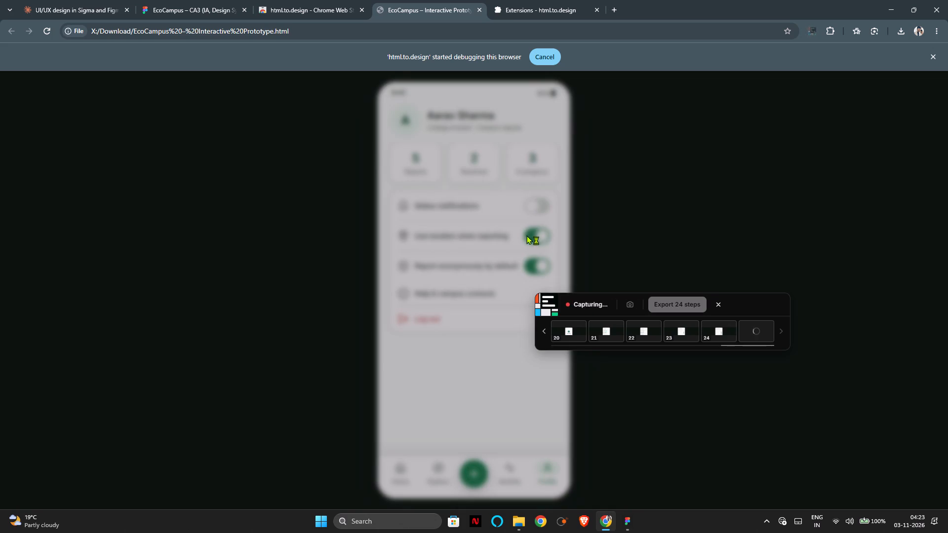
click(536, 214)
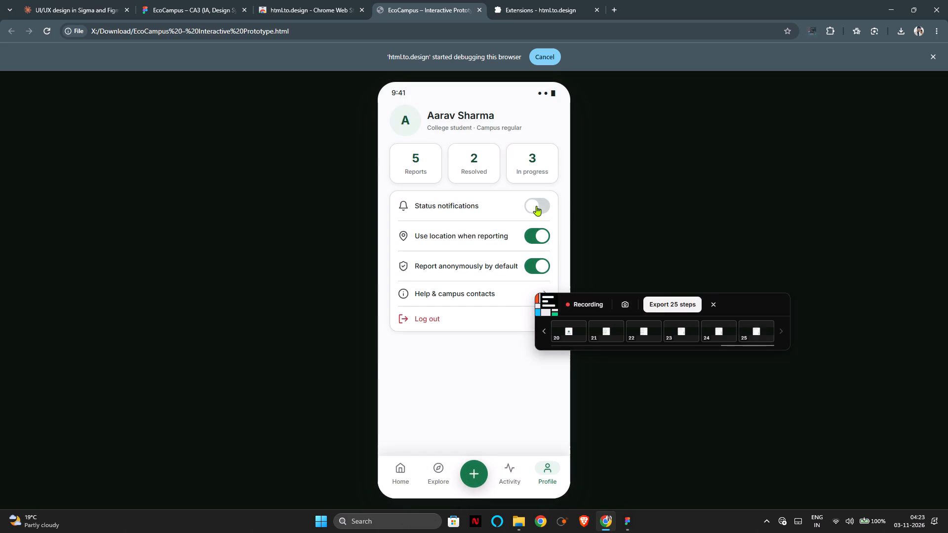
click(536, 206)
click(536, 232)
click(536, 233)
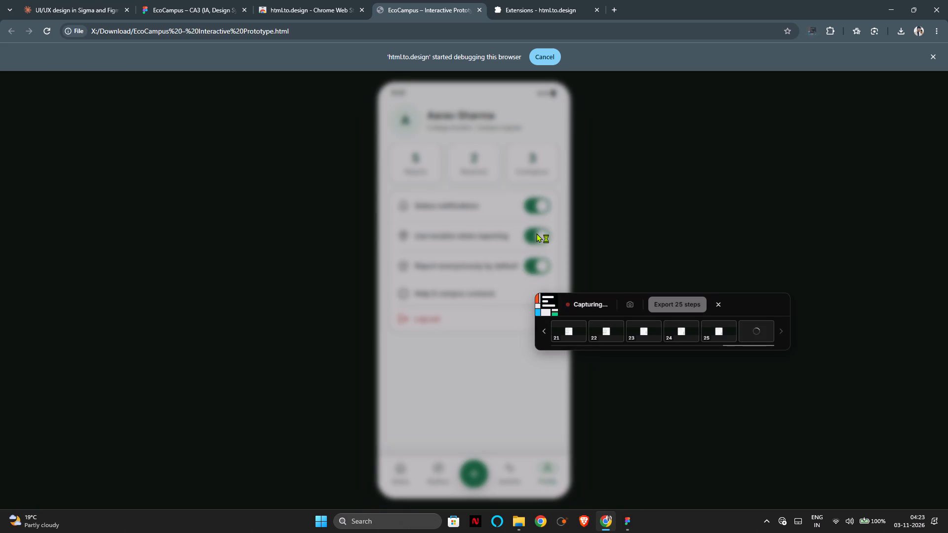
triple_click(536, 233)
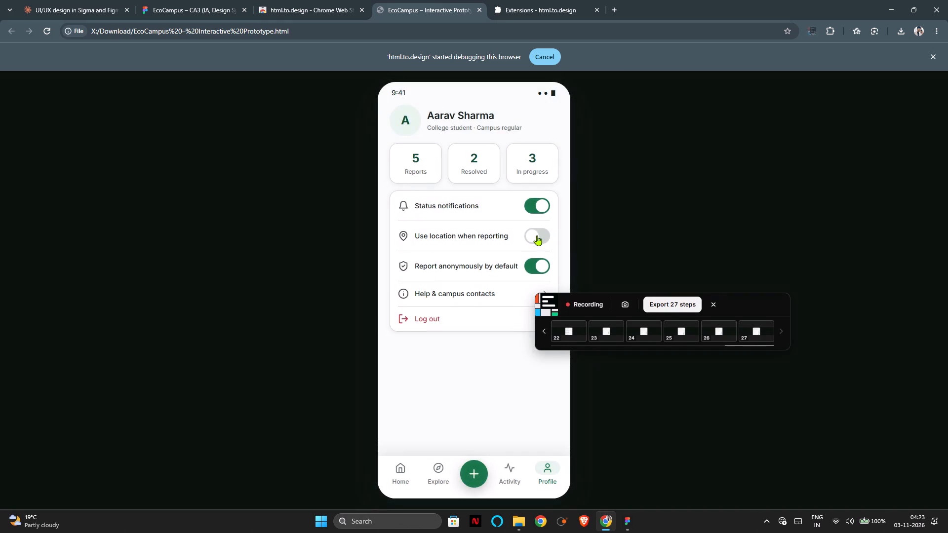
click(537, 235)
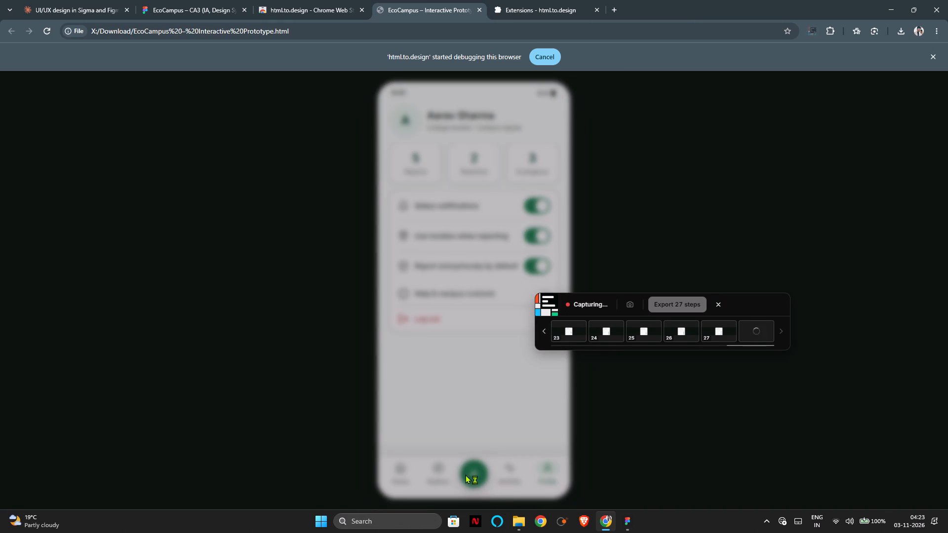
Record the new report screen opened from Profile, return from it, and capture the Home and Activity screens.
click(474, 472)
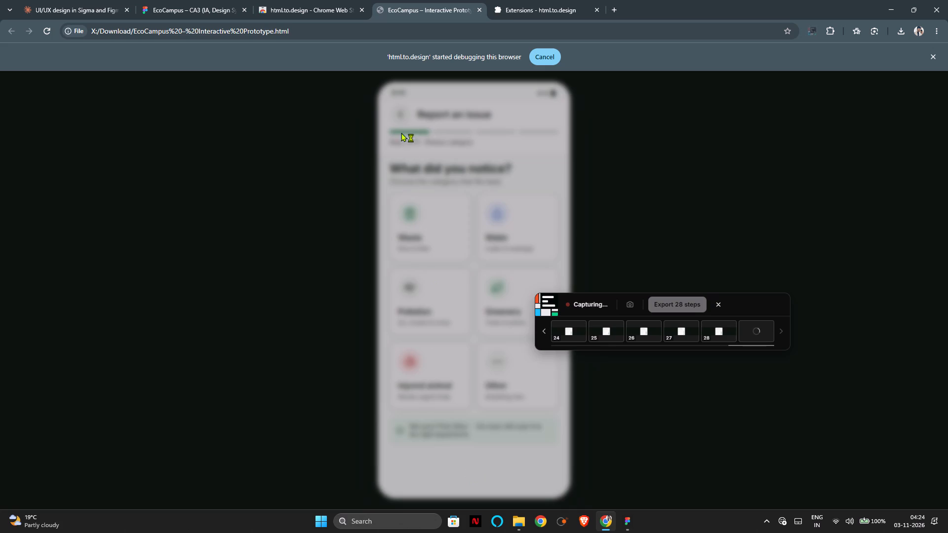
click(398, 109)
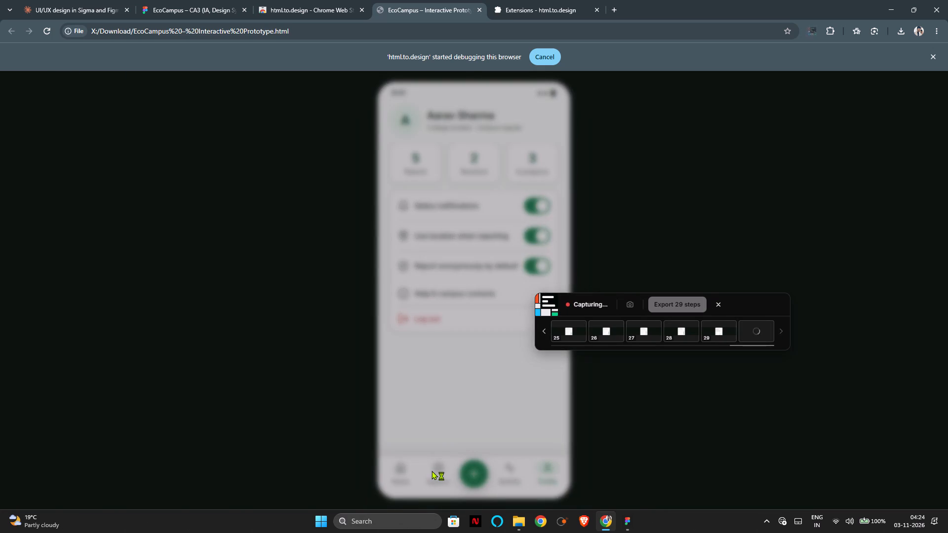
click(394, 468)
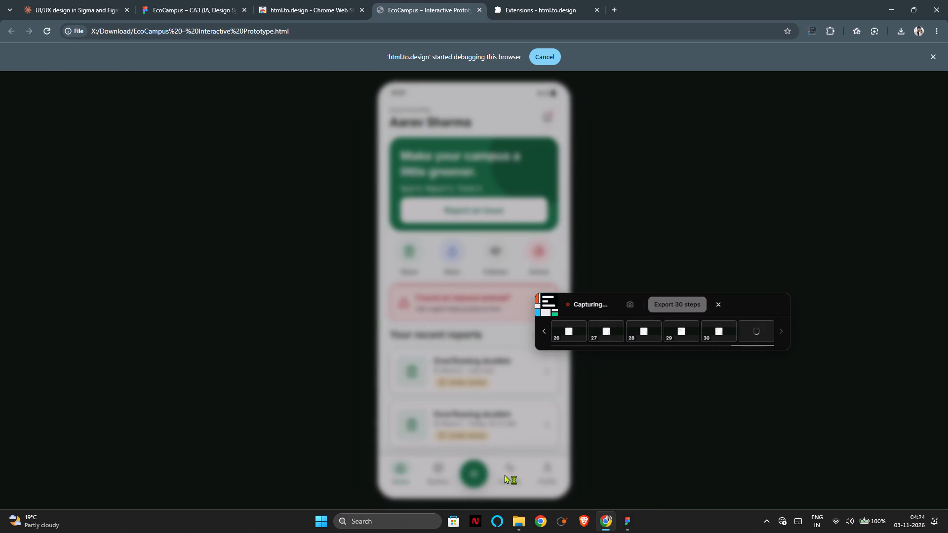
click(513, 471)
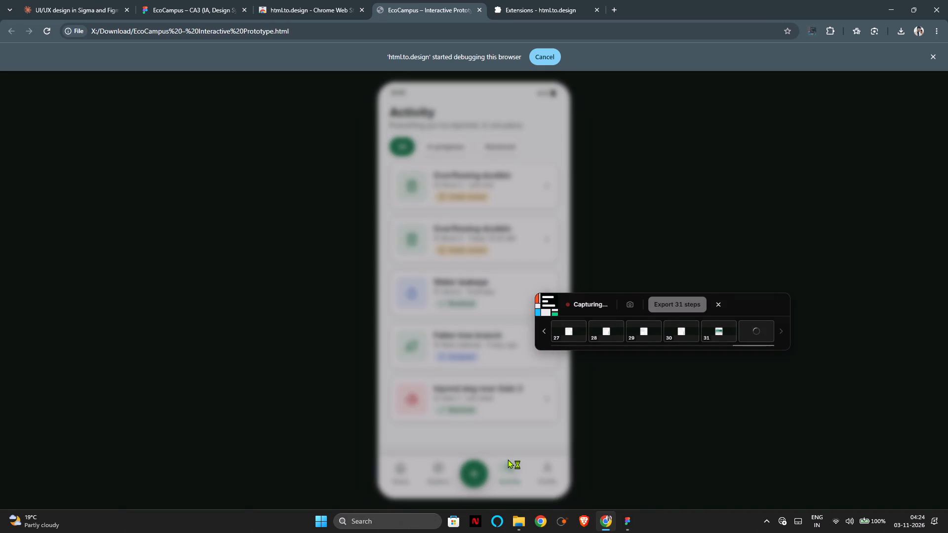
Record the Activity list filtered by In progress and by Resolved.
click(447, 148)
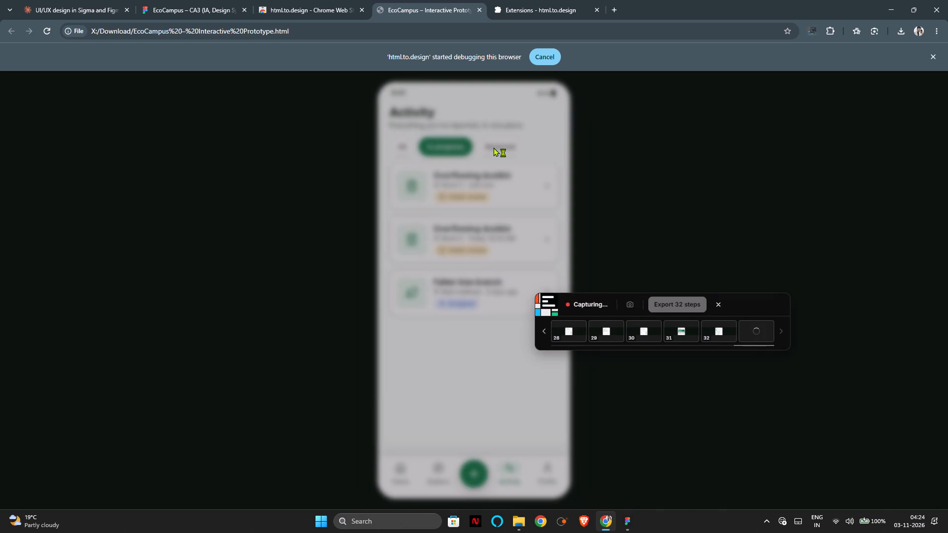
click(497, 143)
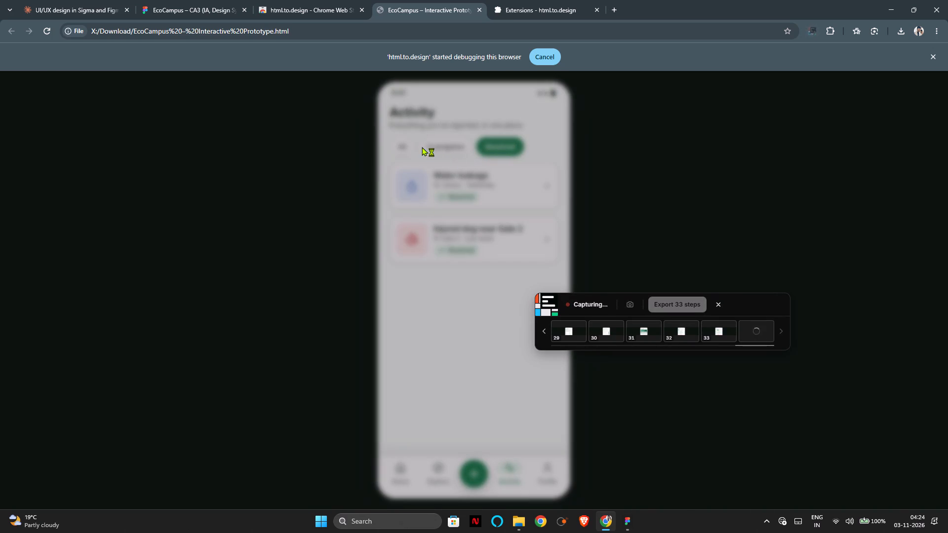
Record the status screens of the resolved Water leakage and Injured dog near Gate 2 reports, returning to the Resolved list after each.
click(449, 177)
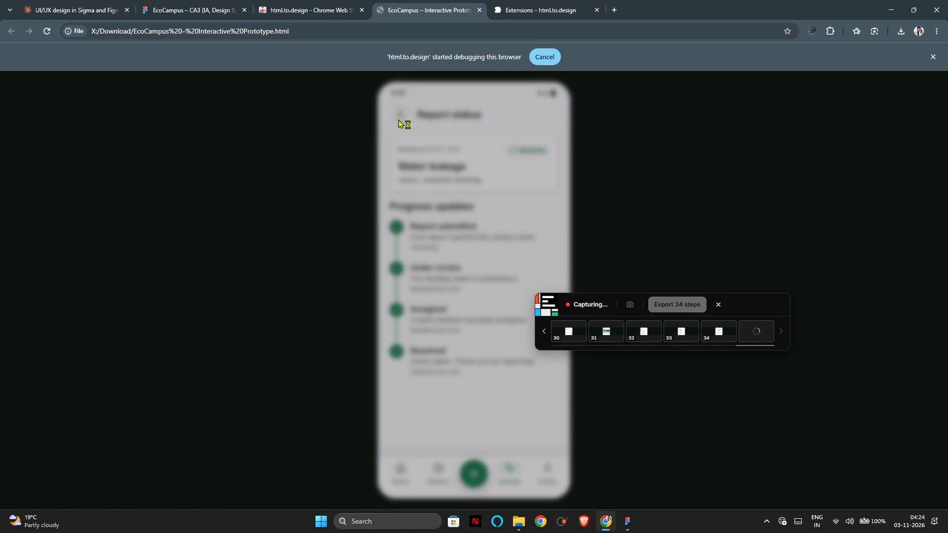
click(401, 116)
click(494, 230)
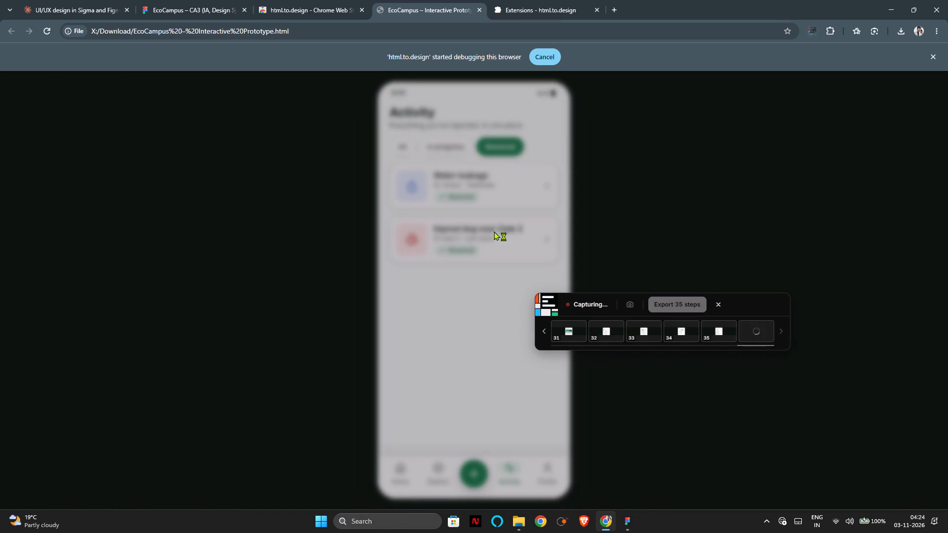
click(496, 239)
click(496, 239)
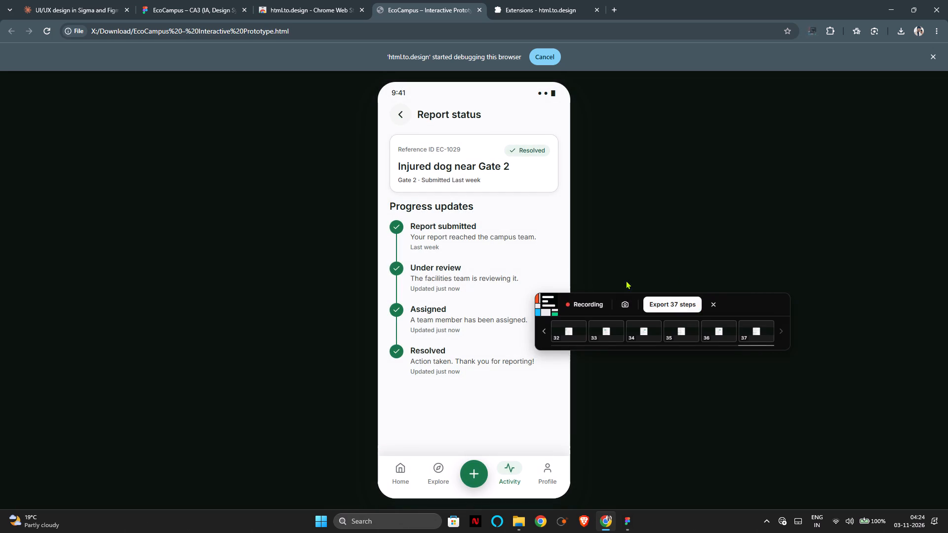
click(405, 115)
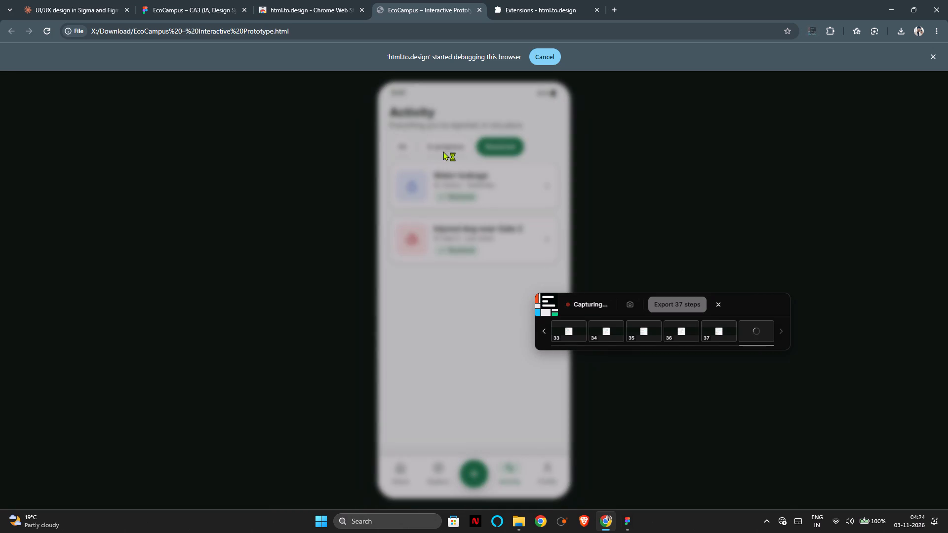
Record the In progress status screens for Fallen tree branch and the newest Overflowing dustbin report, ending on the Home screen.
click(445, 145)
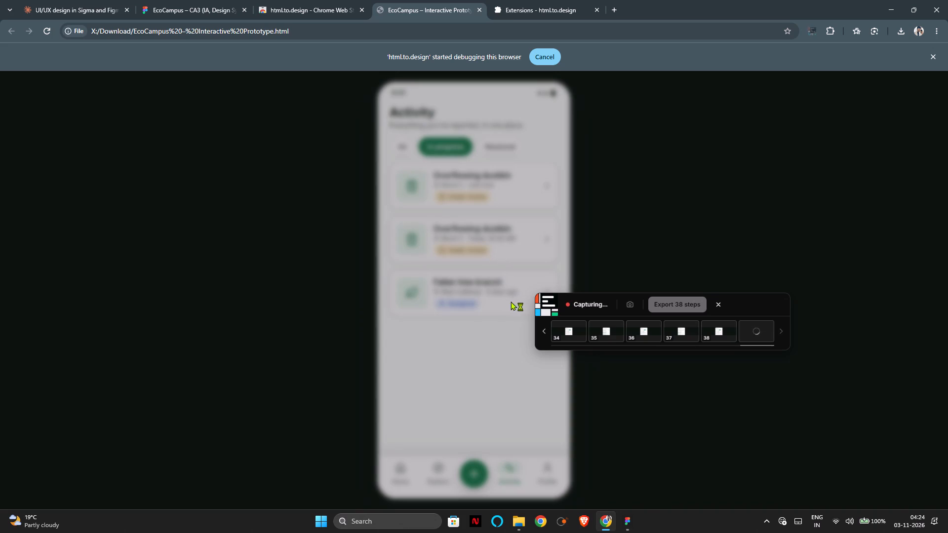
click(480, 283)
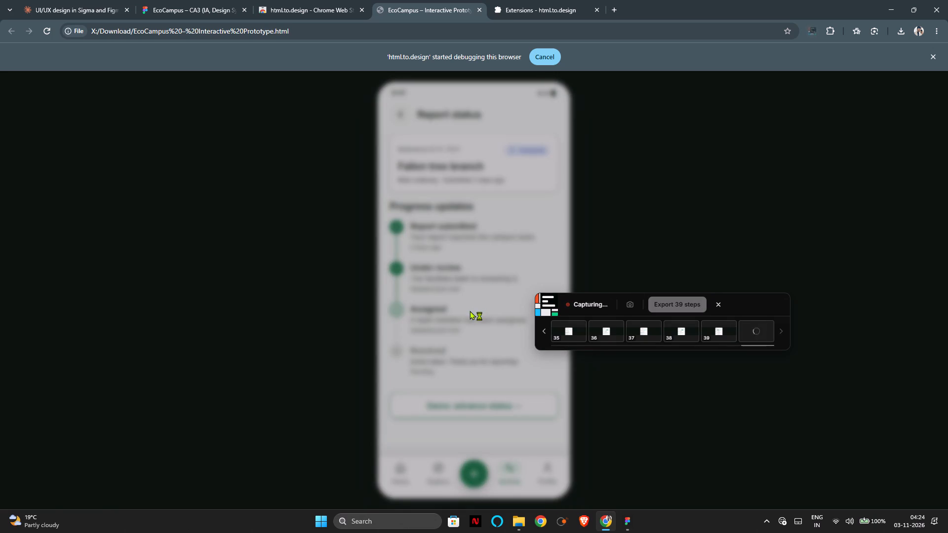
click(404, 117)
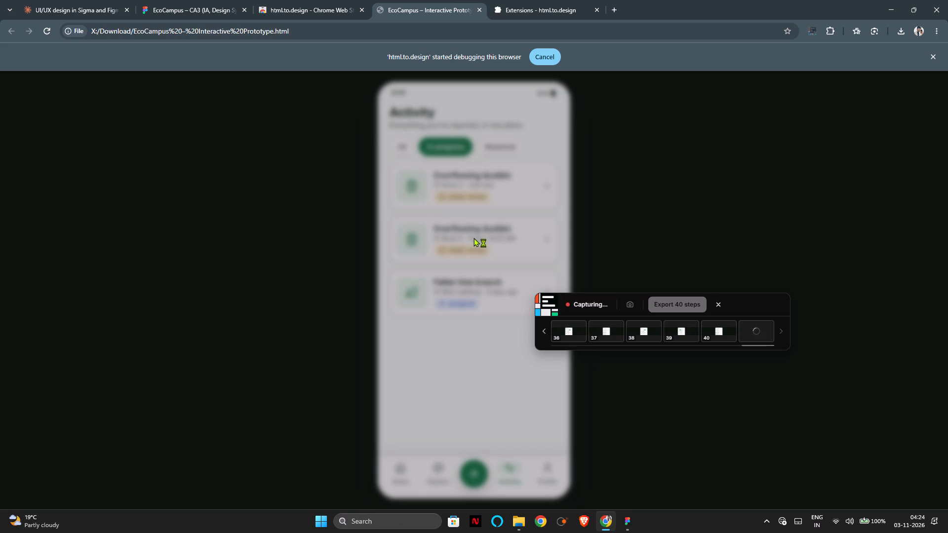
click(508, 196)
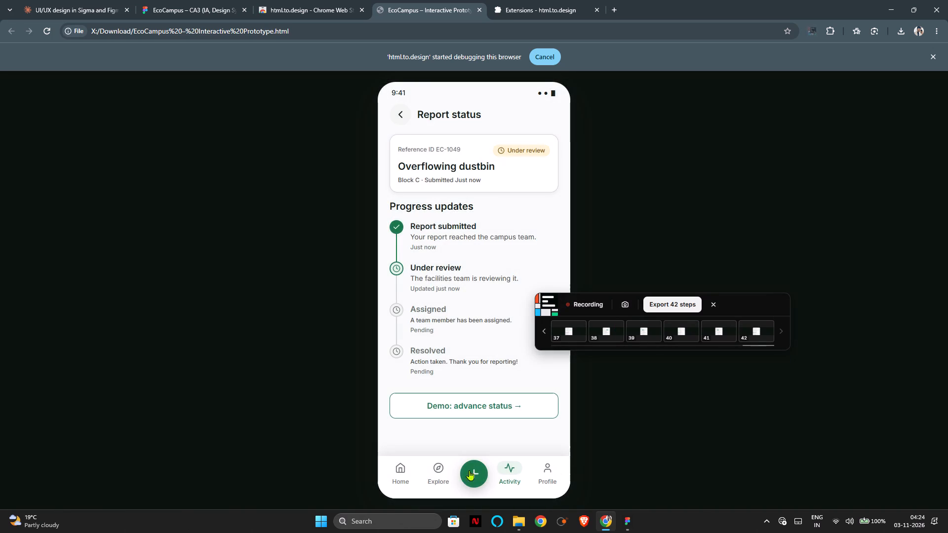
click(408, 474)
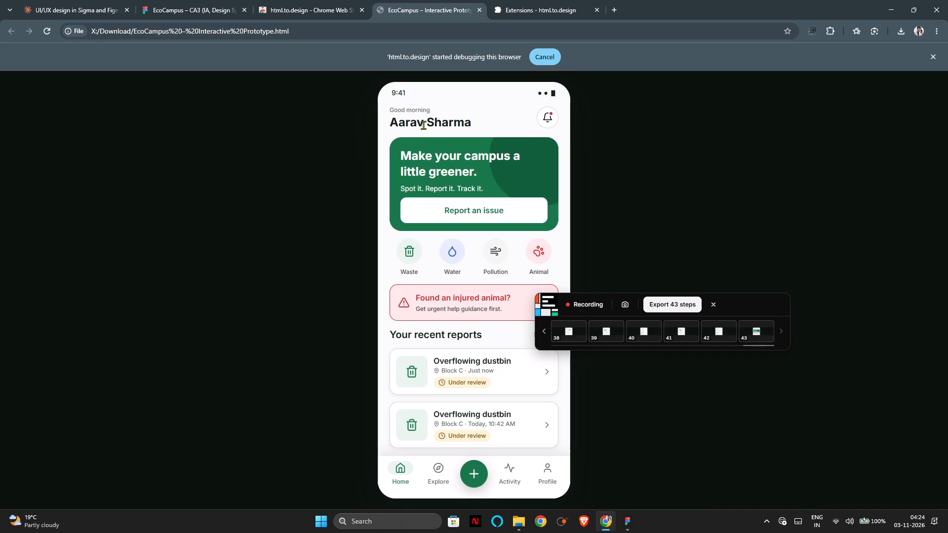
Finish the html.to.design recording and export all captured steps.
click(423, 122)
double_click(432, 118)
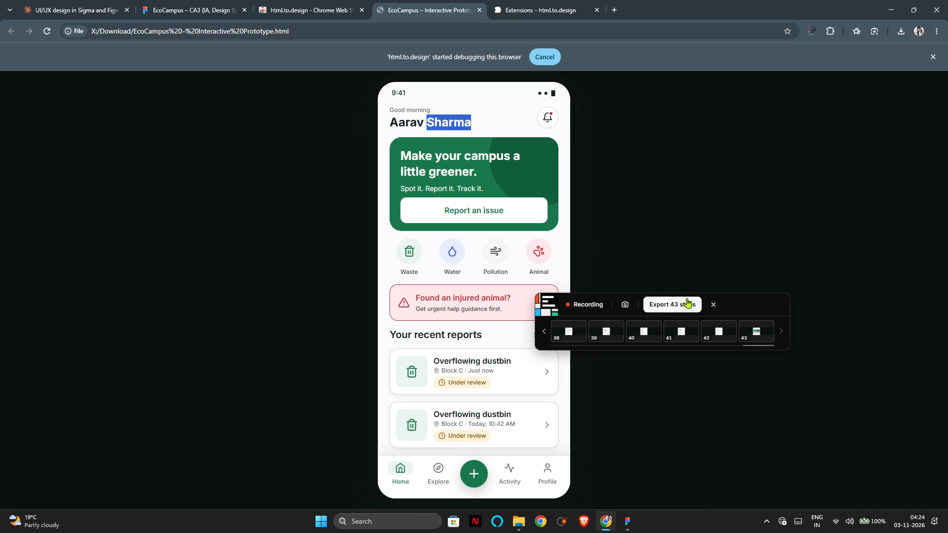
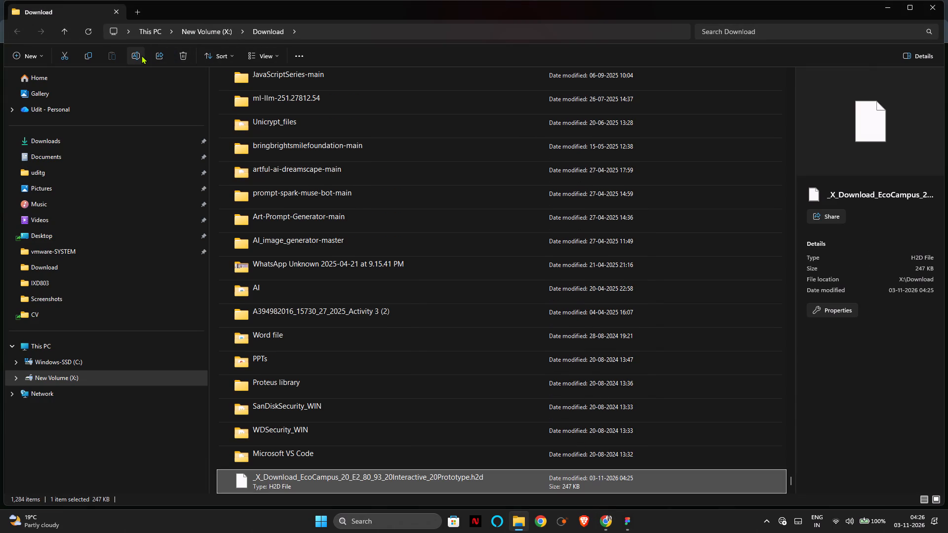
click(141, 55)
key(BackSpace)
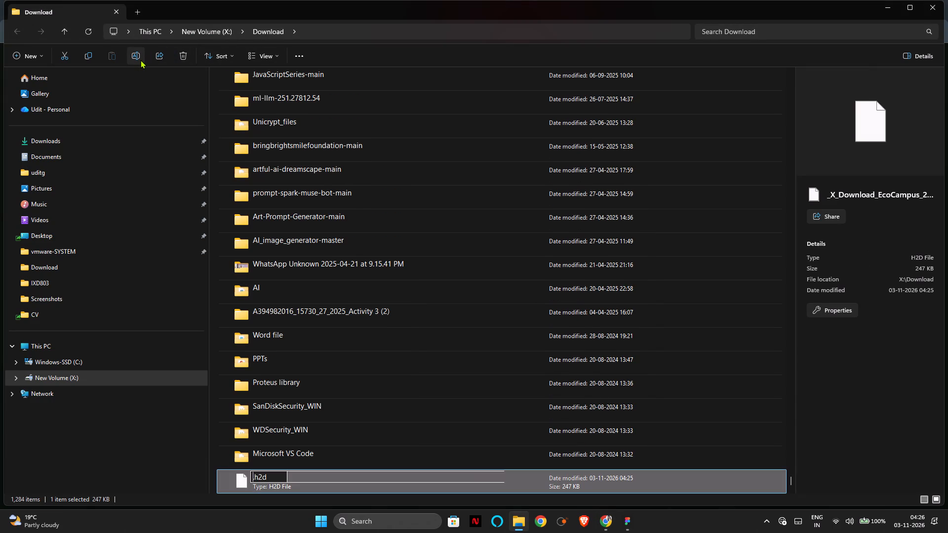
text(eco)
key(Return)
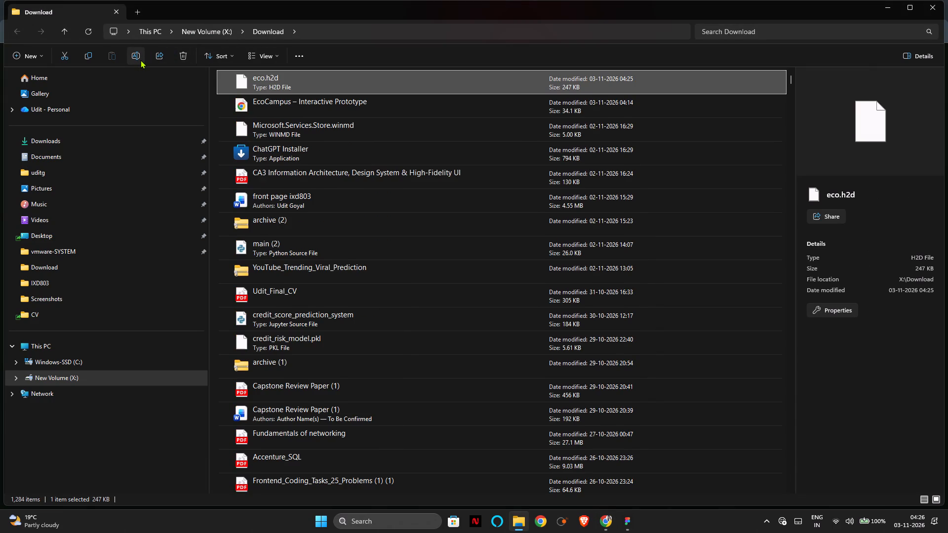
Switch to Figma and load eco.h2d from the Download folder on New Volume (X:) into the html.to.design plugin.
key(alt+Tab)
key(alt+Tab)
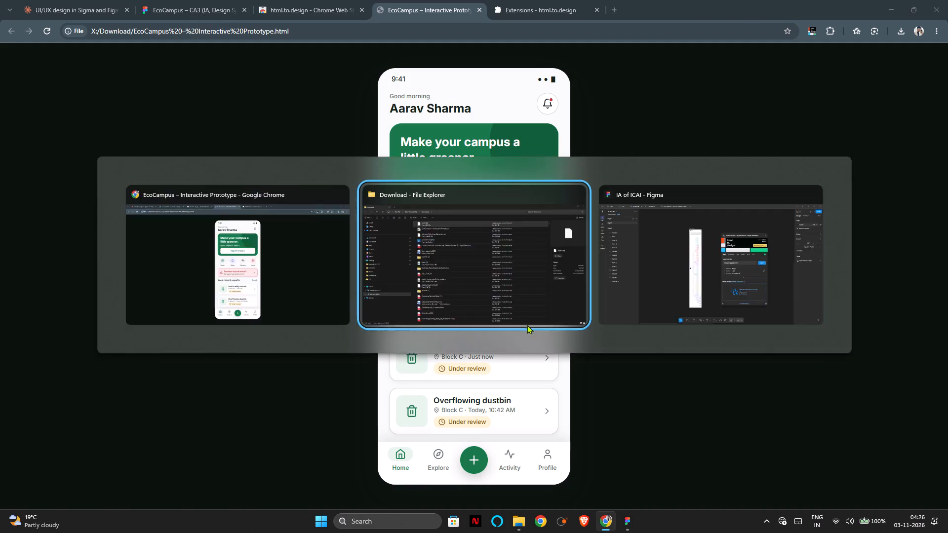
key(alt+Tab)
key(alt+Tab)
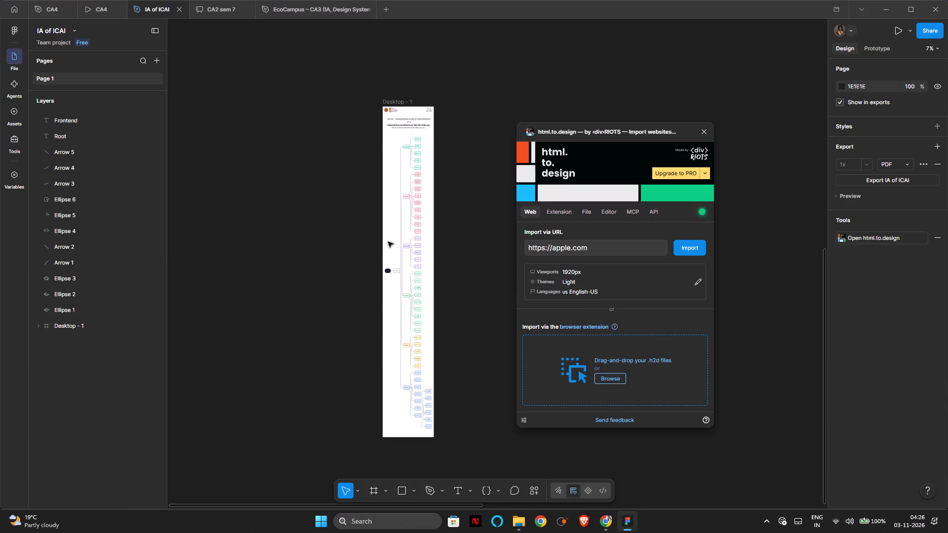
click(619, 379)
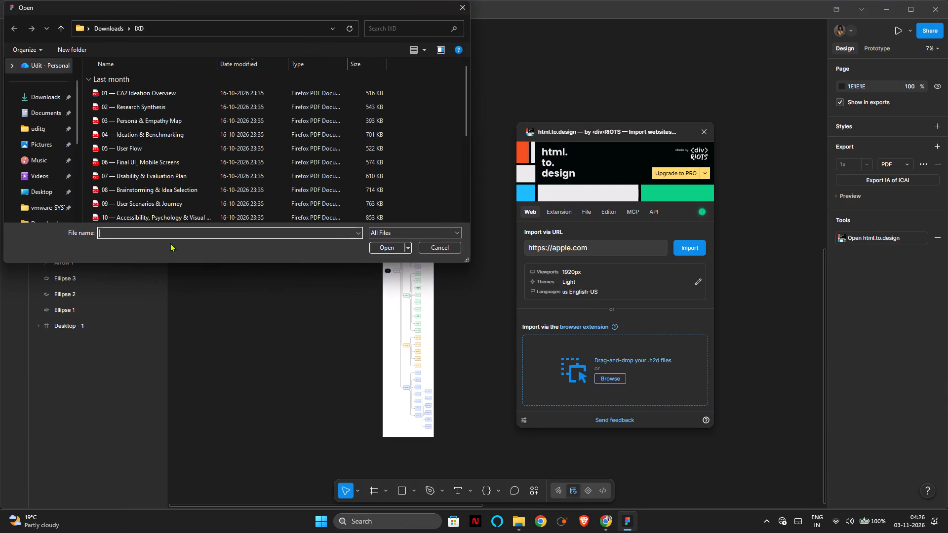
scroll(10, 190, down, 5)
click(47, 175)
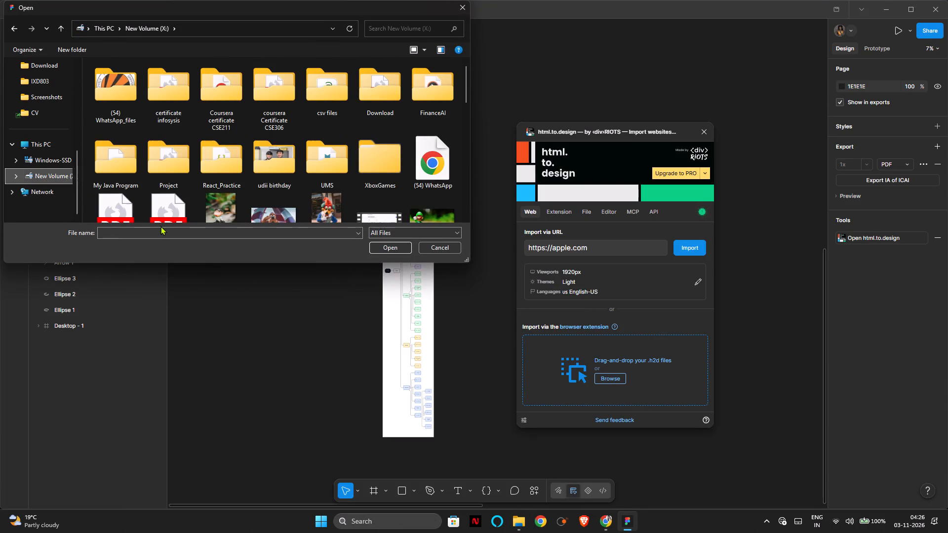
click(335, 83)
double_click(367, 85)
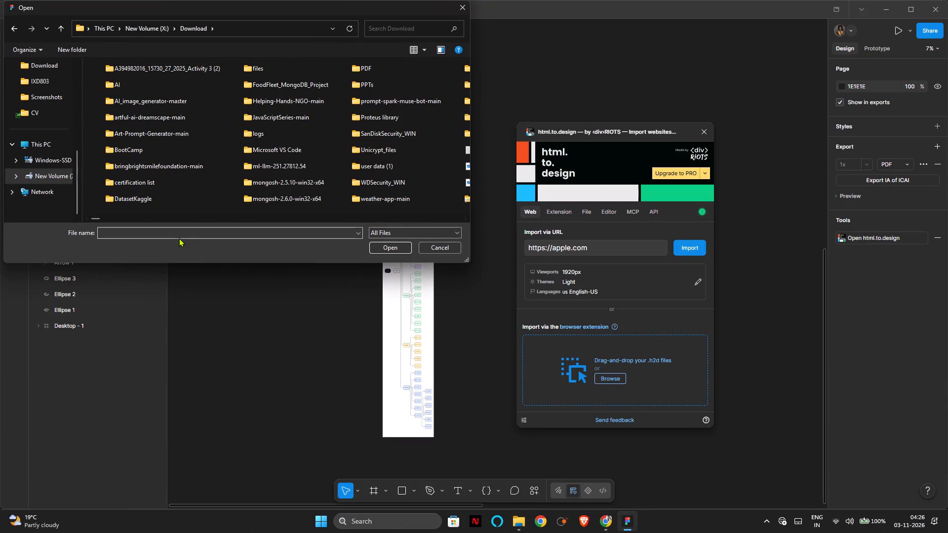
click(184, 230)
key(e)
key(c)
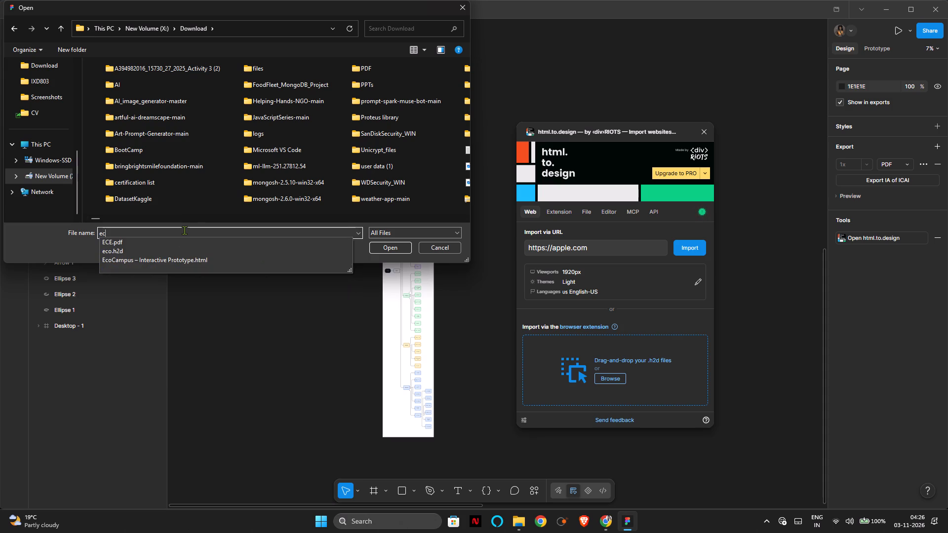
click(136, 247)
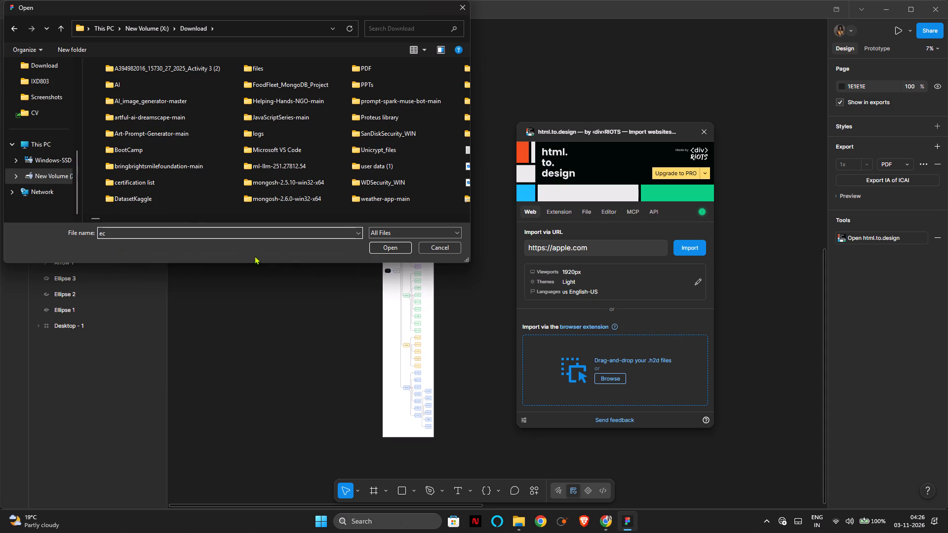
click(384, 245)
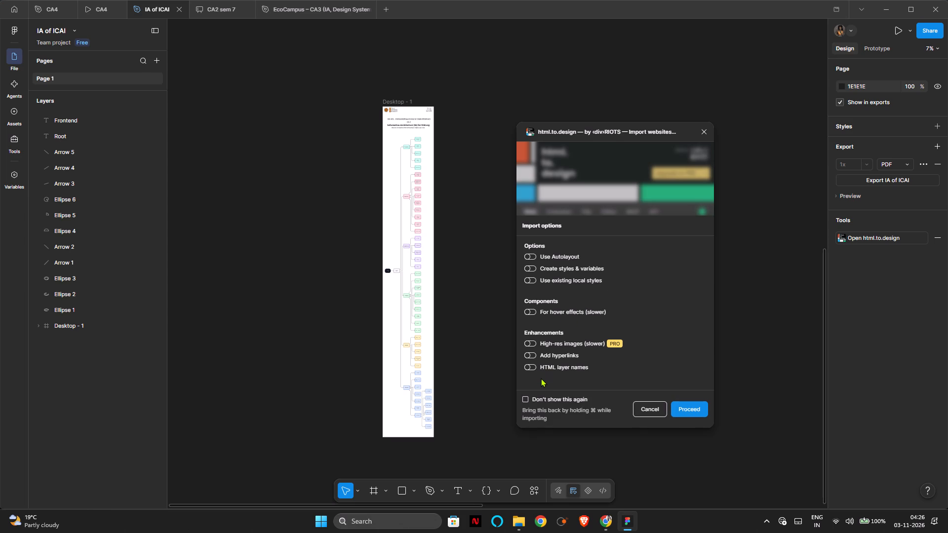
Try importing with Use Autolayout, Create styles & variables, Use existing local styles, For hover effects and Don't show this again enabled.
click(530, 257)
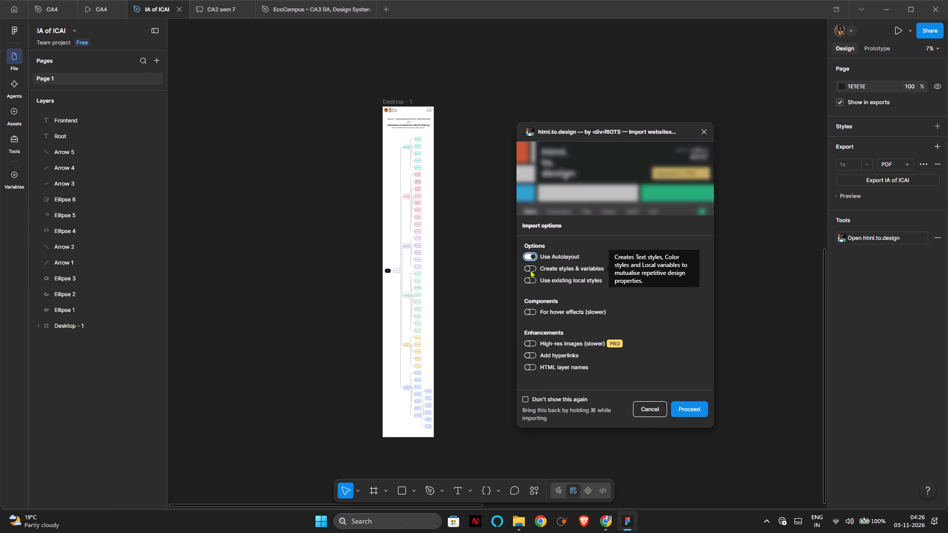
click(530, 269)
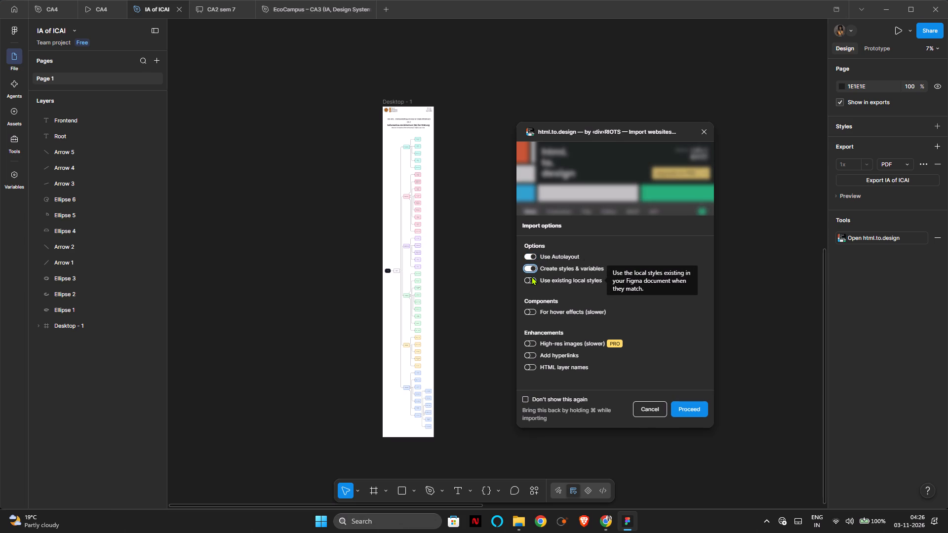
click(531, 276)
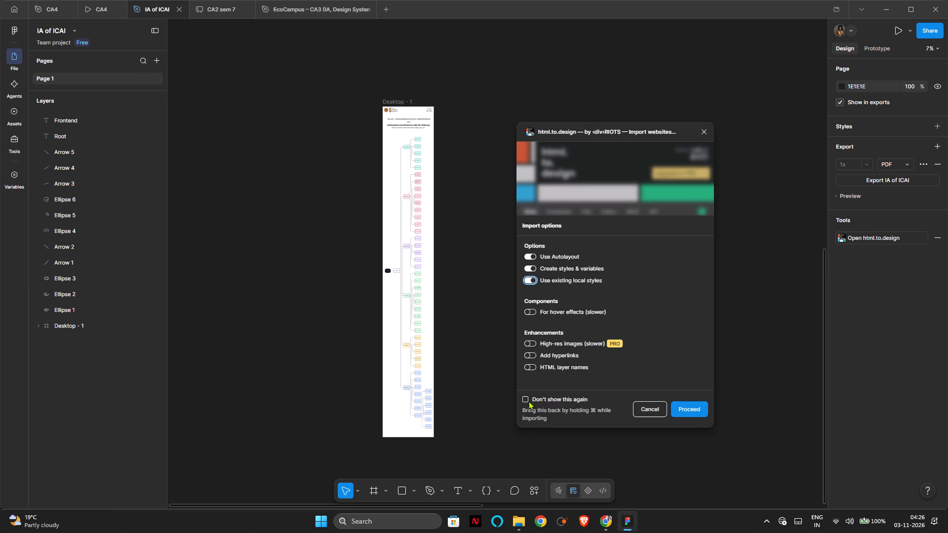
click(528, 401)
click(534, 313)
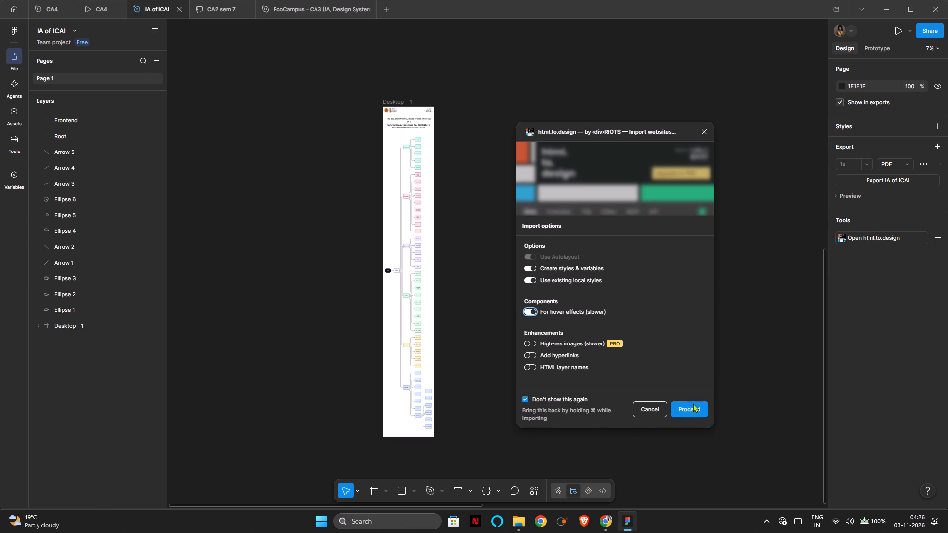
click(693, 403)
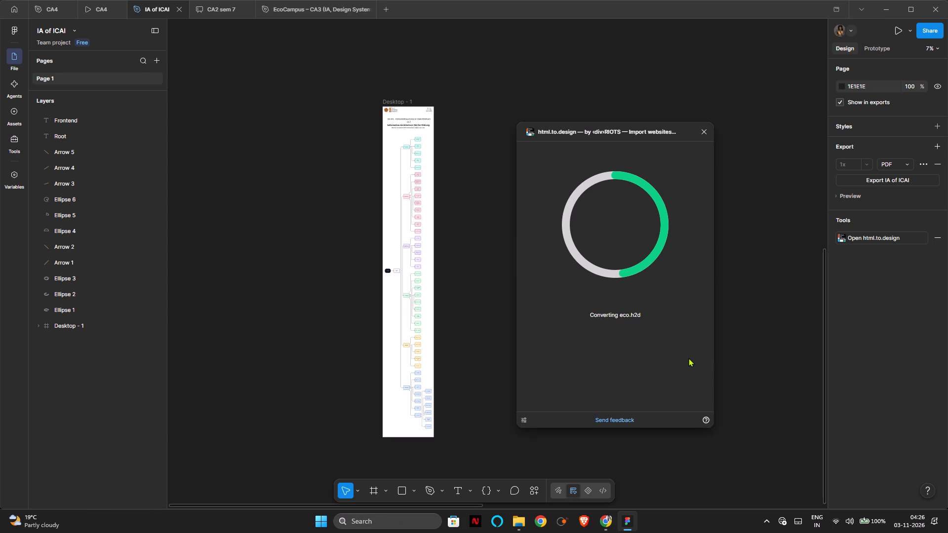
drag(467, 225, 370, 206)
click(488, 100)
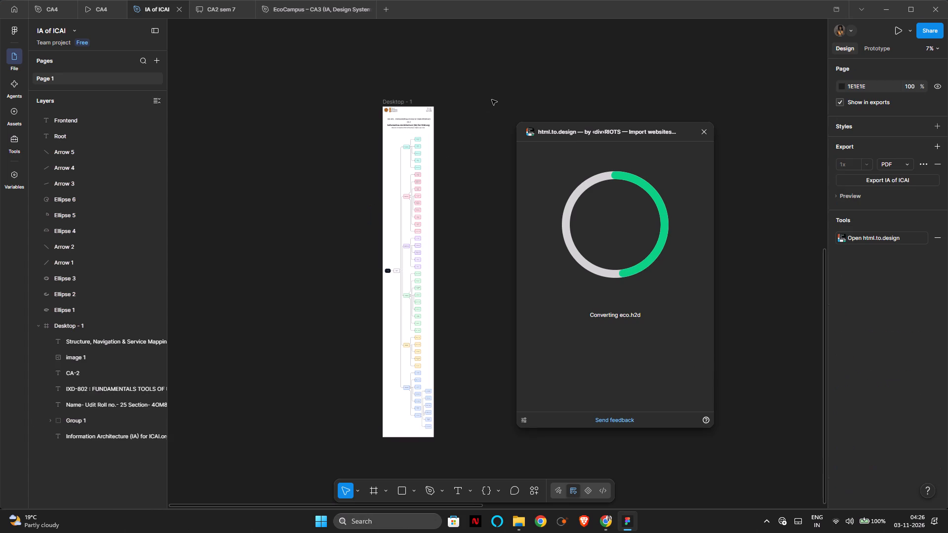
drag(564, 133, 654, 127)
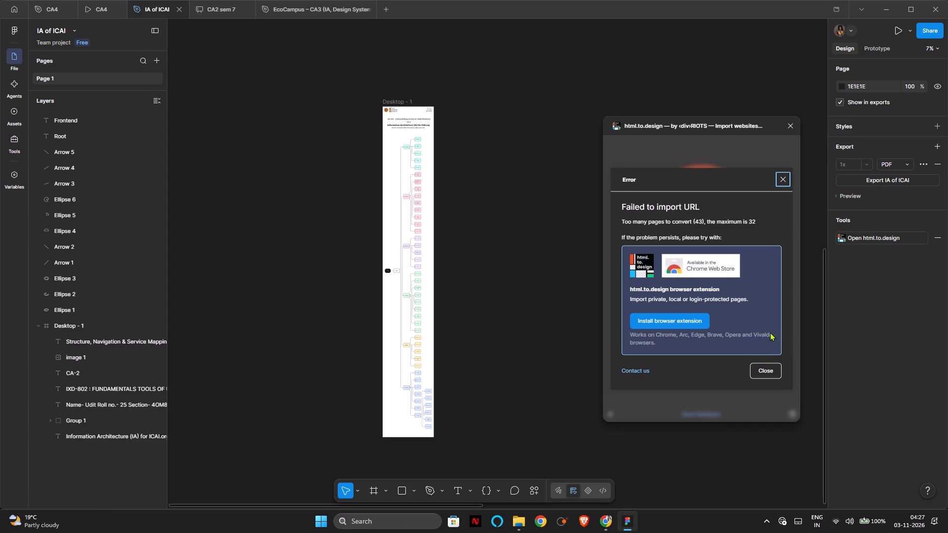
Close the html.to.design plugin and return to the EcoCampus prototype page in Chrome.
click(769, 367)
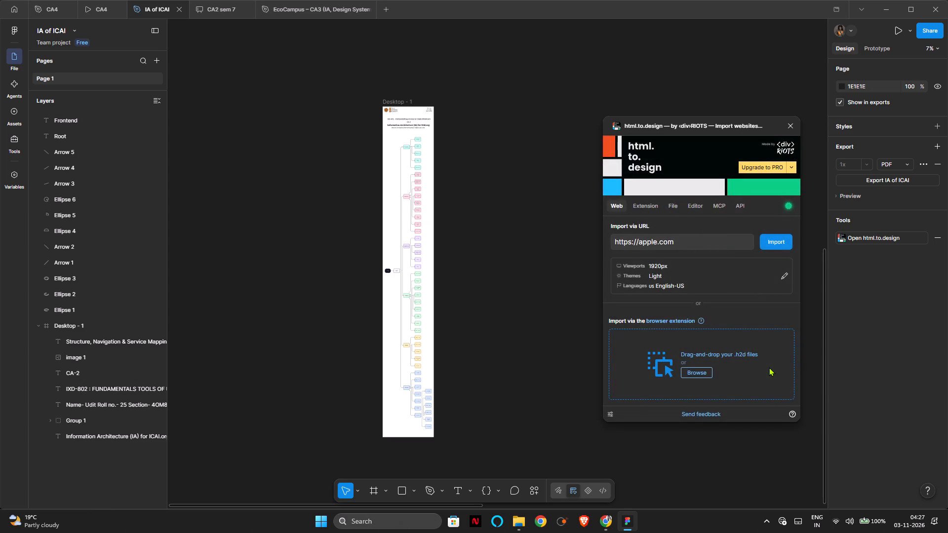
click(787, 124)
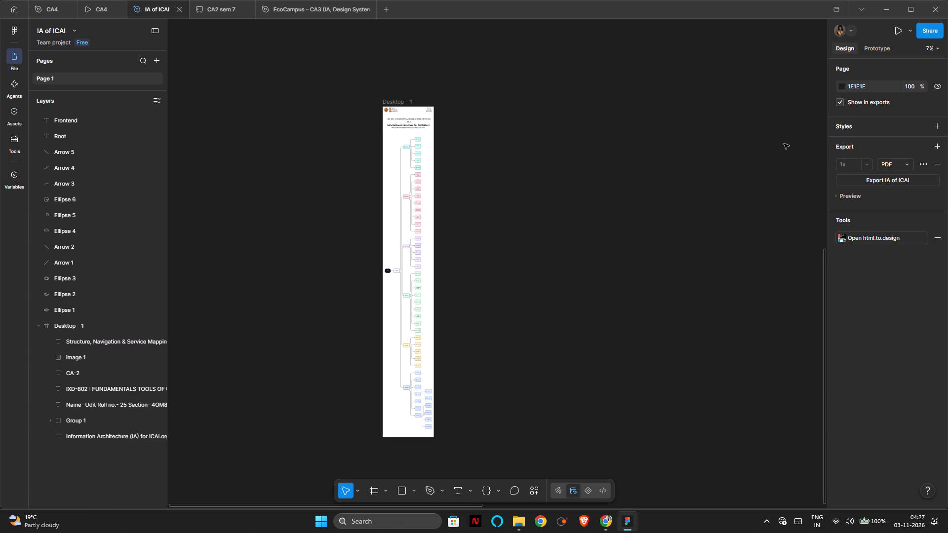
click(887, 3)
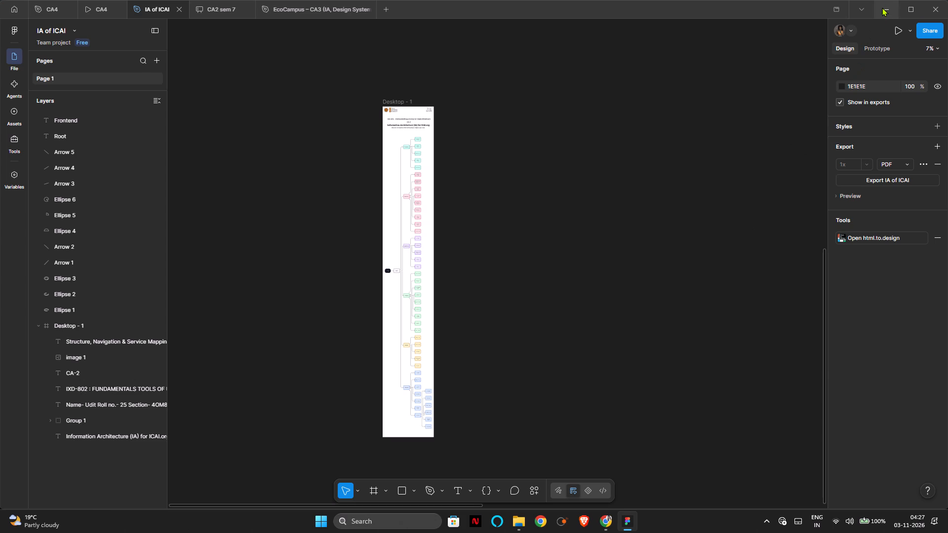
click(882, 7)
click(881, 4)
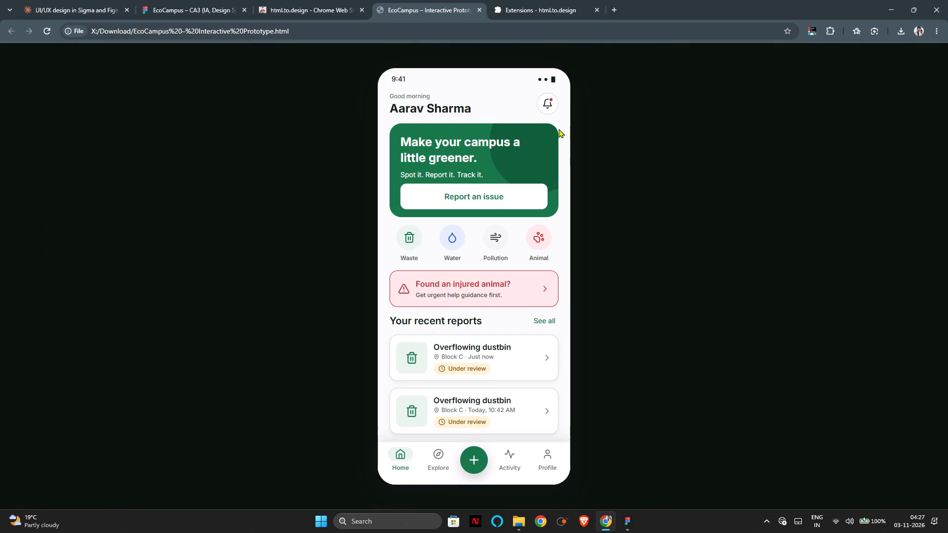
Test the notifications bell on the prototype's Home screen.
click(553, 103)
click(553, 103)
click(553, 103)
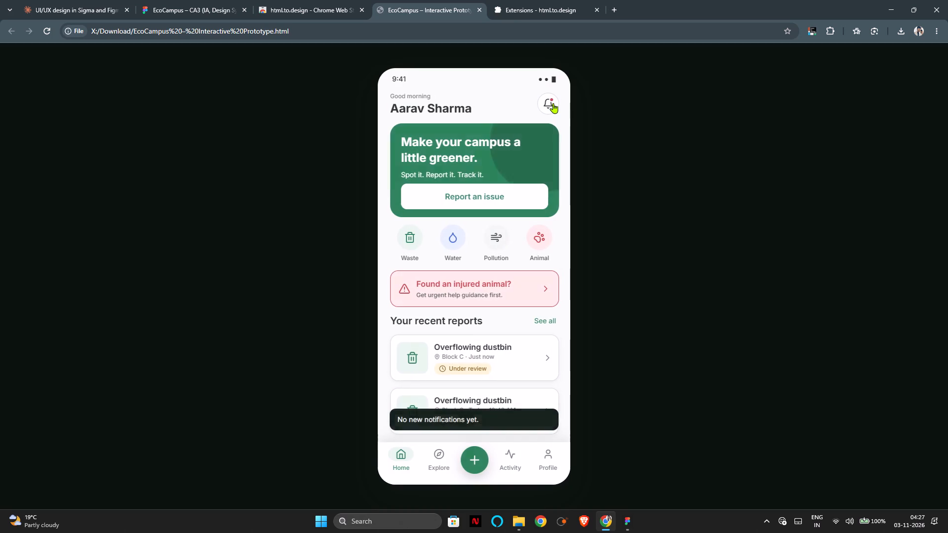
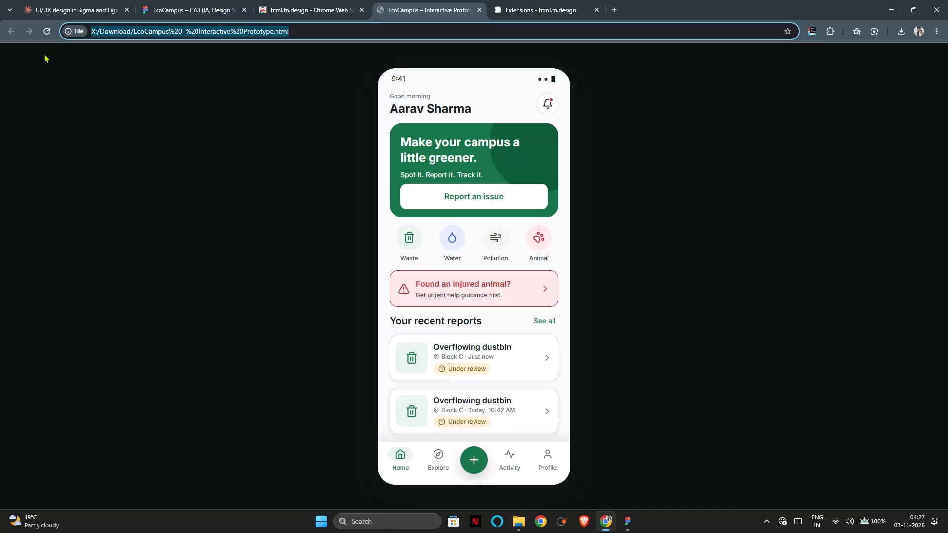
Copy the EcoCampus Interactive Prototype.html file address from Chrome into a new blank Notepad document.
key(ctrl+c)
key(super+r)
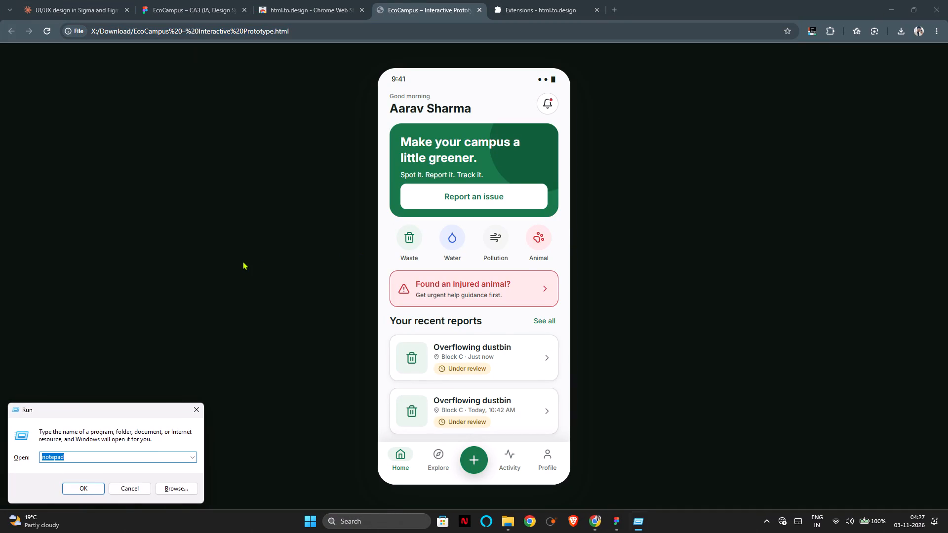
key(Return)
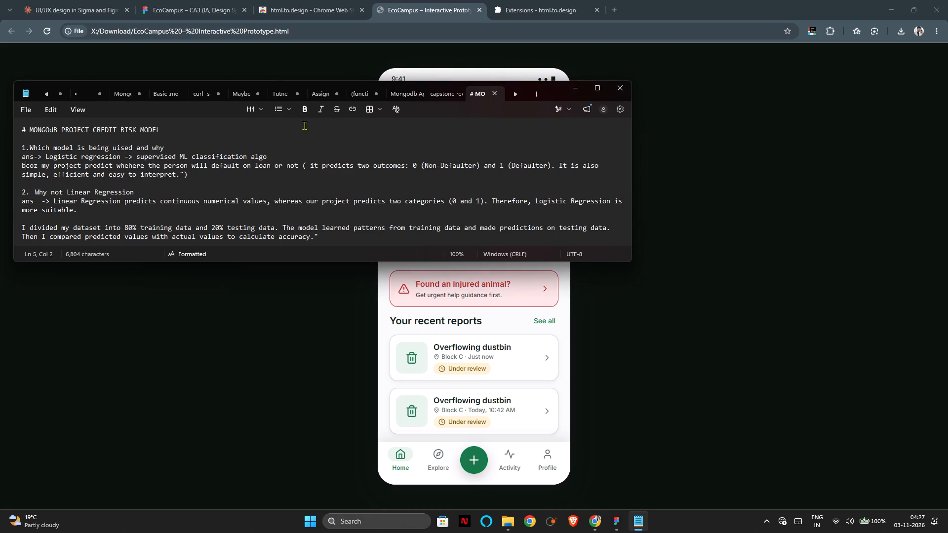
click(536, 91)
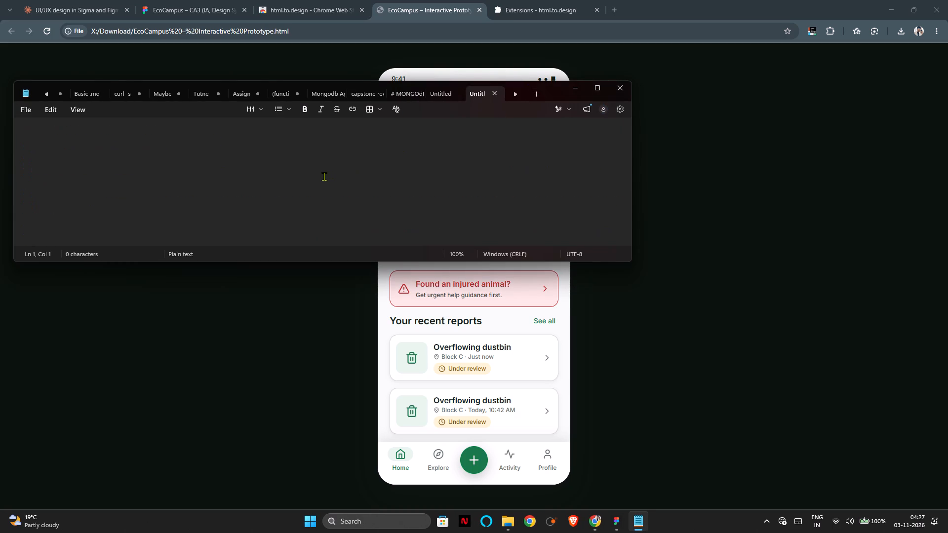
key(ctrl+v)
Return to Chrome, close the EcoCampus prototype page, and close the whole browser window.
click(705, 195)
click(533, 0)
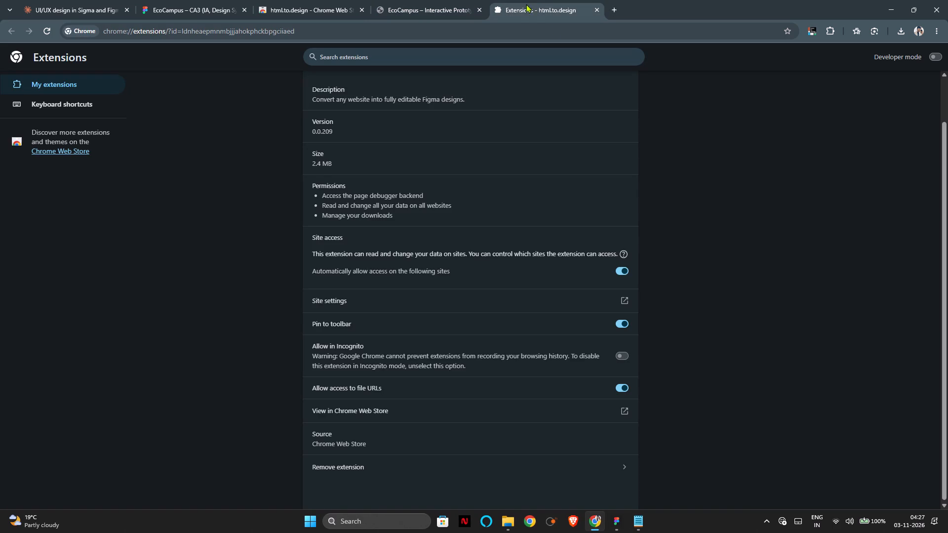
click(478, 9)
click(478, 9)
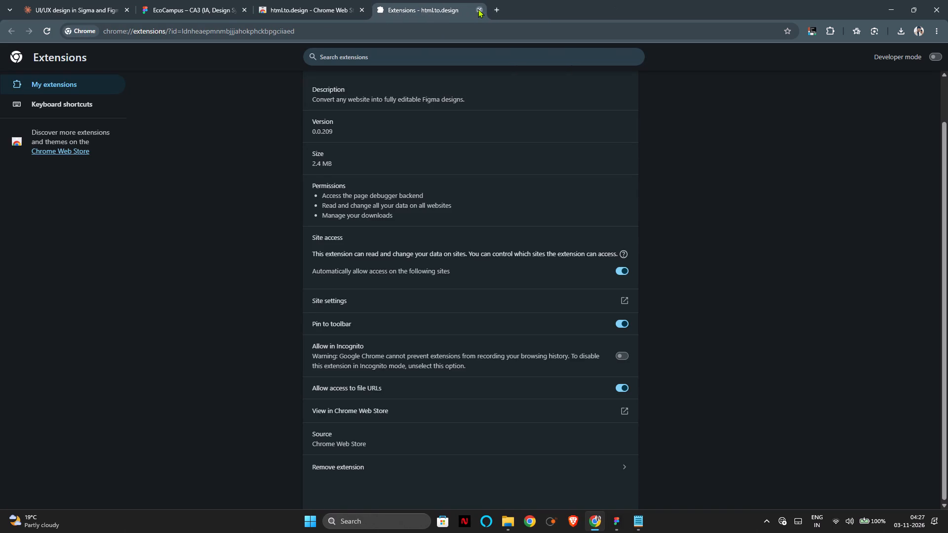
click(311, 2)
click(947, 0)
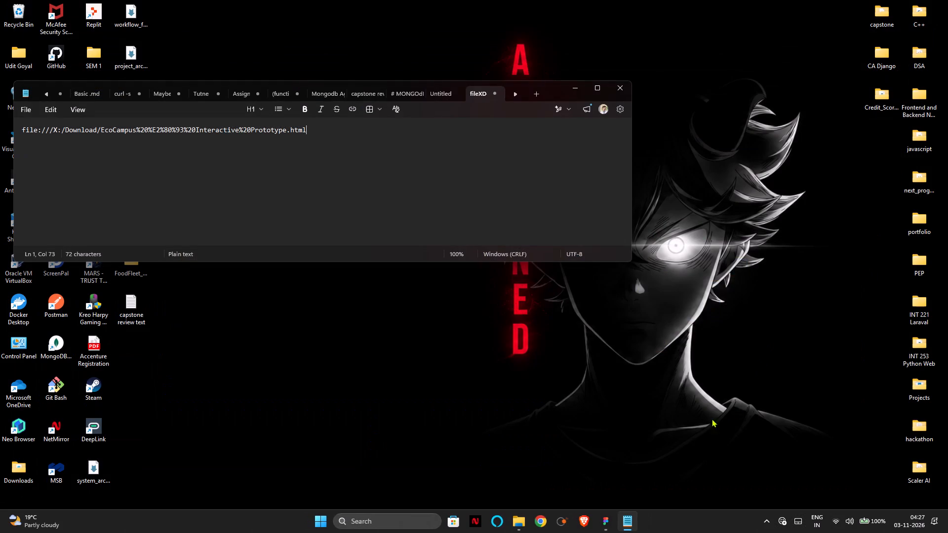
Close the Notepad window holding the prototype's file address.
click(632, 90)
click(624, 88)
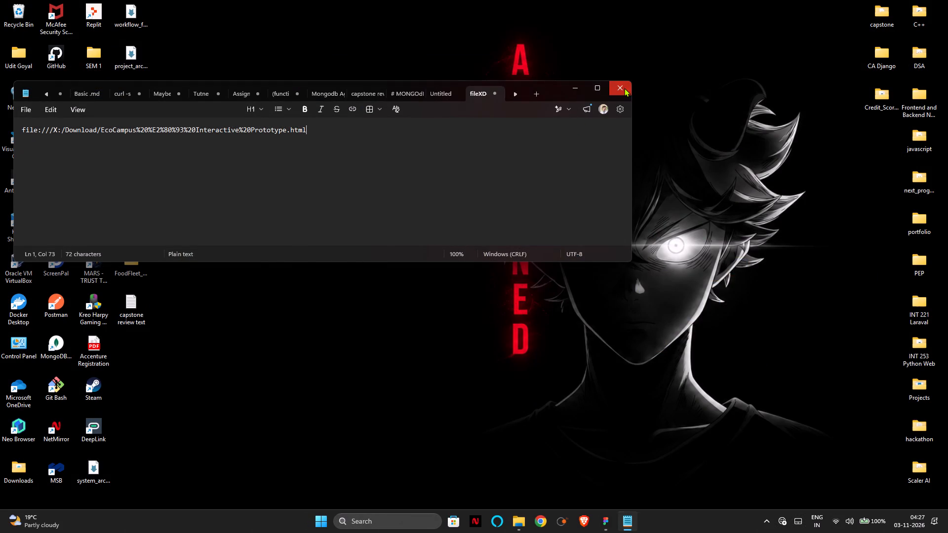
right_click(644, 119)
click(693, 158)
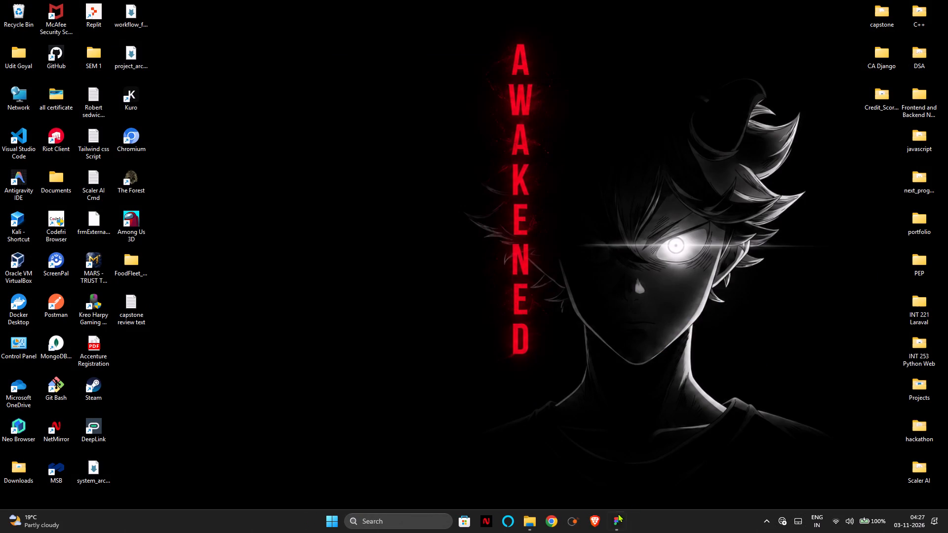
Switch to the Figma desktop app, close its window, and show the hidden system tray icons.
click(615, 518)
scroll(386, 252, up, 3)
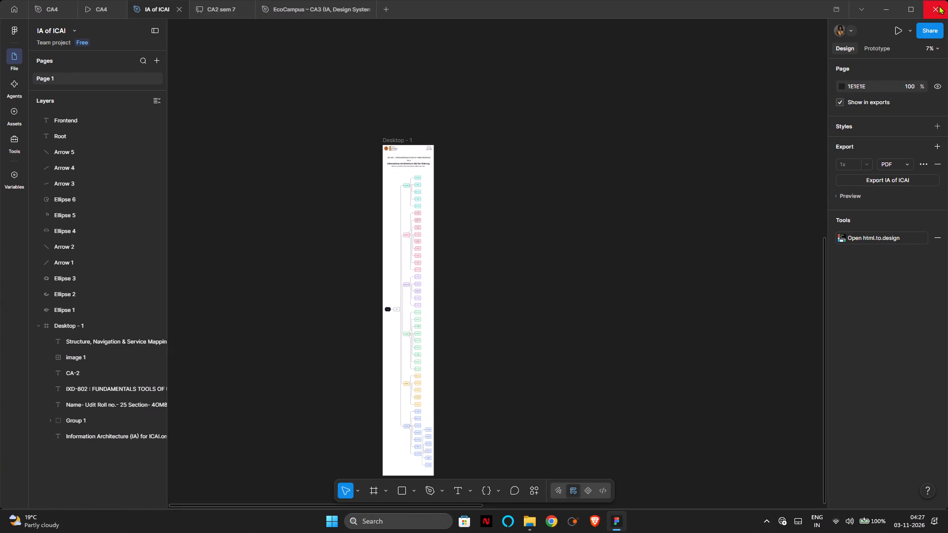
click(939, 5)
click(768, 519)
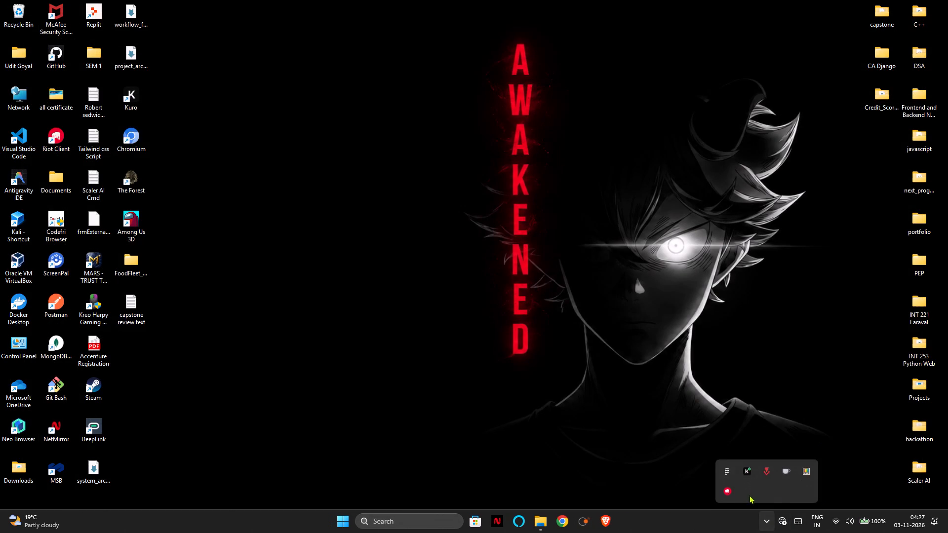
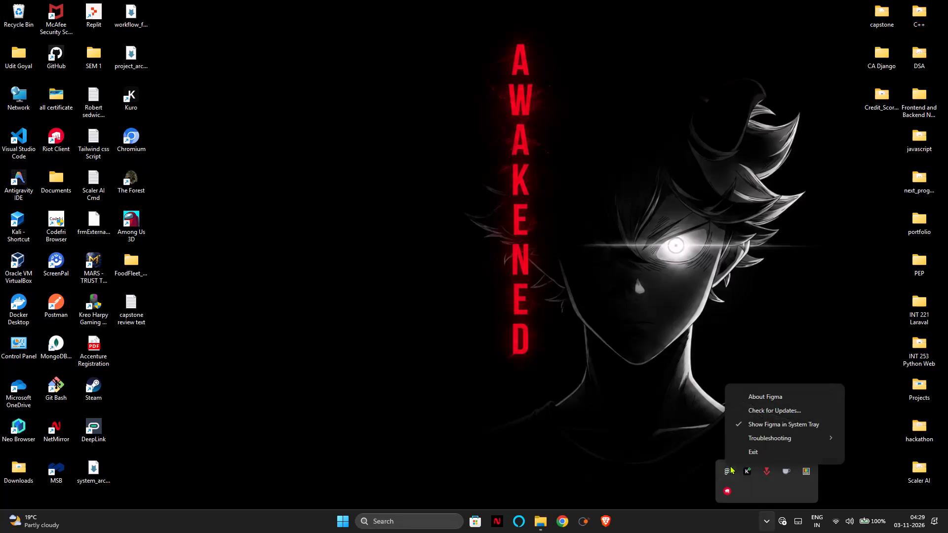
Exit the Figma background process completely from the hidden system tray icons.
click(750, 458)
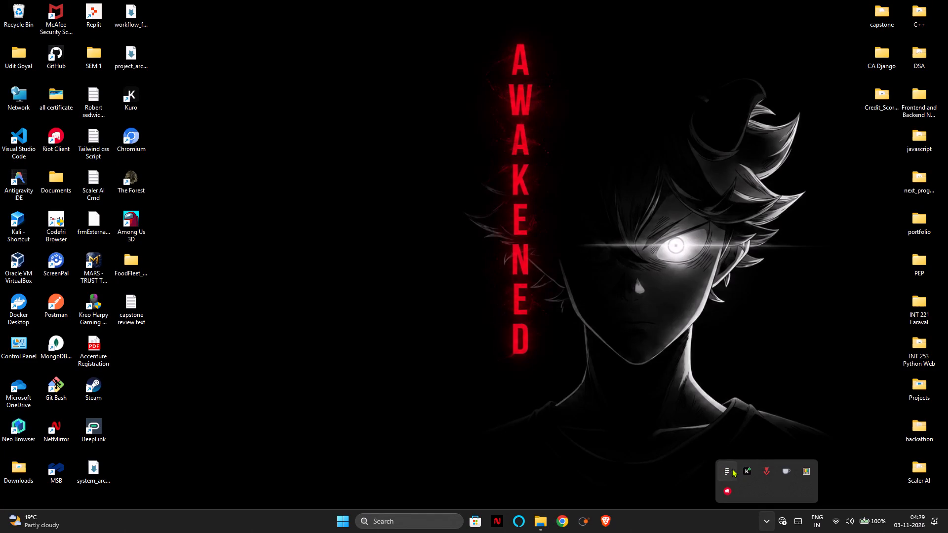
click(732, 468)
click(721, 139)
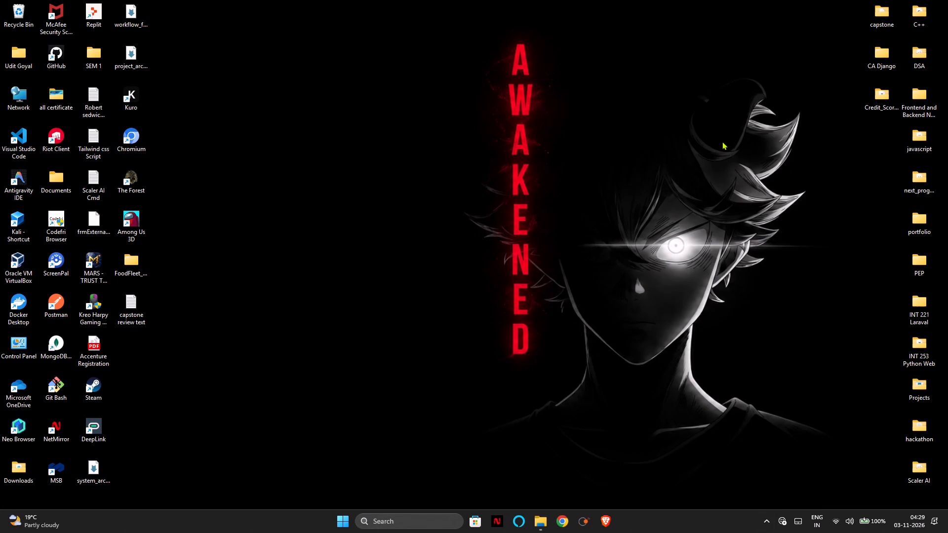
click(763, 517)
right_click(724, 465)
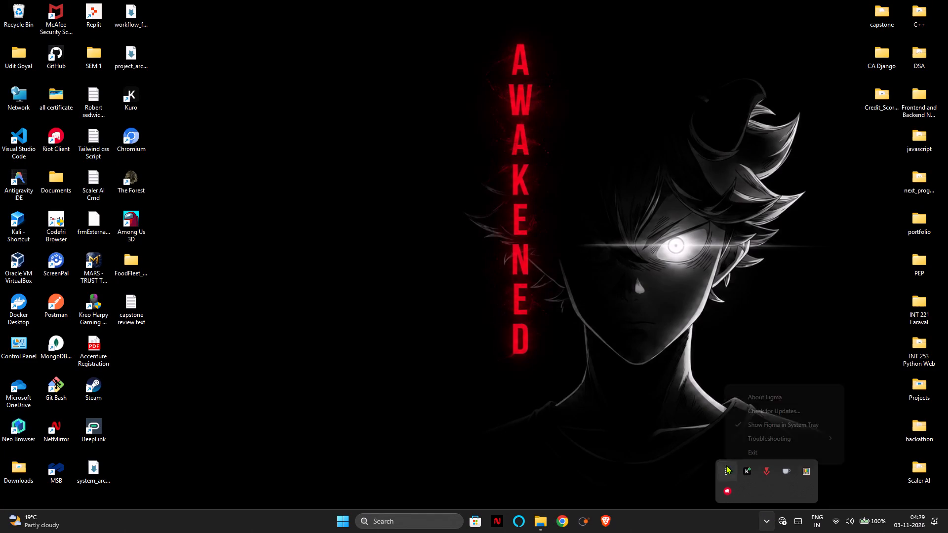
click(749, 456)
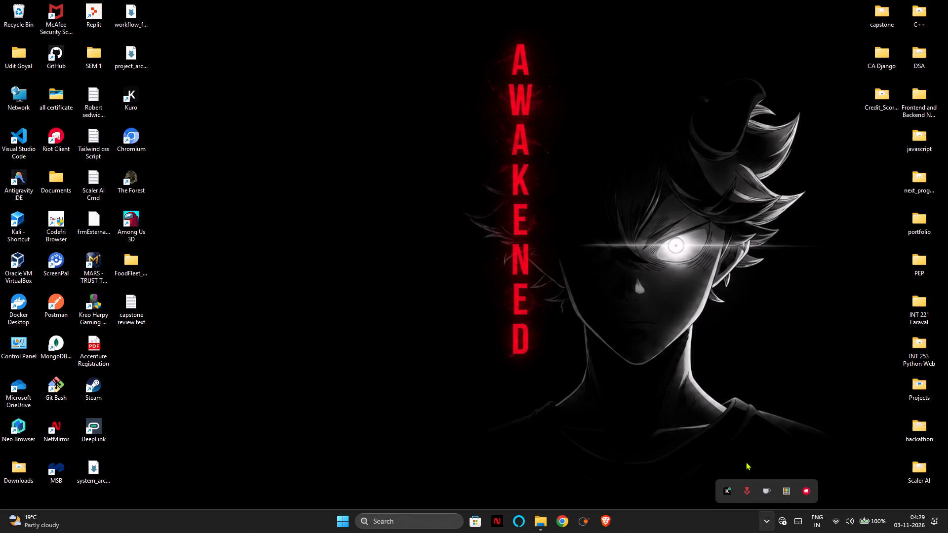